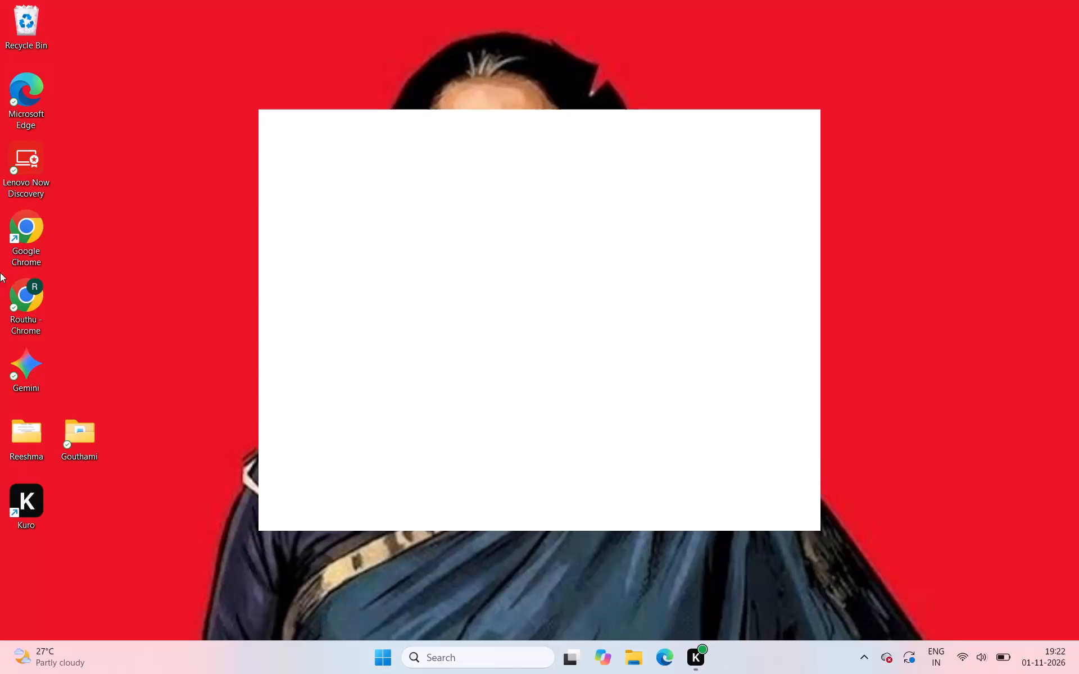
# Open Google Chrome with the personal profile shortcut on the desktop.
pyautogui.click(34, 324)
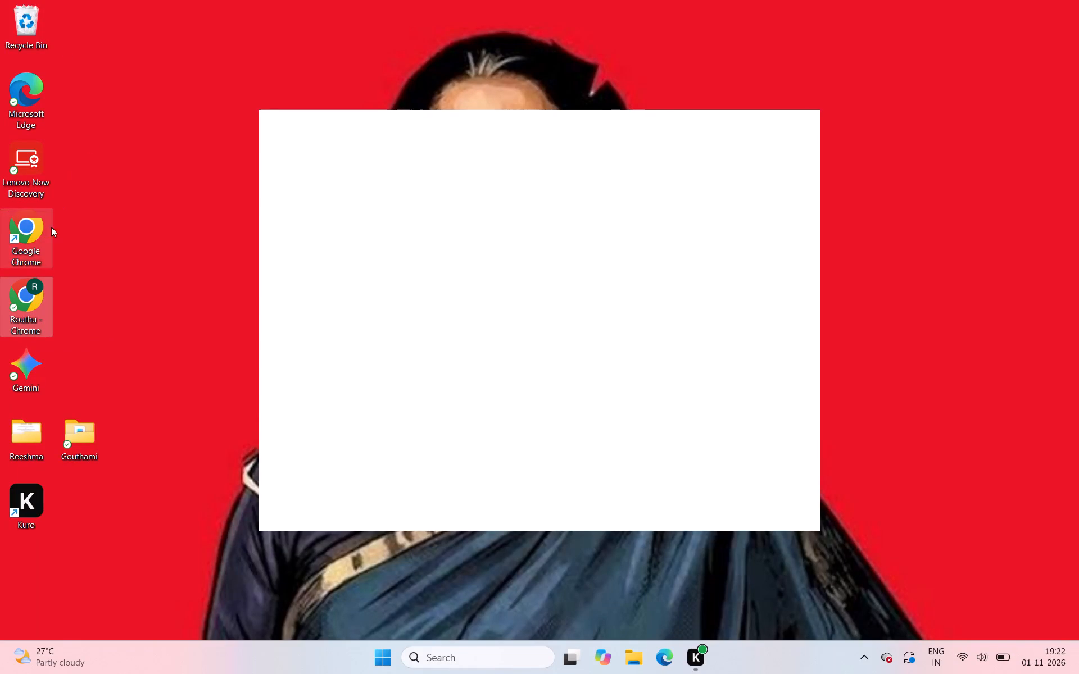
pyautogui.doubleClick(26, 294)
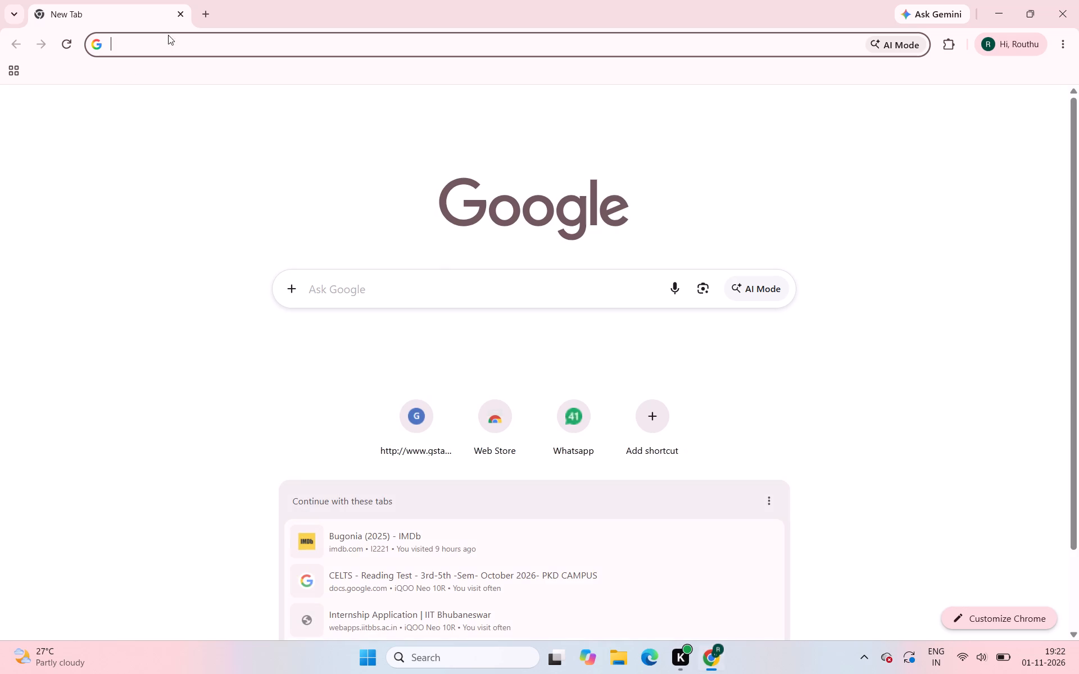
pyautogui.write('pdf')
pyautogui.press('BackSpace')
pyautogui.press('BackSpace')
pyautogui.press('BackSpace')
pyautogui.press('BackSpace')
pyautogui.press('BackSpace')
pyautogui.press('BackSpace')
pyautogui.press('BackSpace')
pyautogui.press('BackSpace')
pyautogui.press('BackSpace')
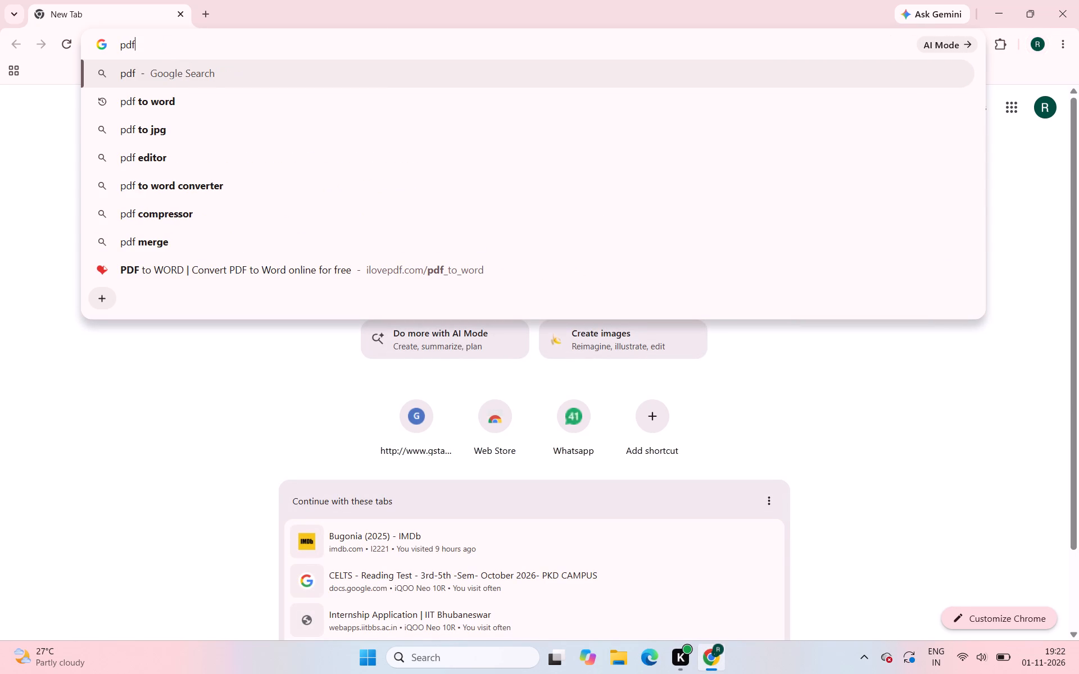
# Enter "word" as the search query in the browser's address bar.
pyautogui.write('word')
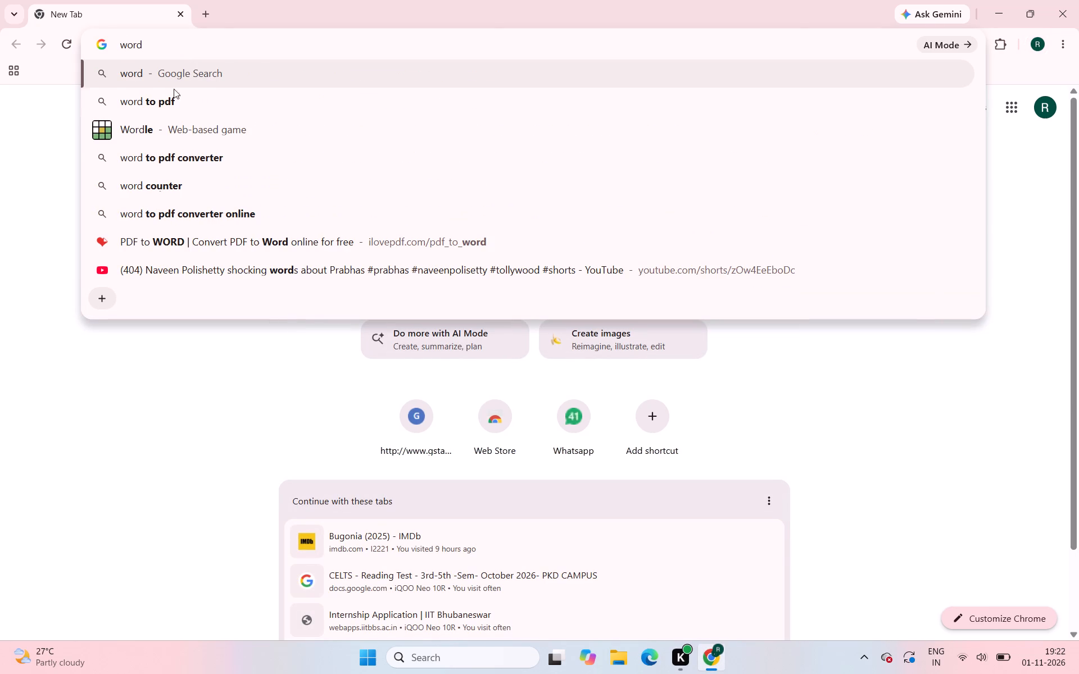
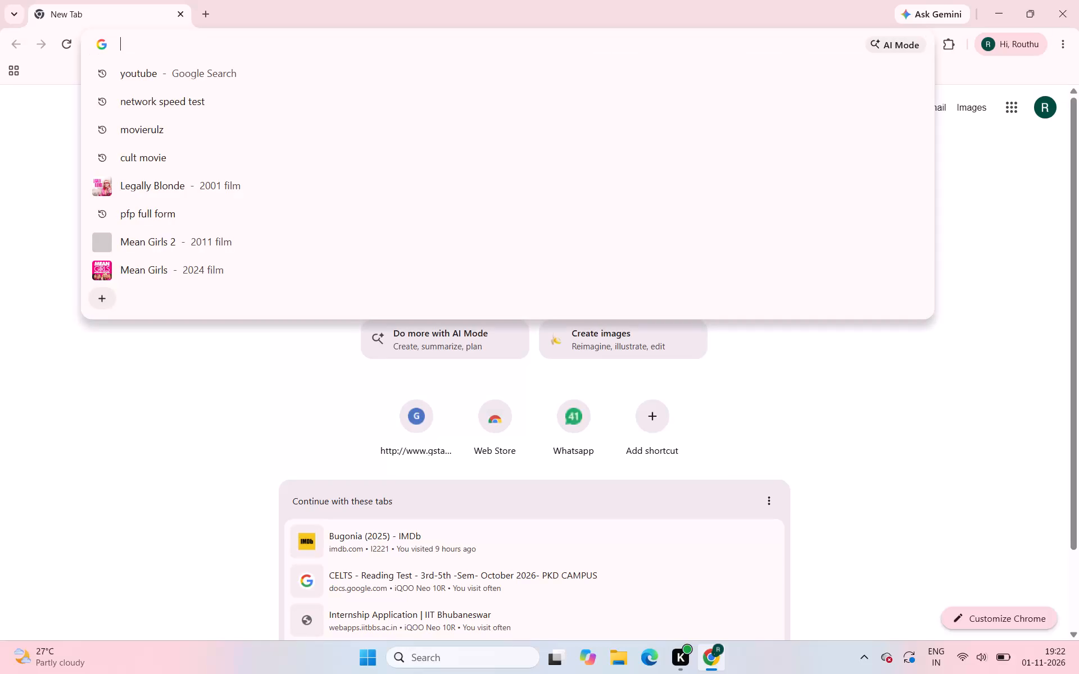
pyautogui.write('word')
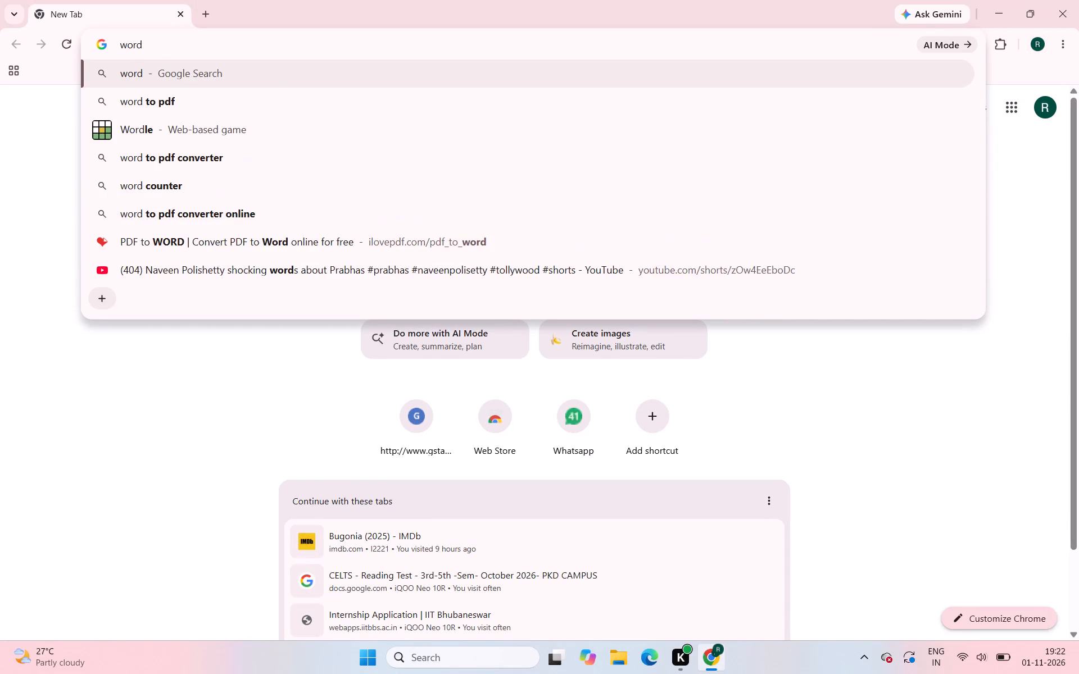
pyautogui.doubleClick(221, 101)
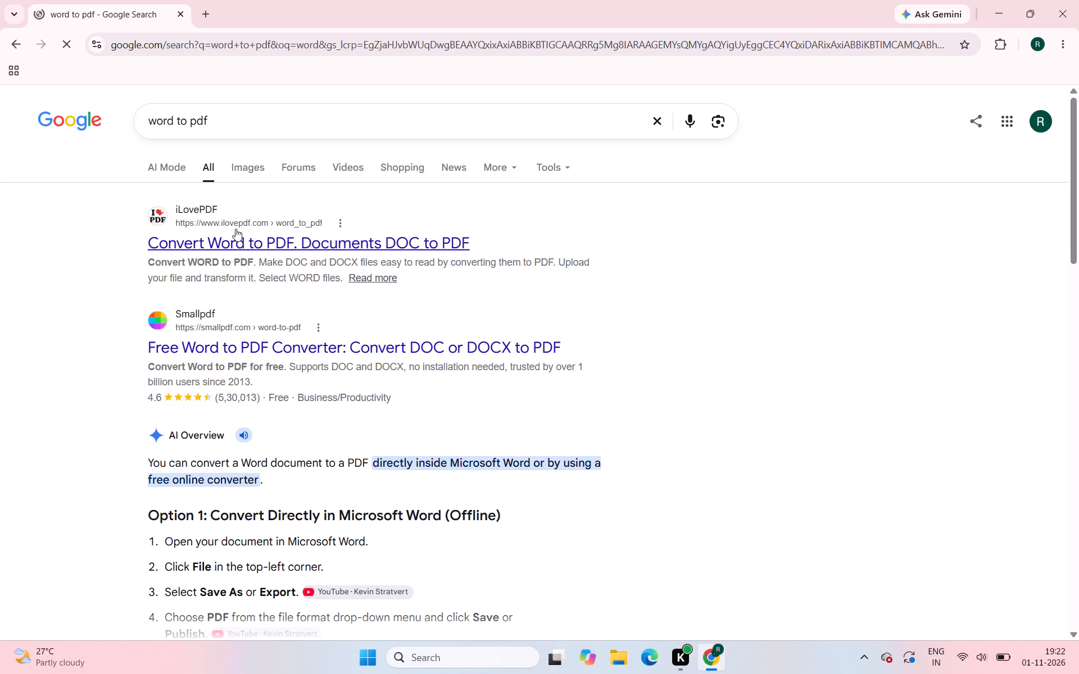
pyautogui.click(235, 239)
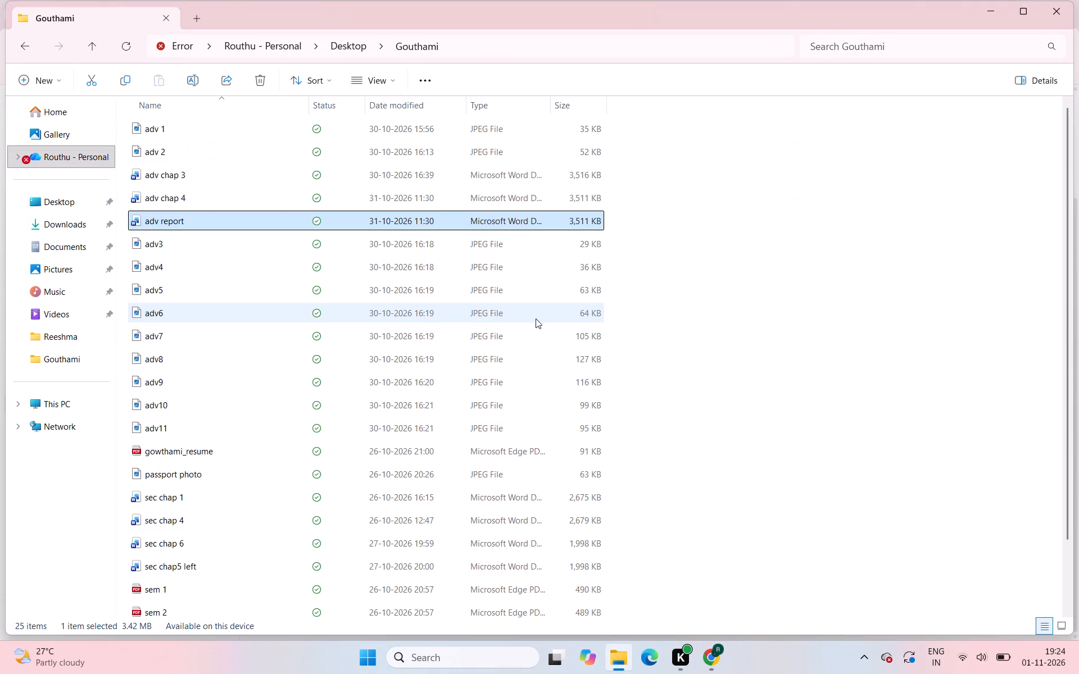
pyautogui.doubleClick(490, 225)
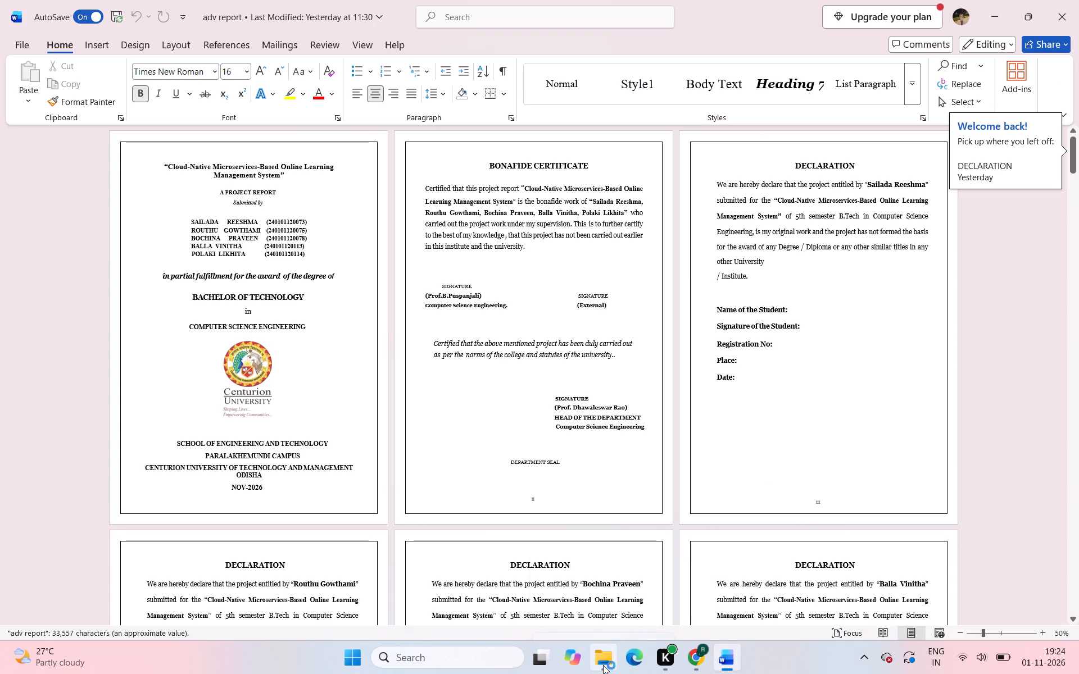
# Examine the report's front matter, especially the table of contents, list of figures and list of tables.
pyautogui.click(663, 544)
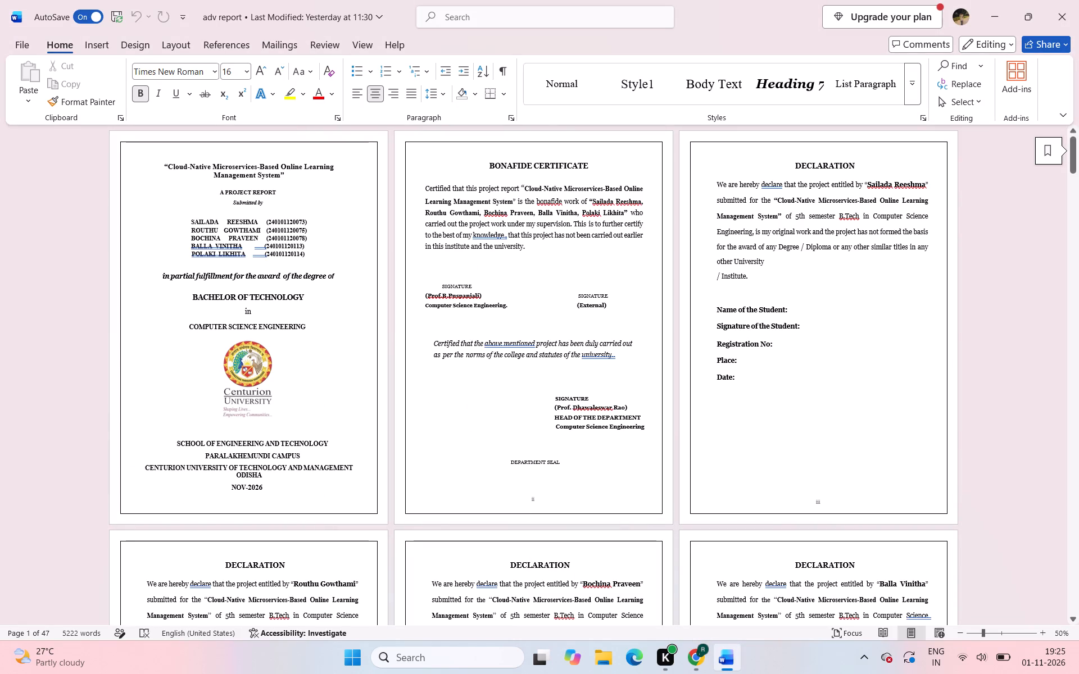
pyautogui.scroll(-5, 699, 433)
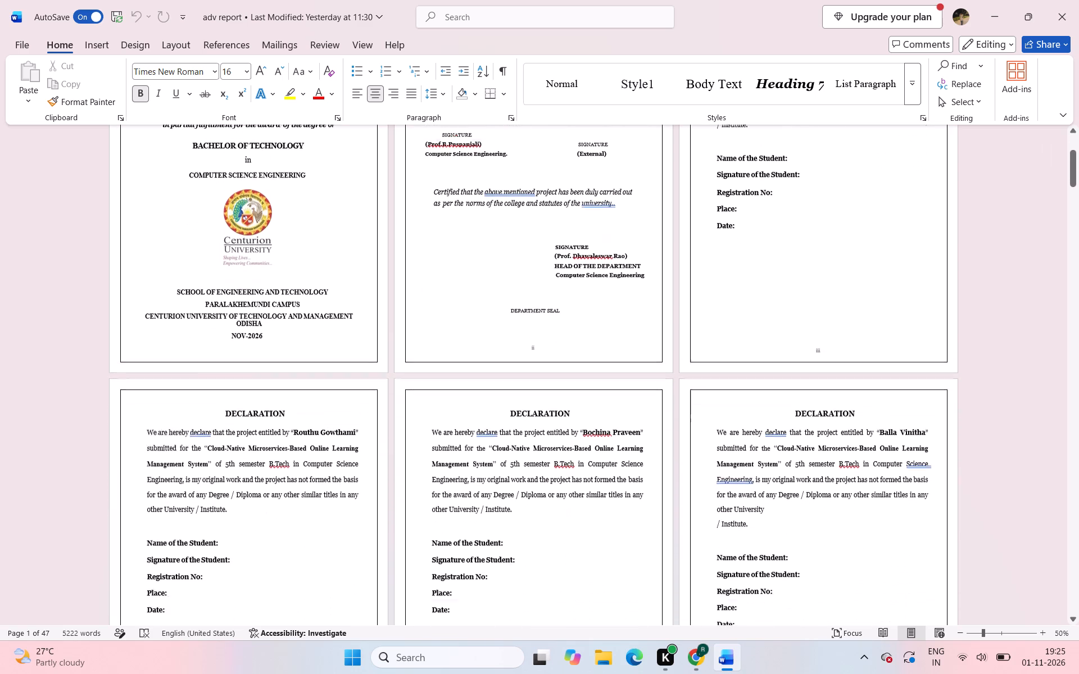
pyautogui.scroll(-9, 699, 433)
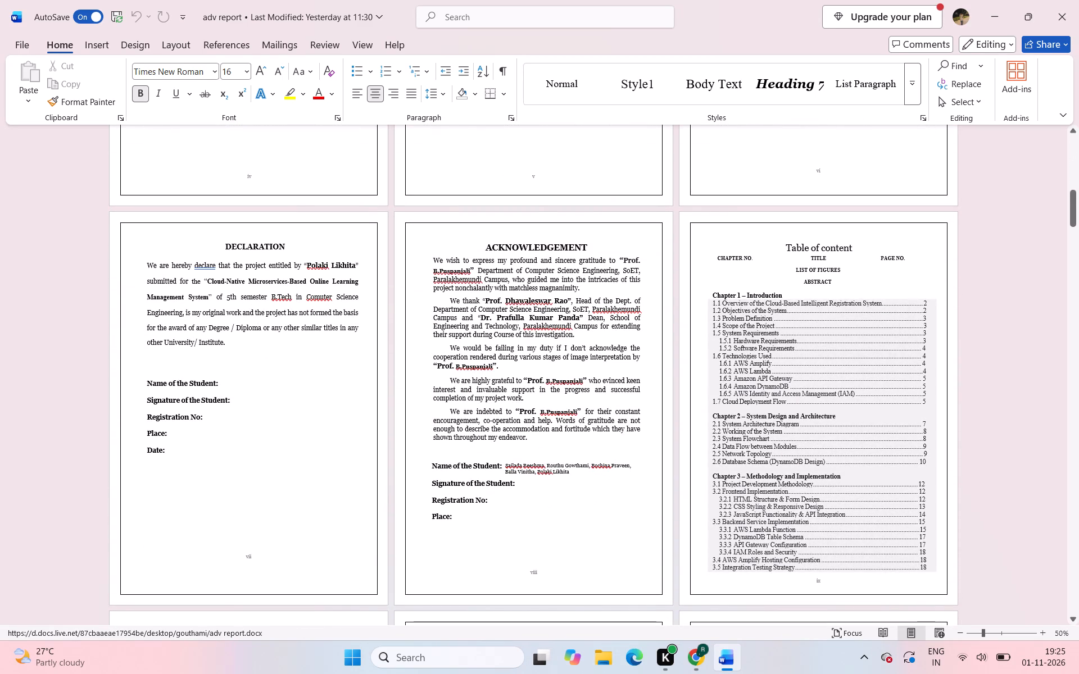
pyautogui.click(773, 432)
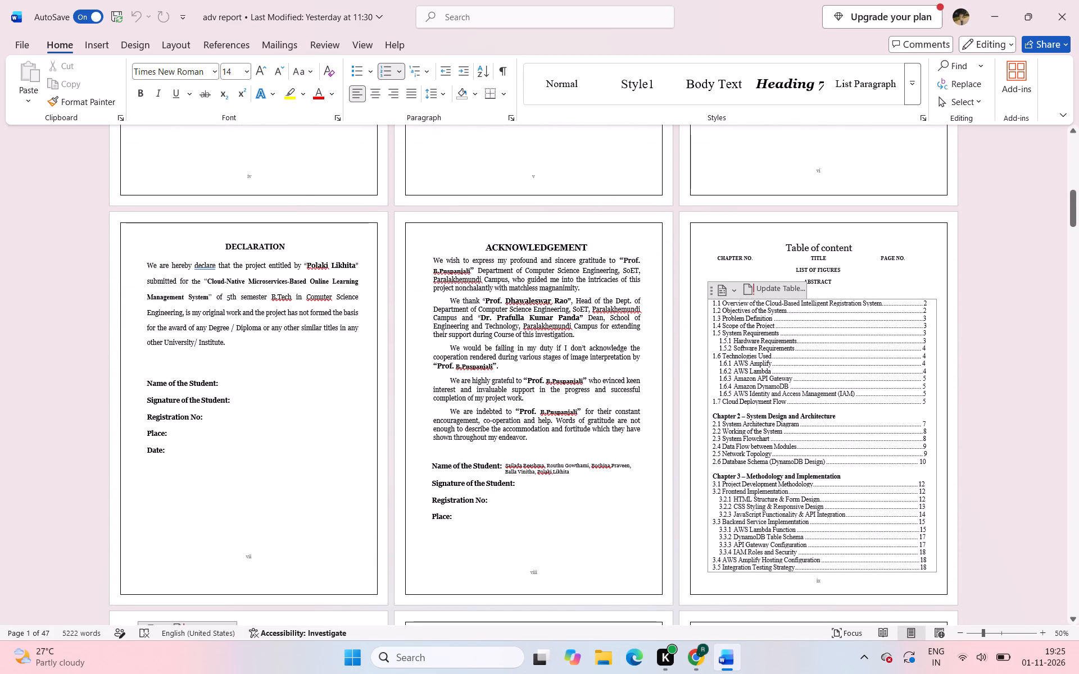
pyautogui.click(778, 353)
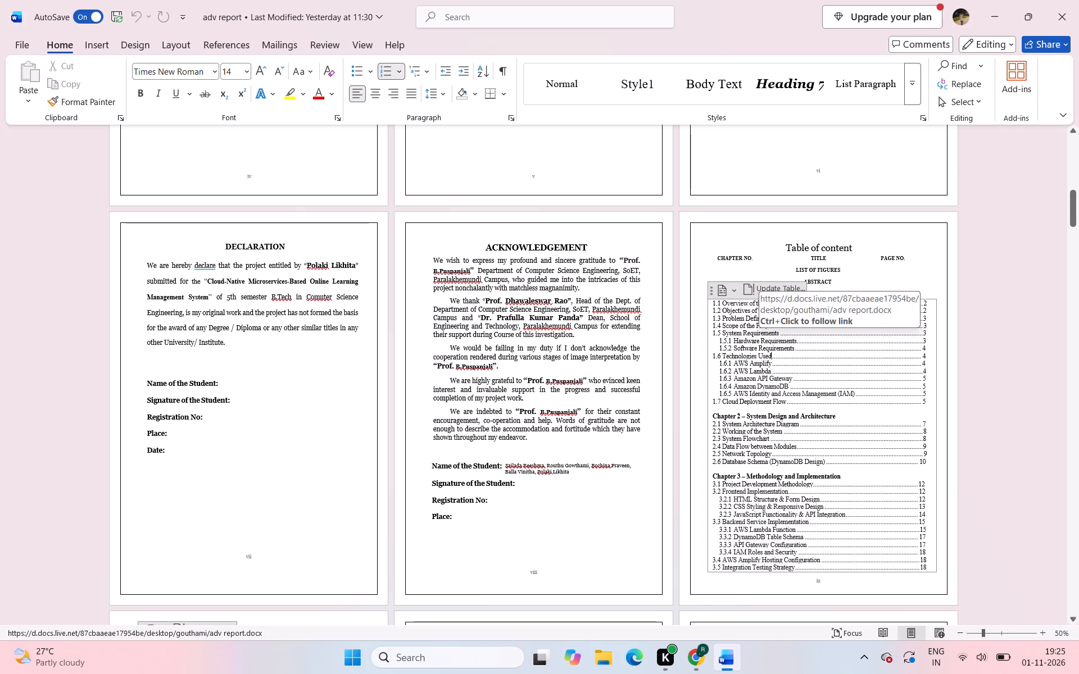
pyautogui.click(763, 336)
pyautogui.scroll(-2, 724, 493)
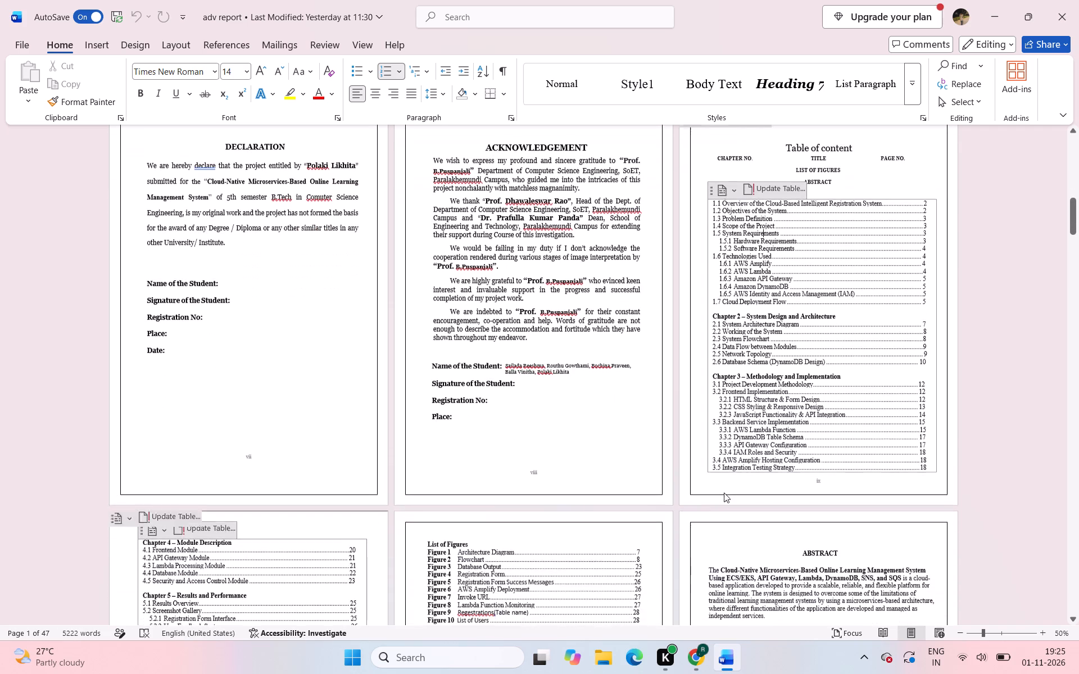
pyautogui.scroll(-4, 724, 493)
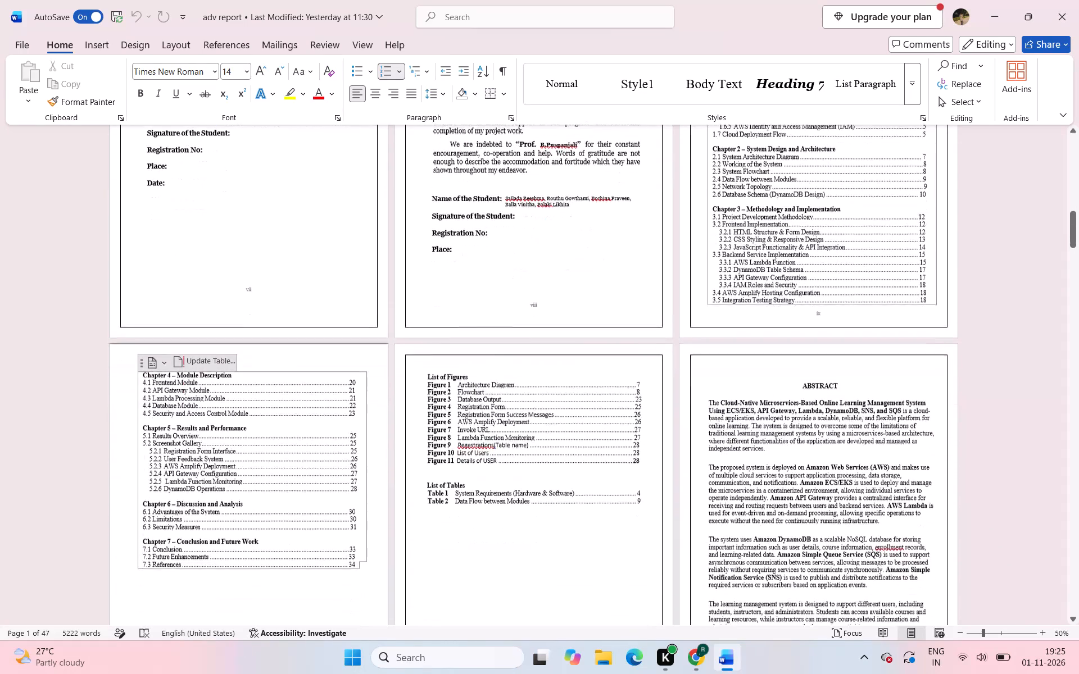
# Examine the end of the table of contents, the lists of figures and tables, the abstract and the opening Chapter 1 pages.
pyautogui.scroll(-3, 724, 493)
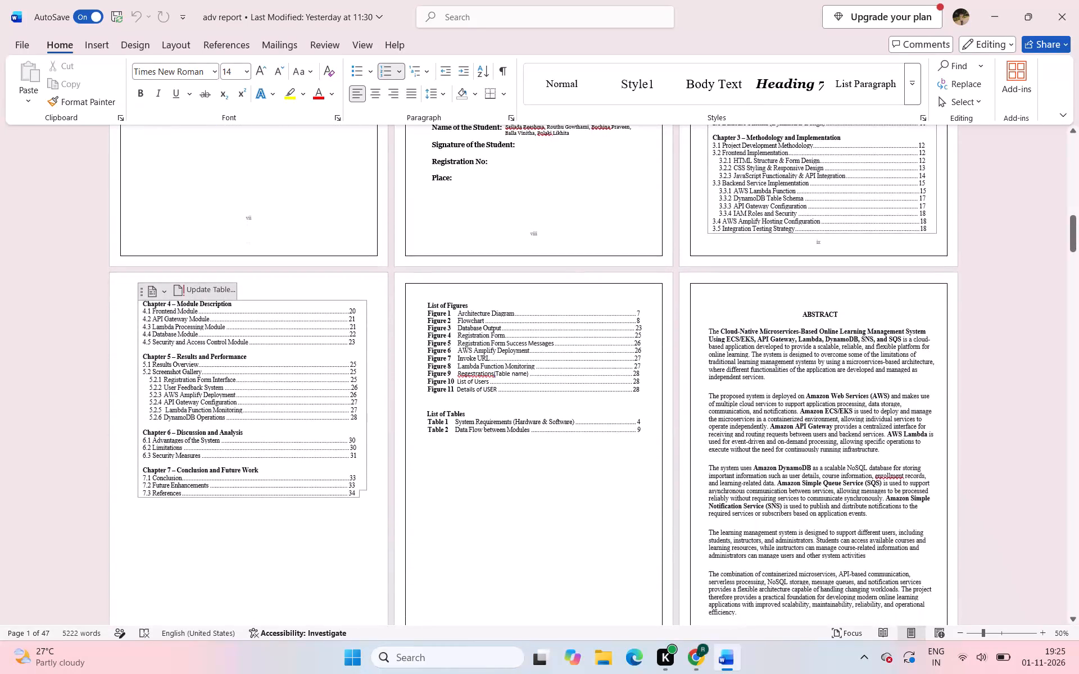
pyautogui.scroll(-3, 724, 493)
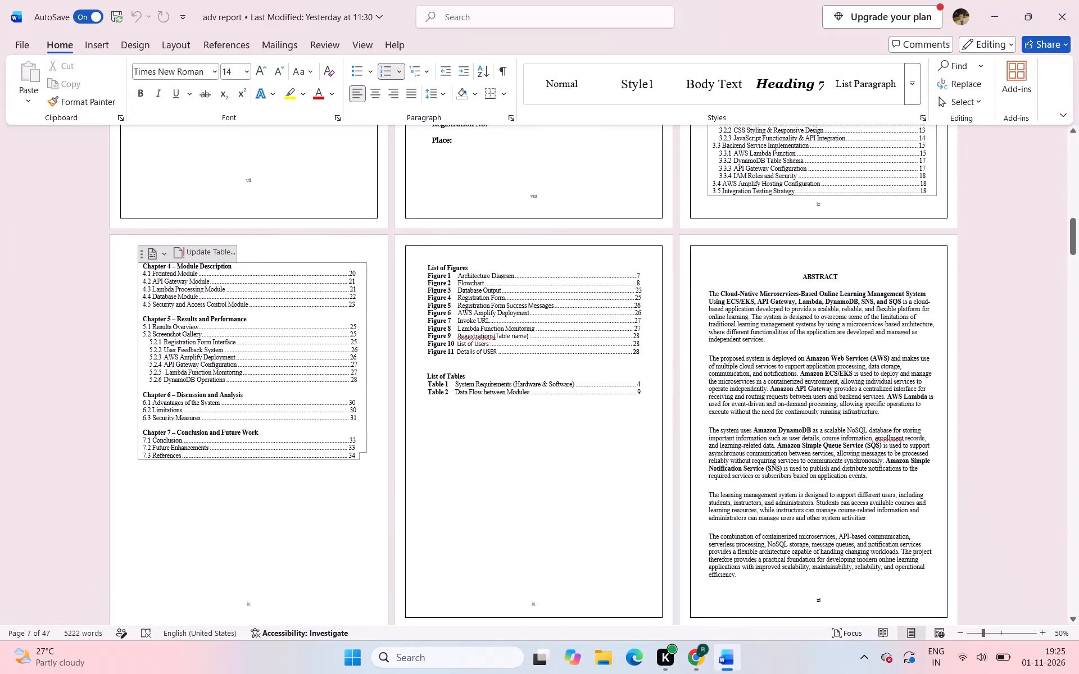
pyautogui.scroll(-5, 575, 498)
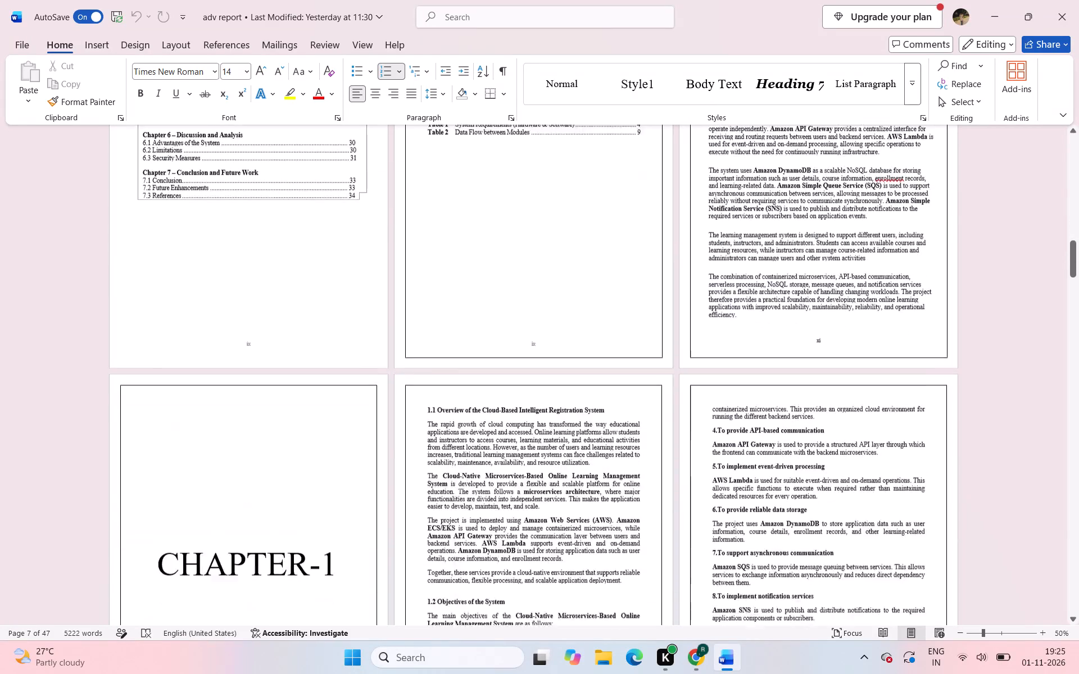
pyautogui.scroll(-4, 575, 498)
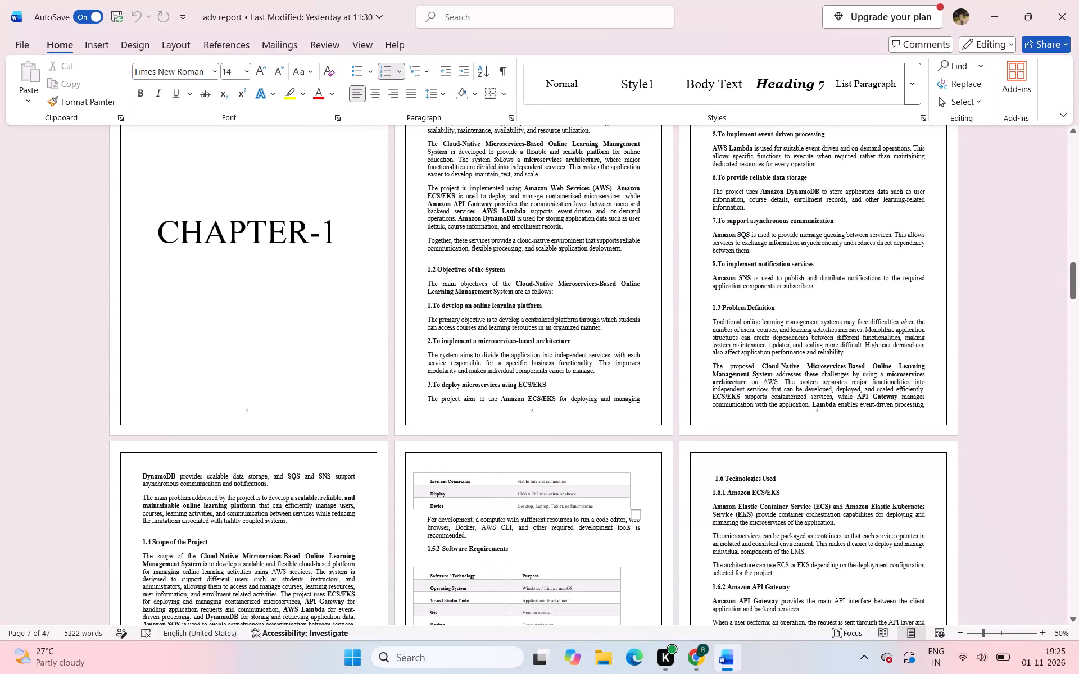
pyautogui.scroll(2, 375, 393)
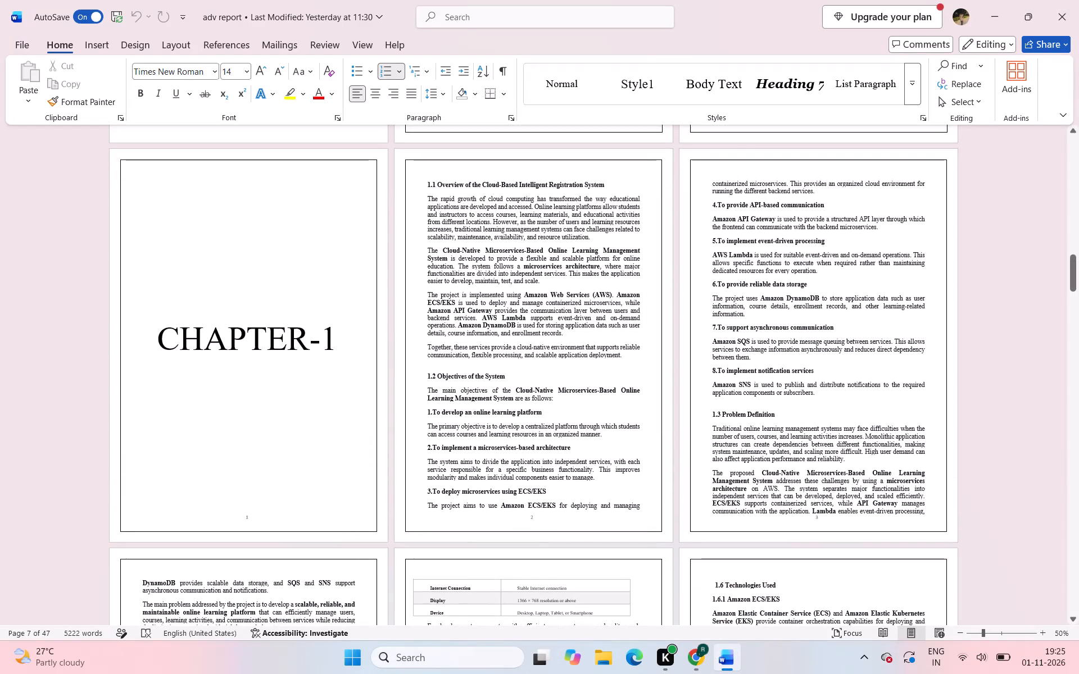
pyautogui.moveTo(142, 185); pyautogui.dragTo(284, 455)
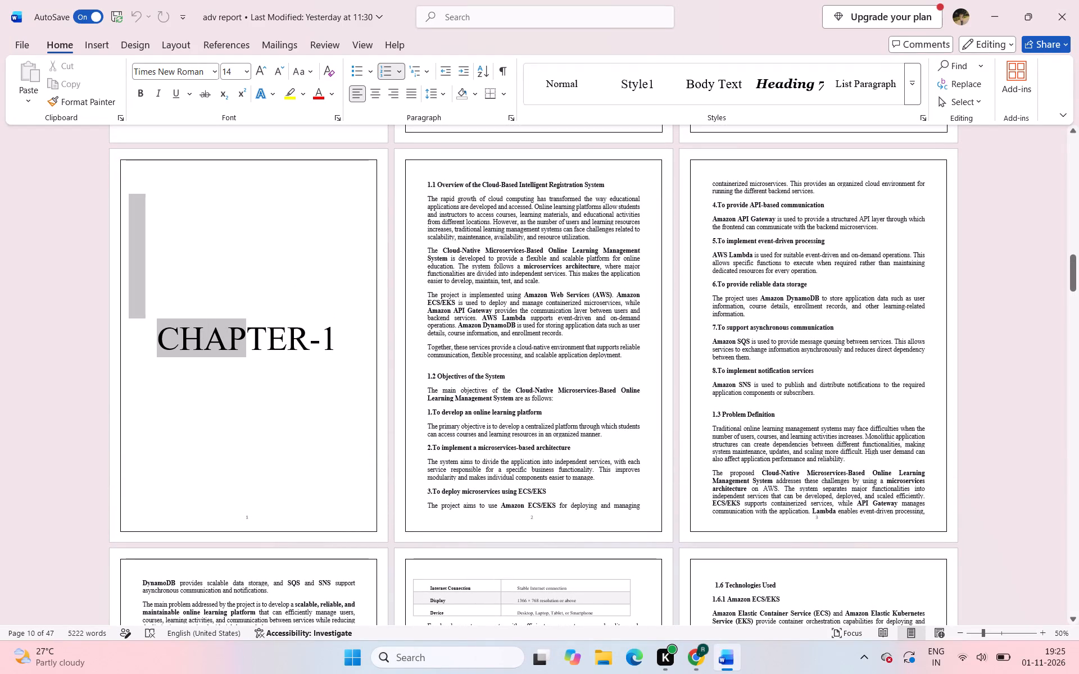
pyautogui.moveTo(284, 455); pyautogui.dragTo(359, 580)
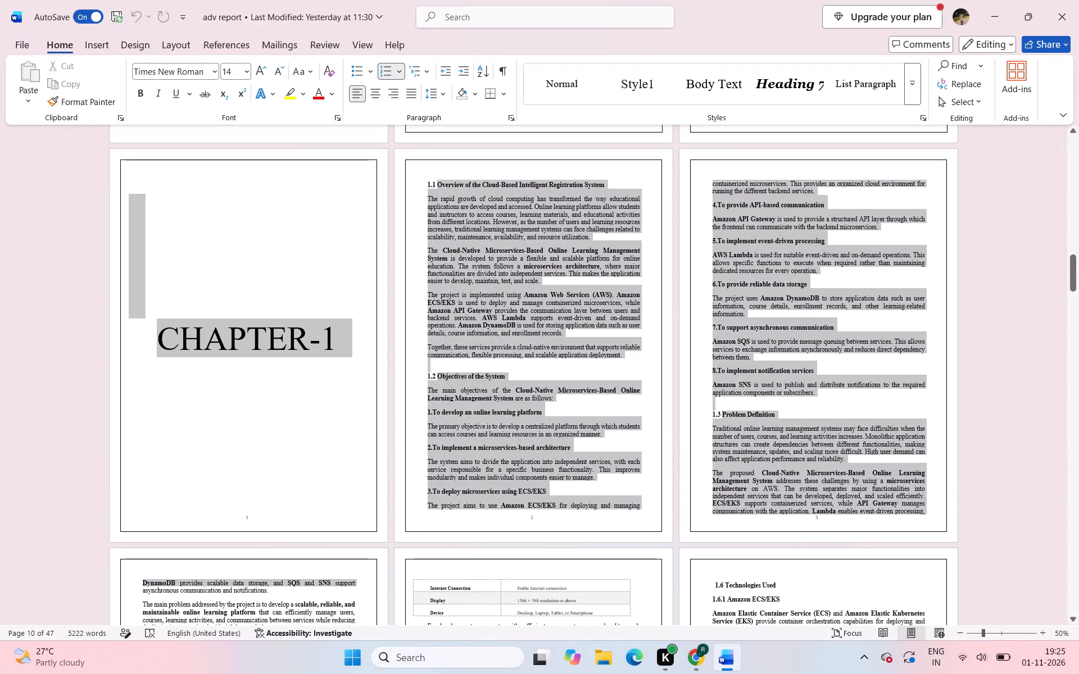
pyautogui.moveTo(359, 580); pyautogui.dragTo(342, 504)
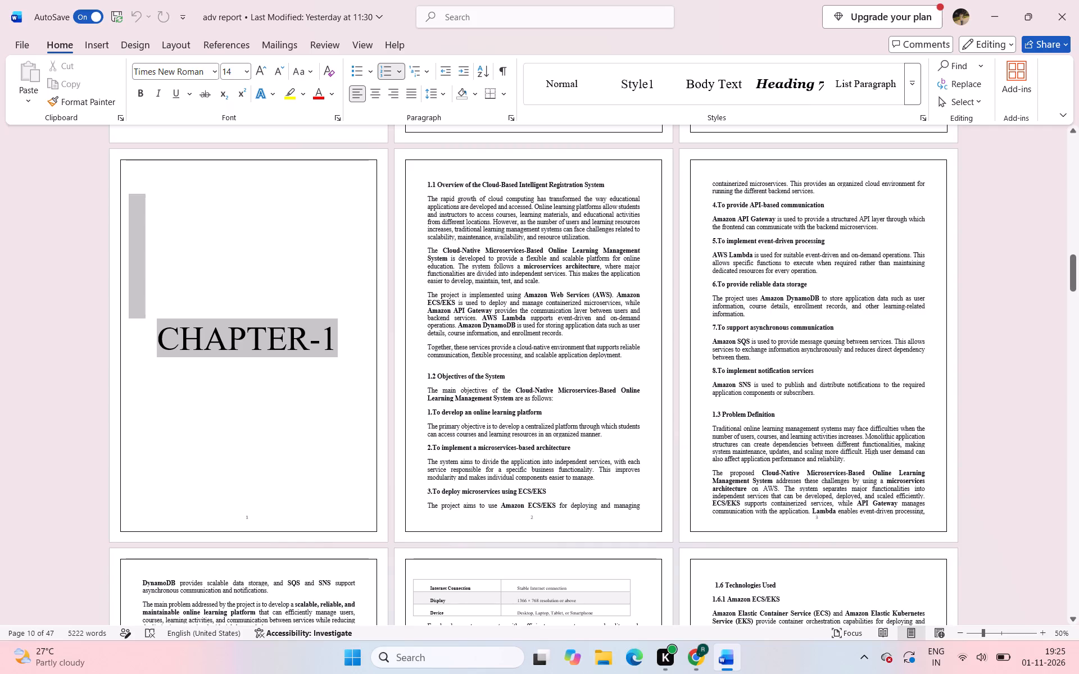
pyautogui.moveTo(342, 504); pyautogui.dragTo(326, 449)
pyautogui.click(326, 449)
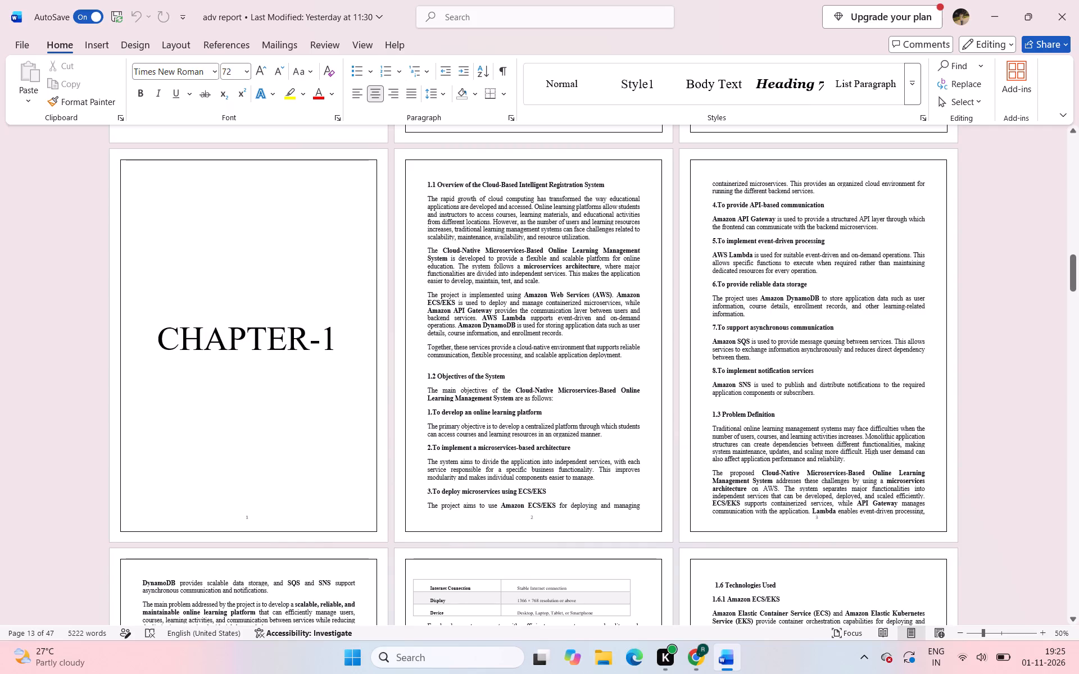
# Examine the report's closing pages, from Chapter 6 through Chapter 7, the references and the course outcome page, with their page numbers.
pyautogui.scroll(-20, 346, 418)
pyautogui.scroll(-20, 346, 418)
pyautogui.scroll(-20, 346, 418)
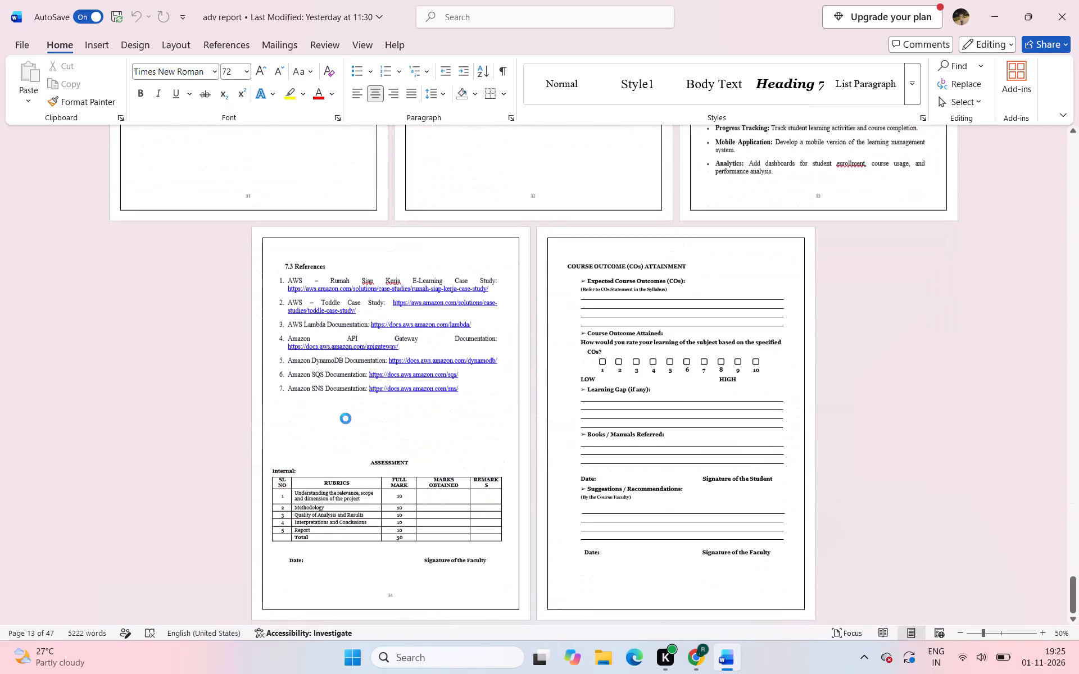
pyautogui.scroll(-20, 346, 418)
pyautogui.scroll(-20, 346, 418)
pyautogui.scroll(-20, 346, 418)
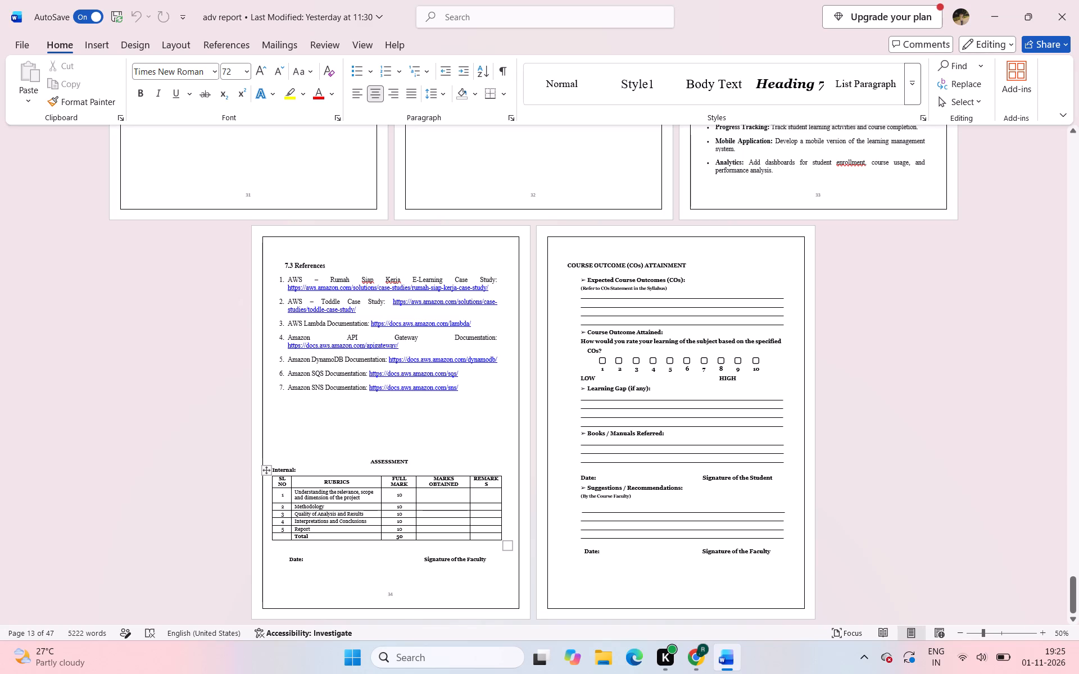
pyautogui.scroll(6, 592, 427)
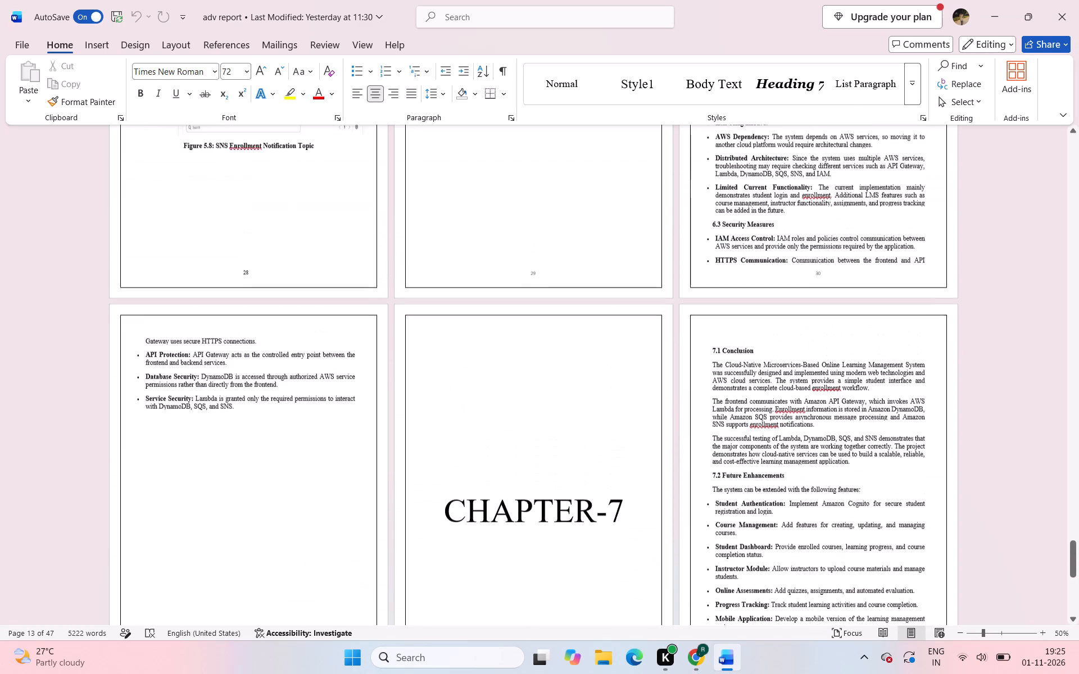
pyautogui.scroll(5, 592, 427)
pyautogui.scroll(-1, 592, 427)
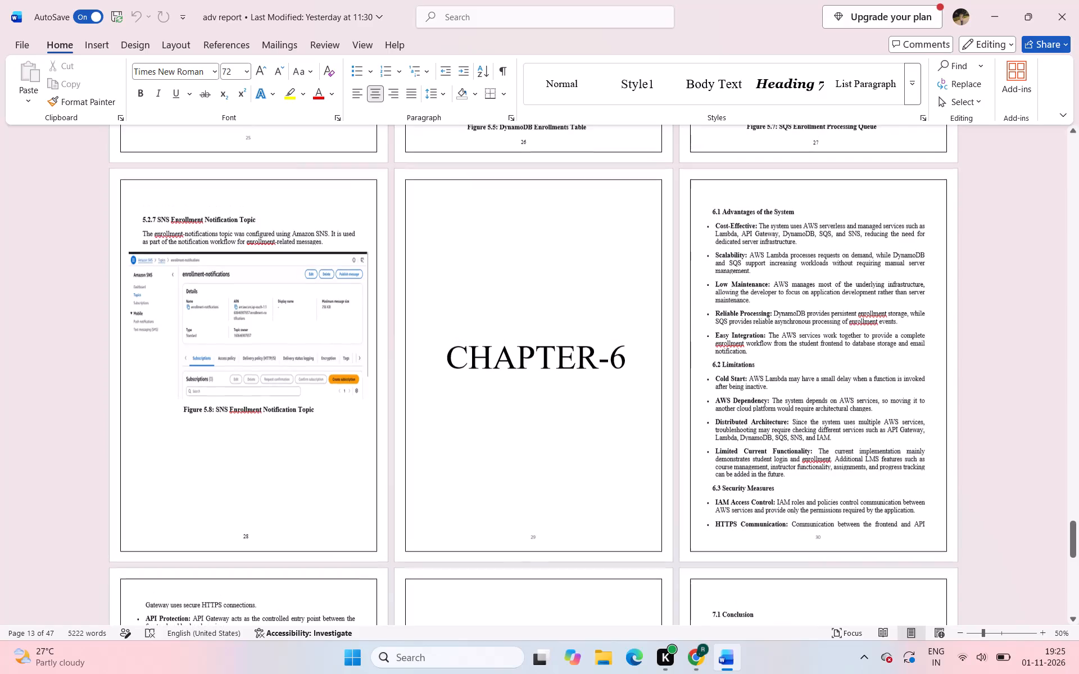
pyautogui.scroll(-5, 592, 427)
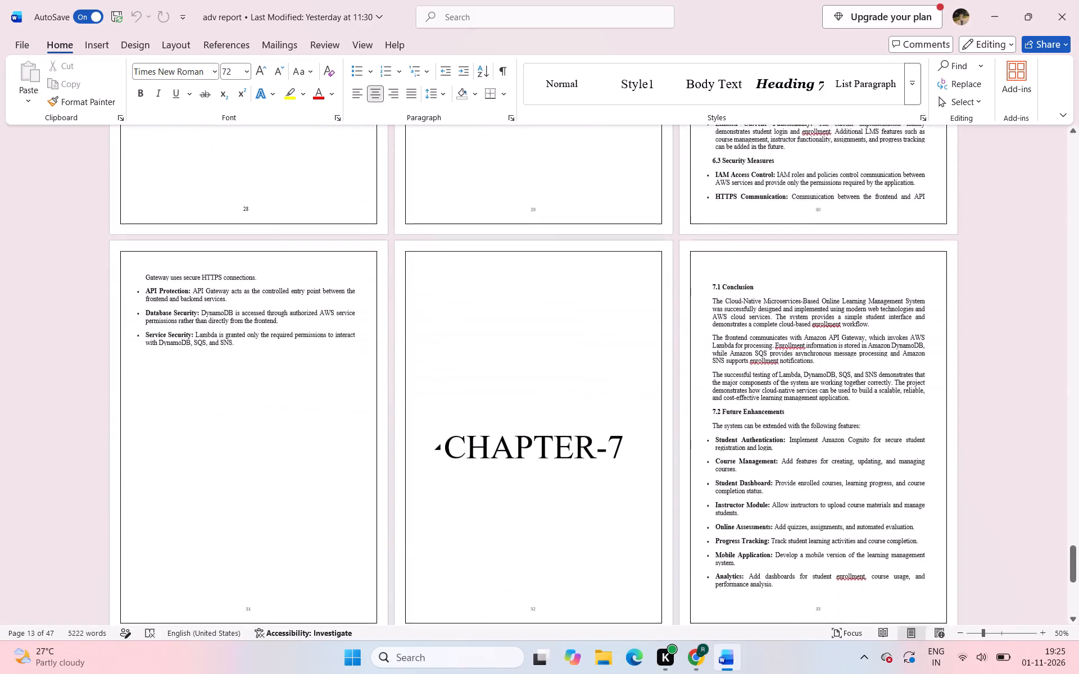
pyautogui.scroll(-5, 592, 427)
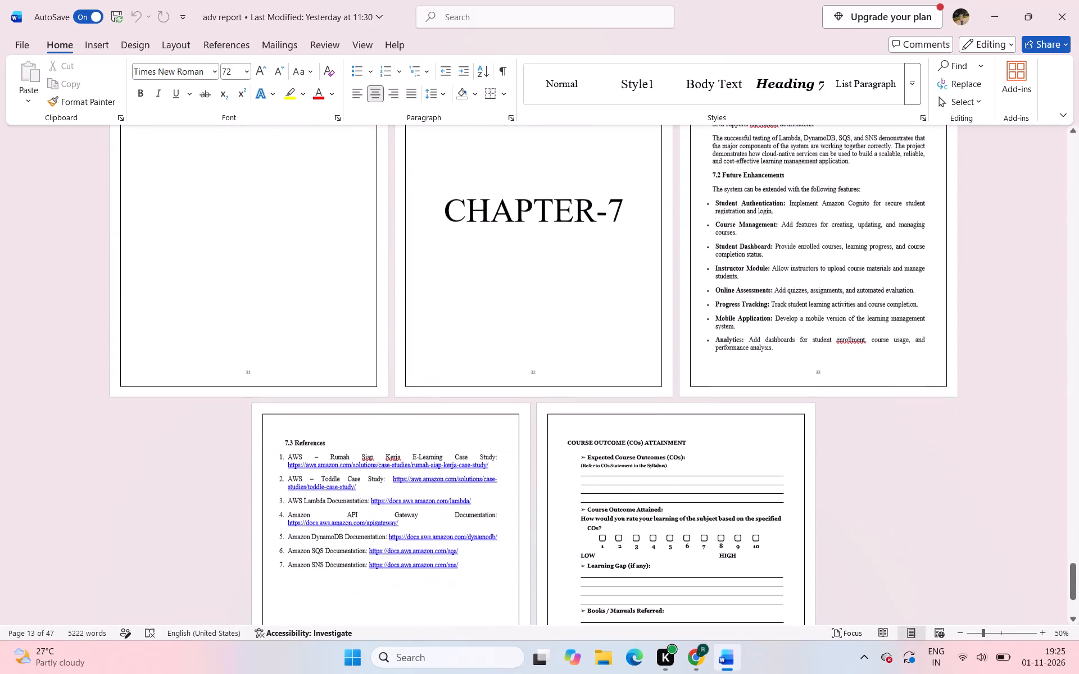
pyautogui.scroll(-1, 592, 427)
# Review the headings, figures and page numbers of the report body backwards from Chapter 7 to Chapter 1.
pyautogui.scroll(7, 592, 427)
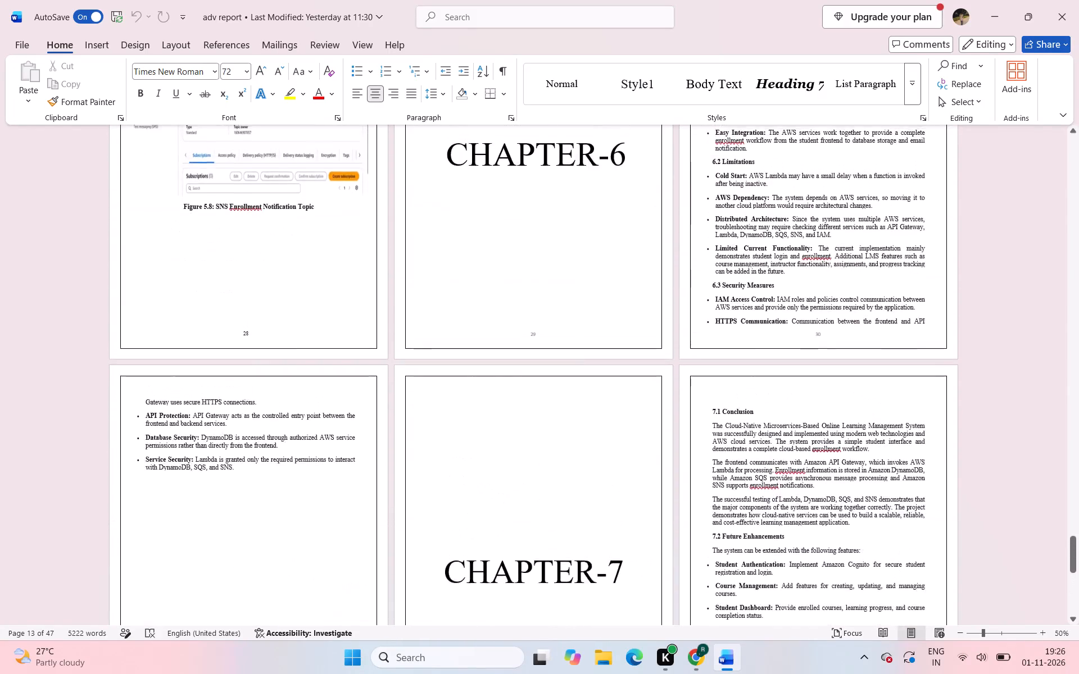
pyautogui.scroll(11, 592, 427)
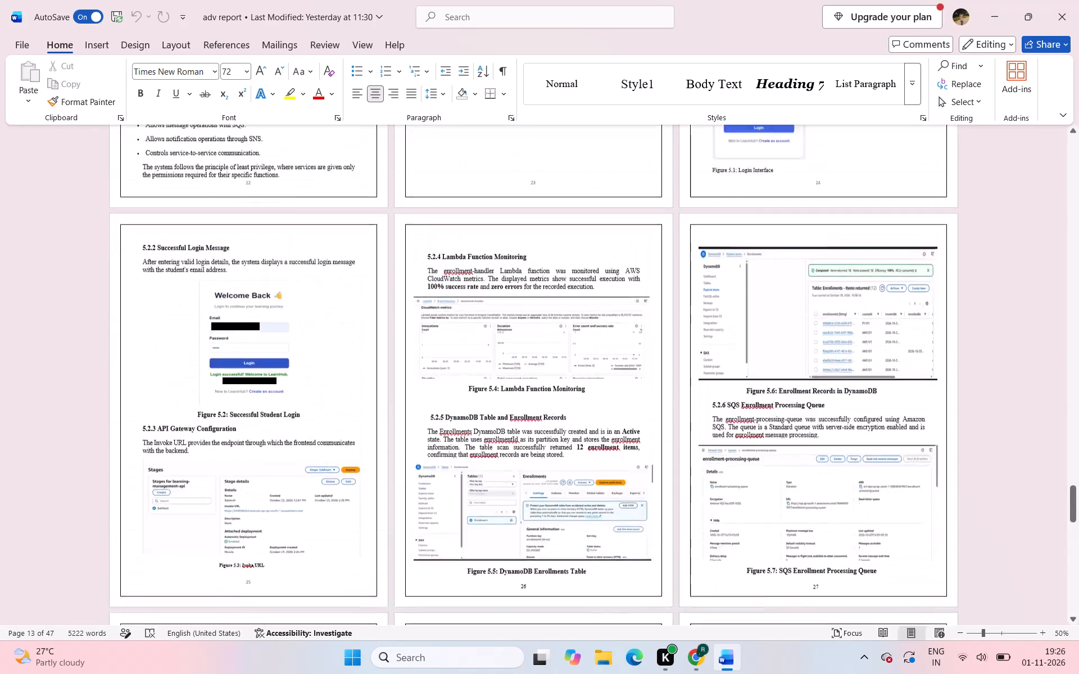
pyautogui.scroll(10, 592, 427)
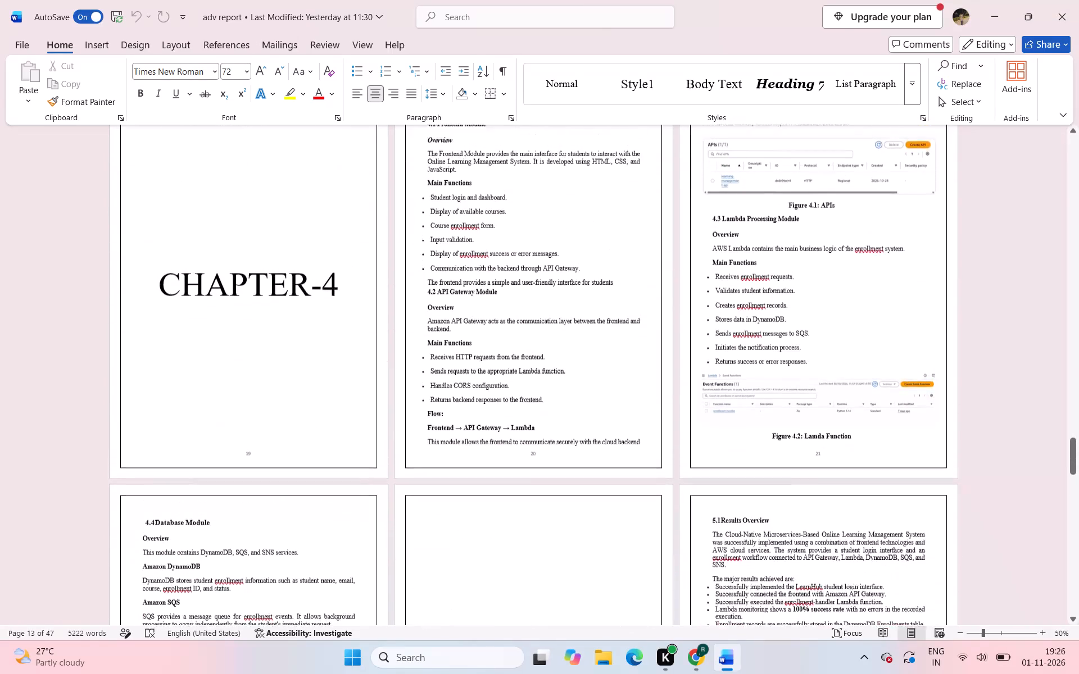
pyautogui.scroll(9, 592, 427)
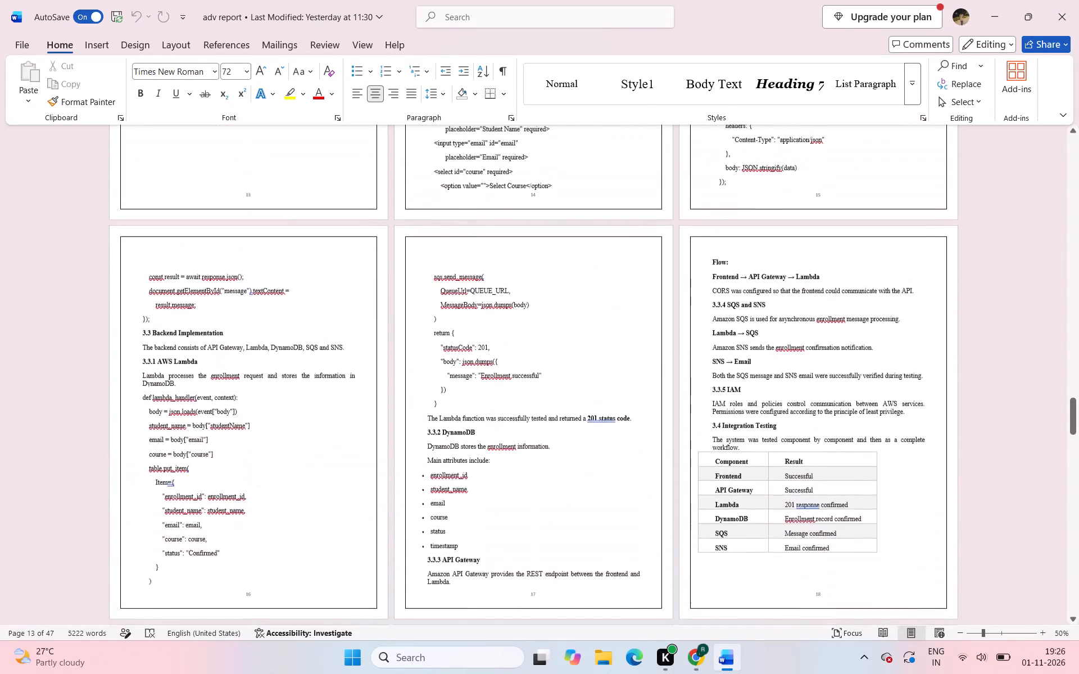
pyautogui.scroll(10, 592, 427)
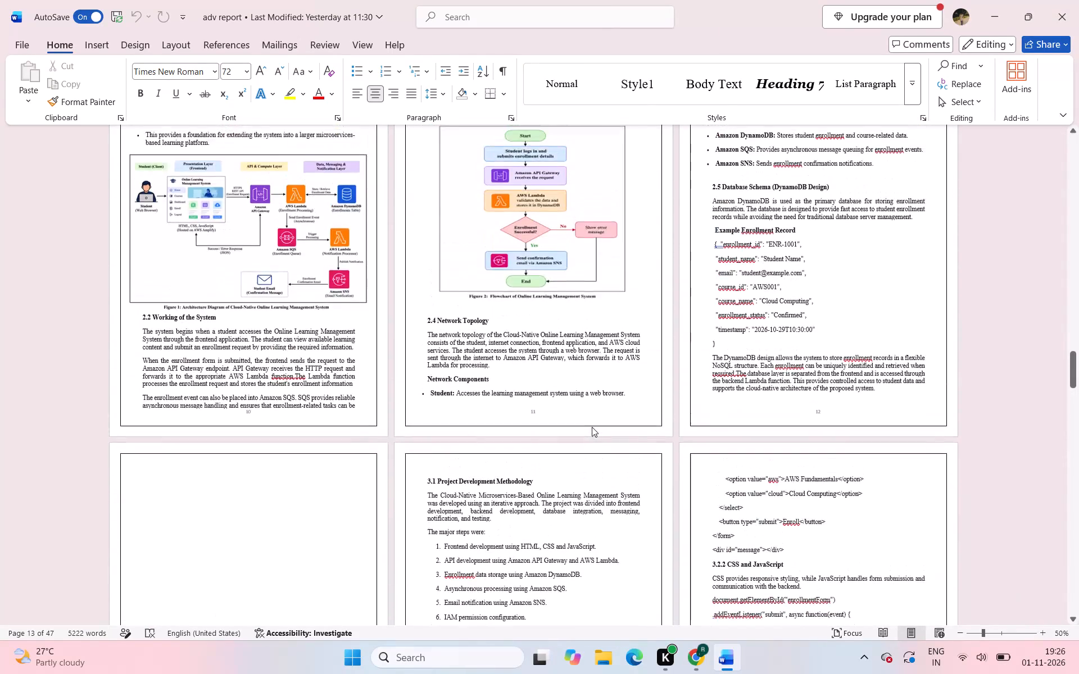
pyautogui.scroll(10, 592, 427)
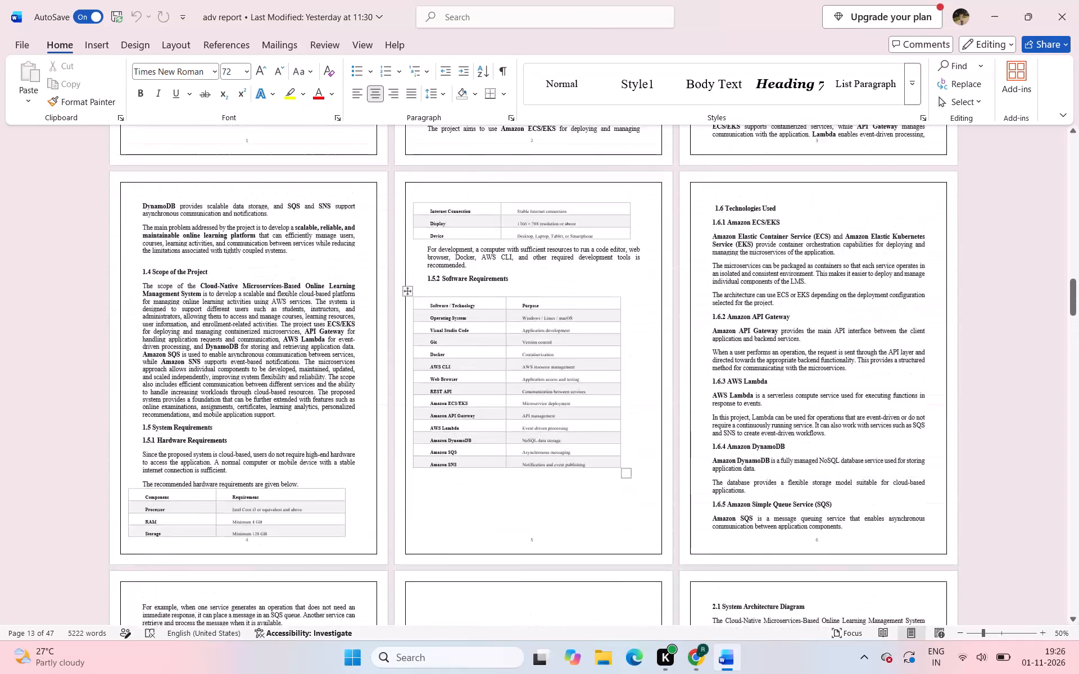
pyautogui.scroll(3, 592, 427)
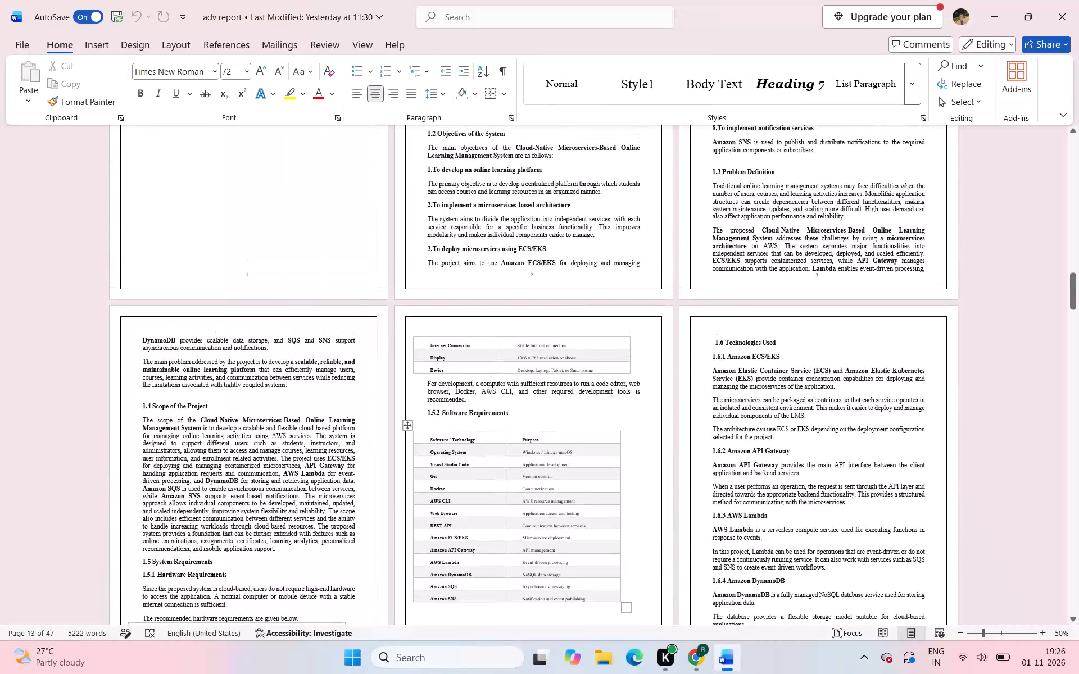
pyautogui.scroll(-2, 592, 427)
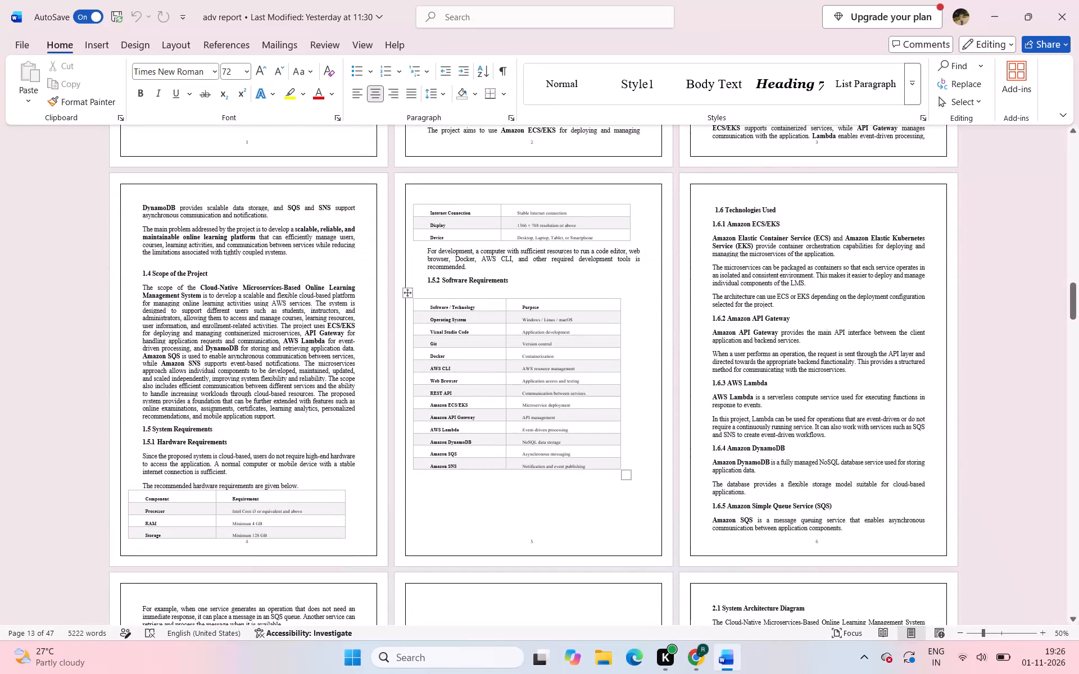
pyautogui.scroll(-5, 338, 384)
pyautogui.scroll(1, 338, 384)
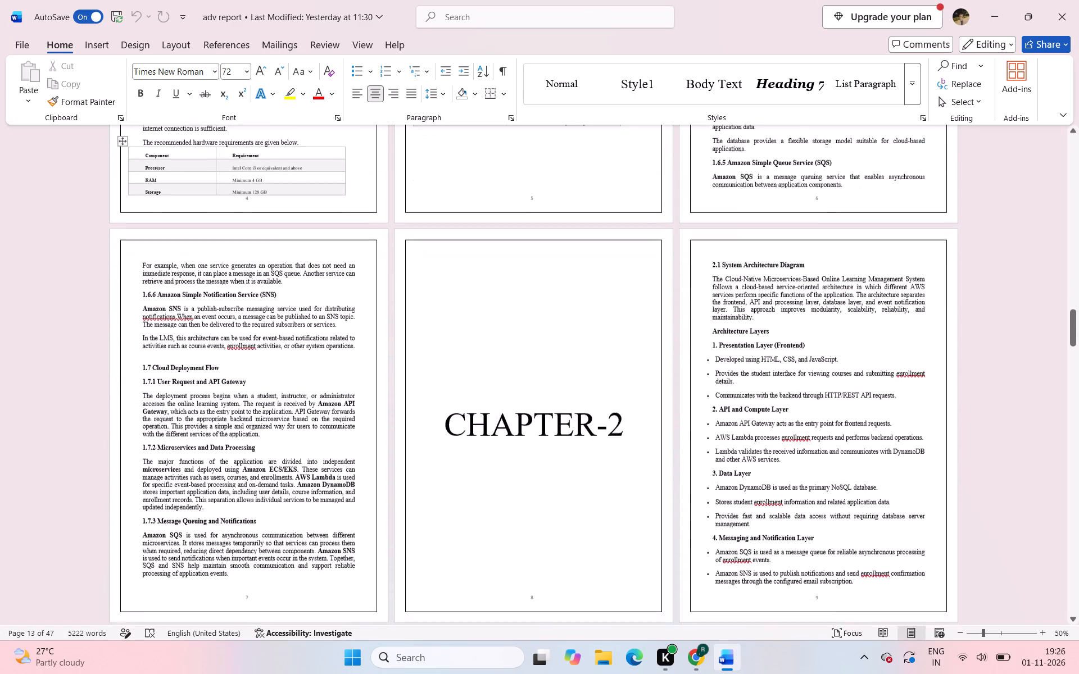
pyautogui.scroll(2, 338, 384)
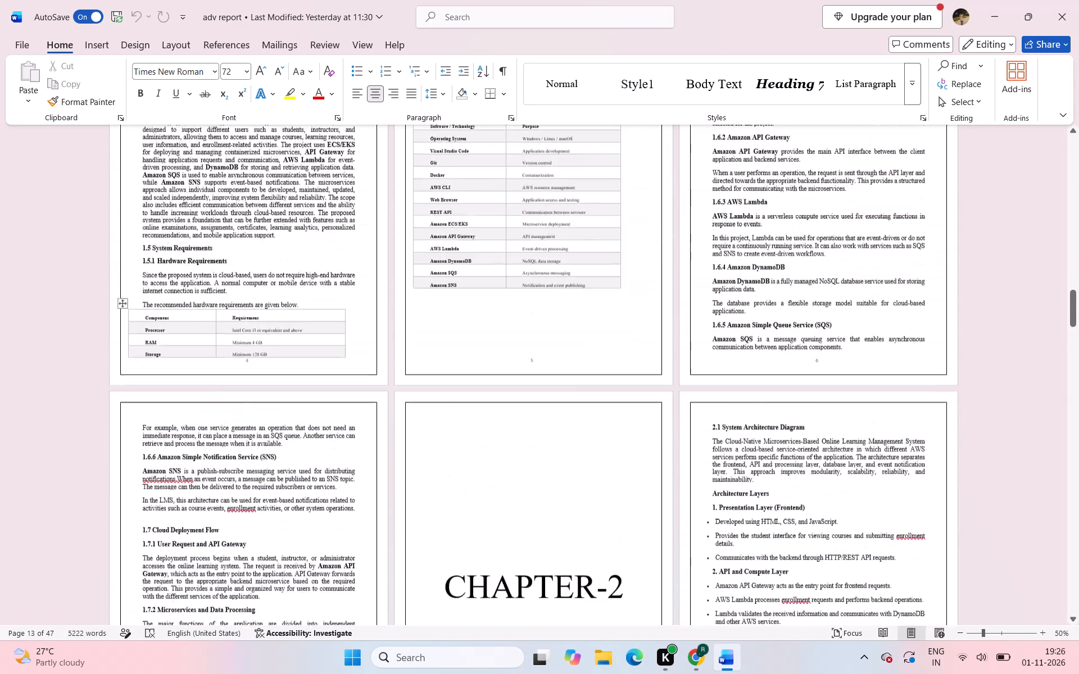
# Recheck the report's front matter, especially the declarations, table of contents and lists, and place the cursor in the Chapter 1 contents entries.
pyautogui.scroll(5, 338, 384)
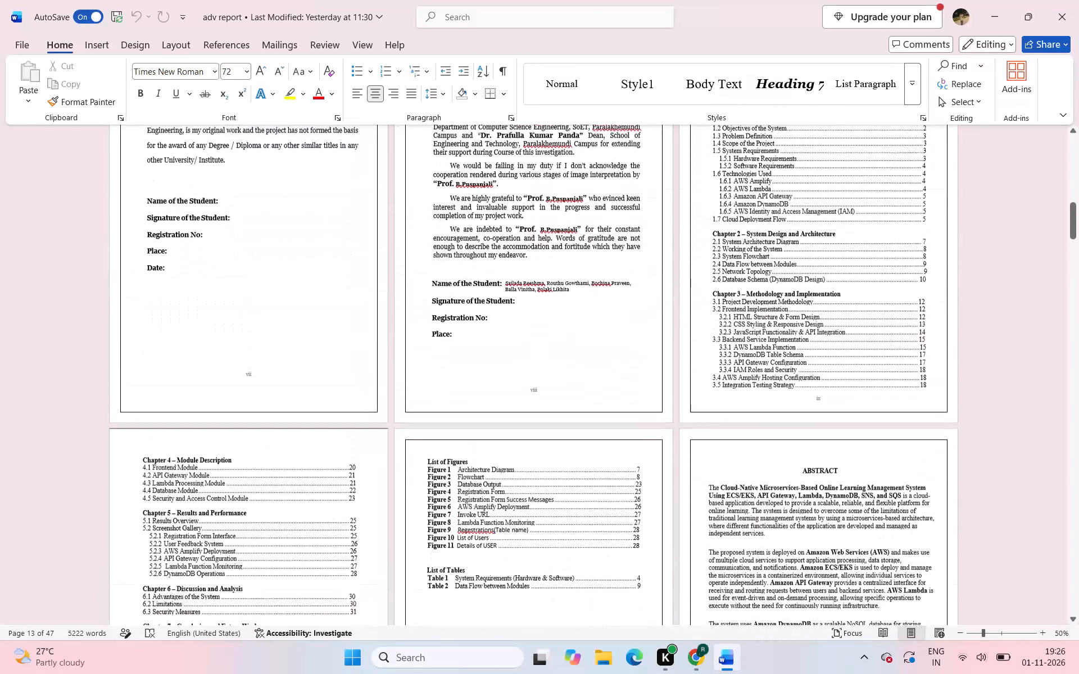
pyautogui.scroll(3, 338, 384)
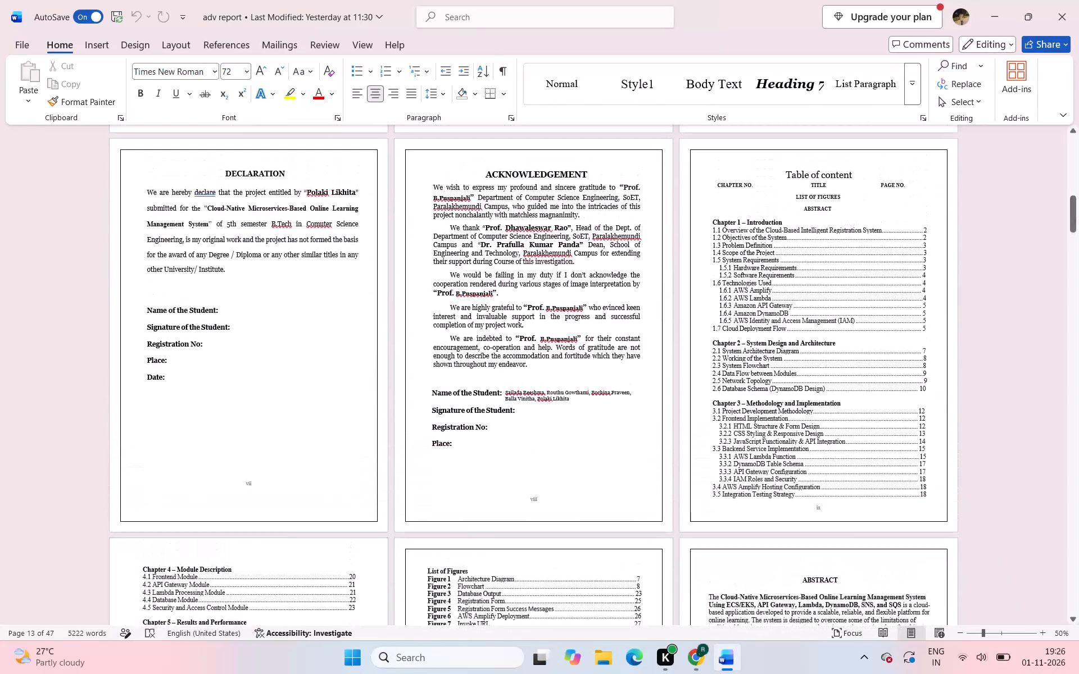
pyautogui.scroll(1, 338, 384)
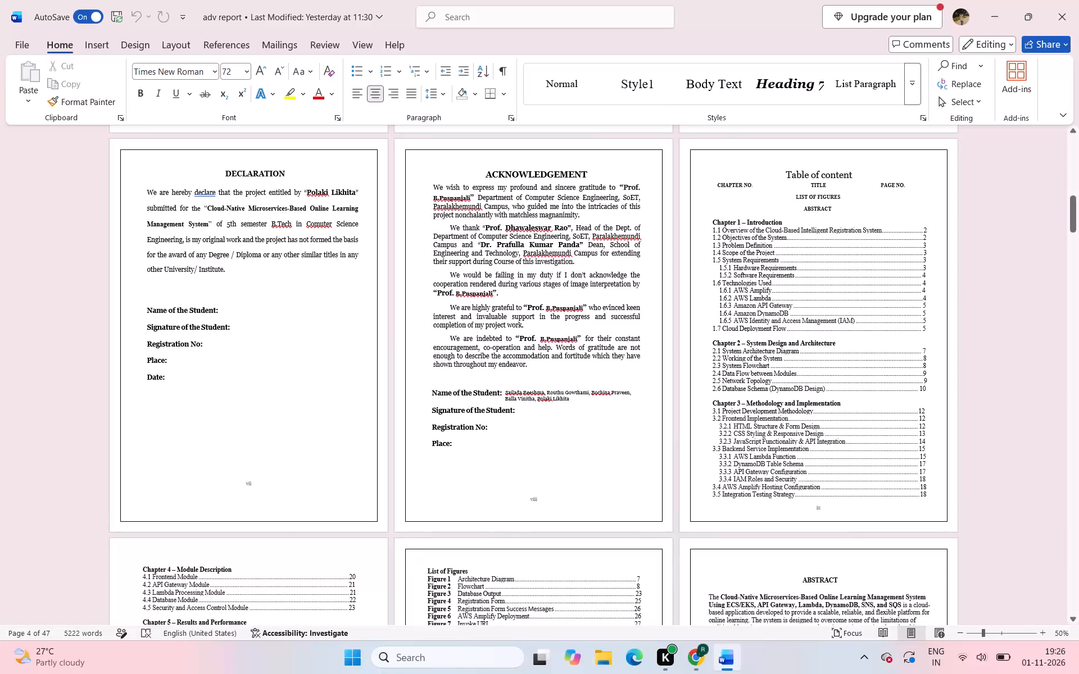
pyautogui.scroll(10, 465, 267)
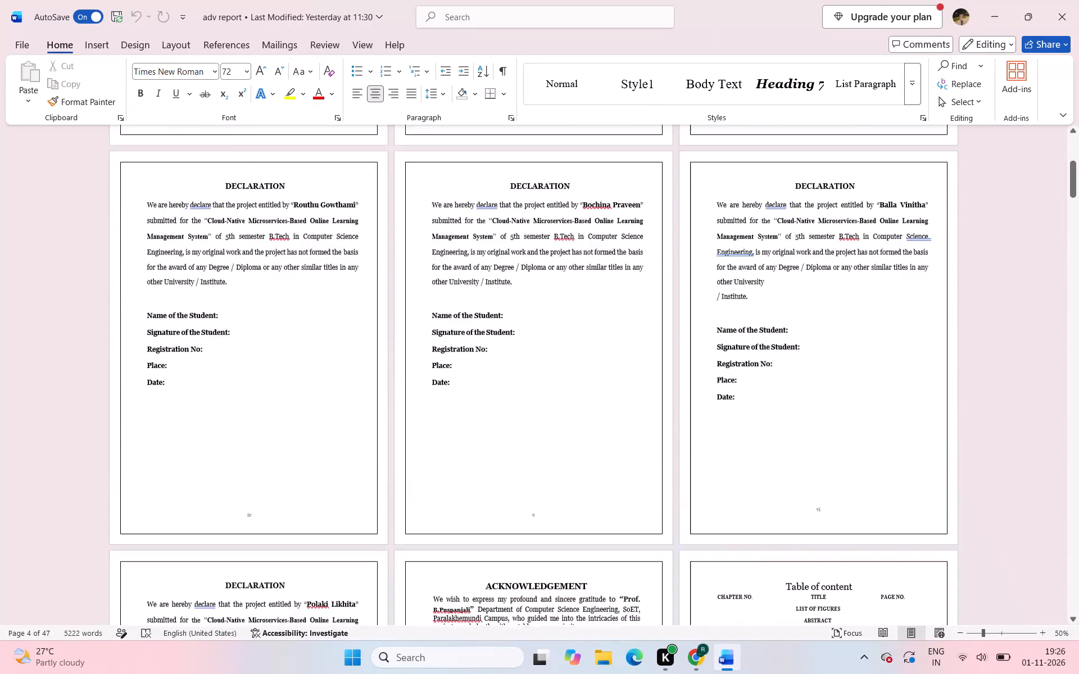
pyautogui.scroll(4, 465, 267)
pyautogui.hscroll(1, 465, 267)
pyautogui.scroll(-2, 465, 267)
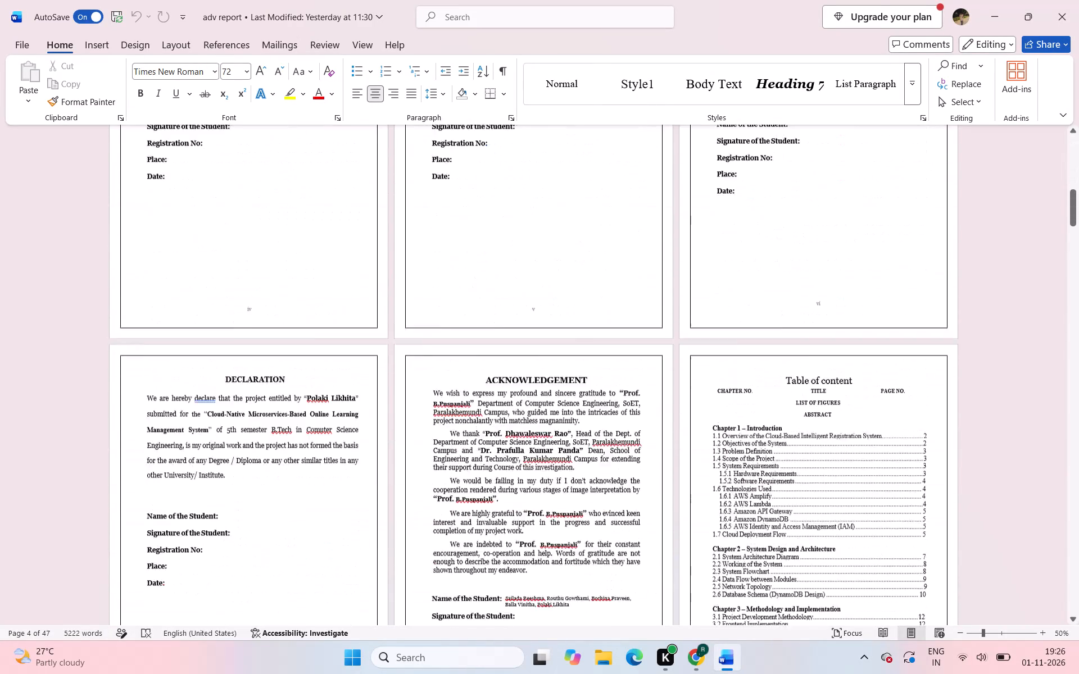
pyautogui.scroll(-2, 465, 267)
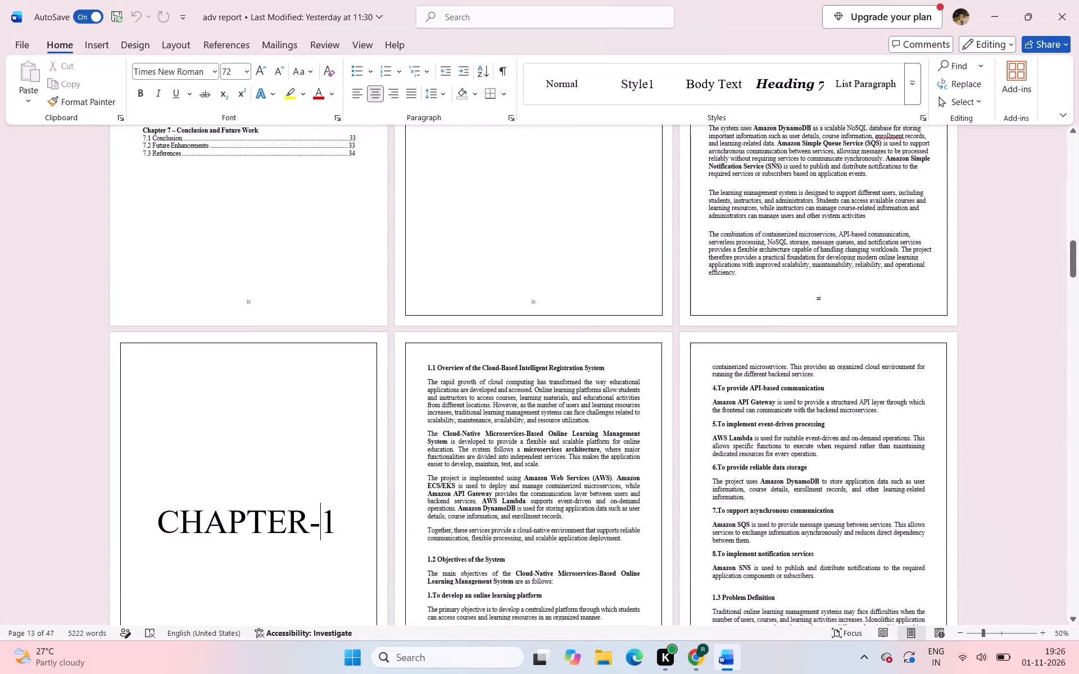
pyautogui.scroll(7, 432, 342)
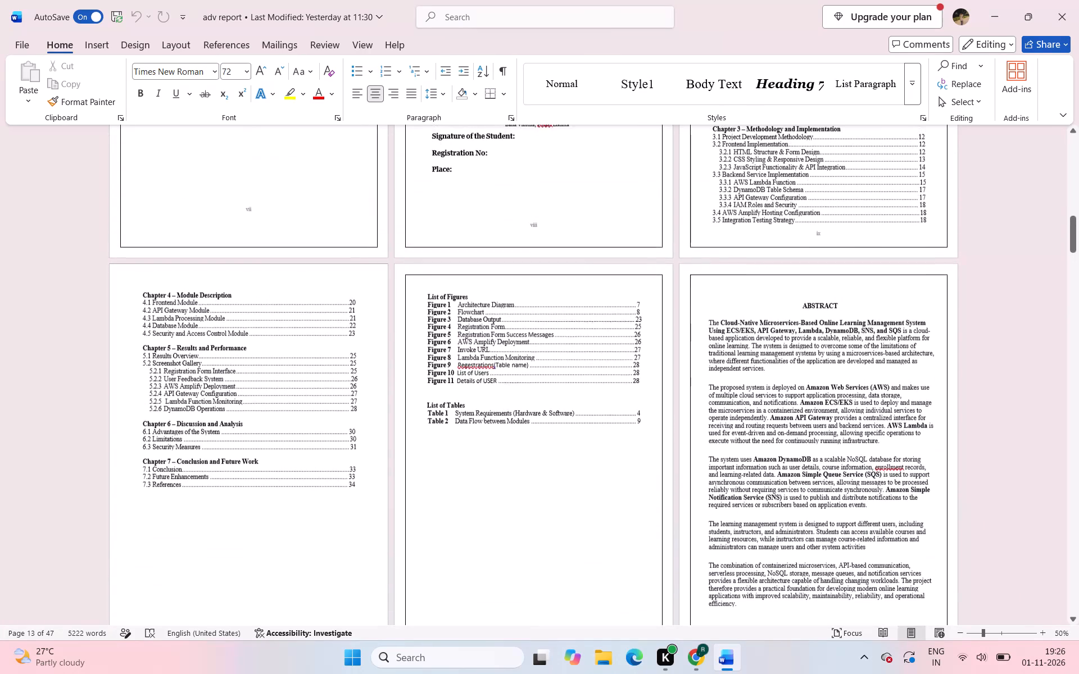
pyautogui.scroll(3, 432, 342)
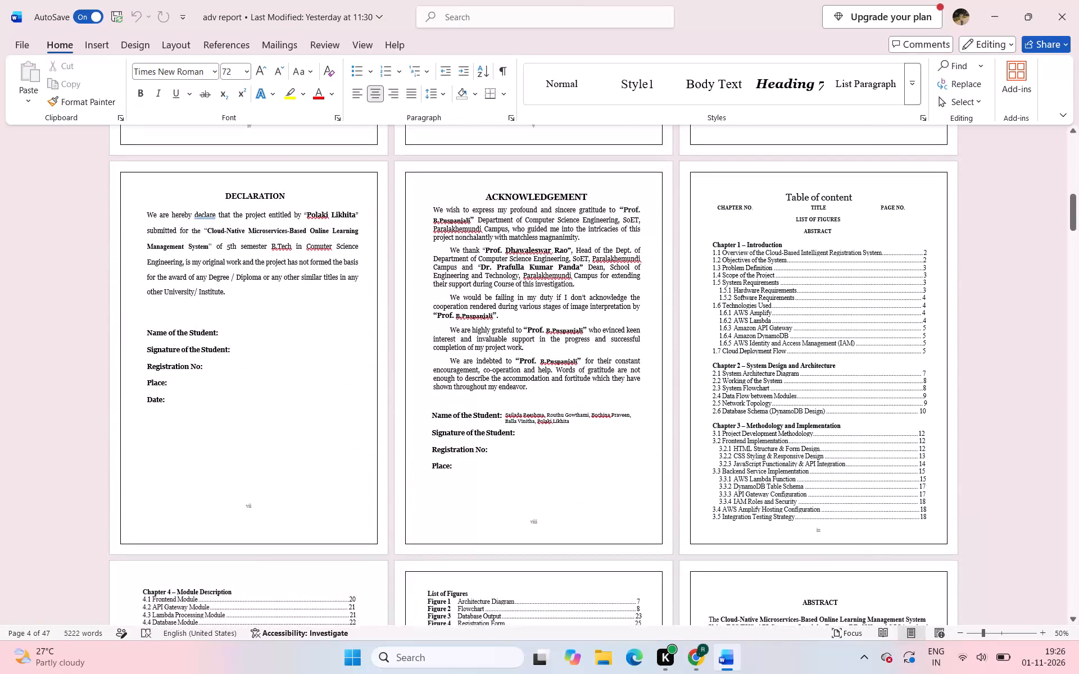
pyautogui.click(741, 274)
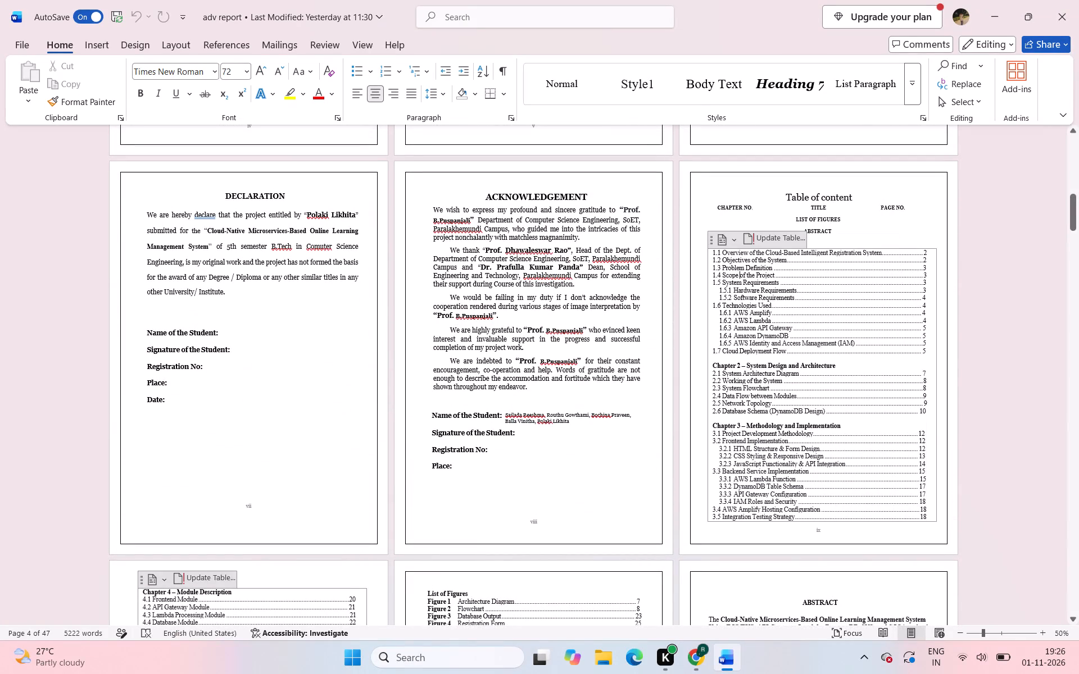
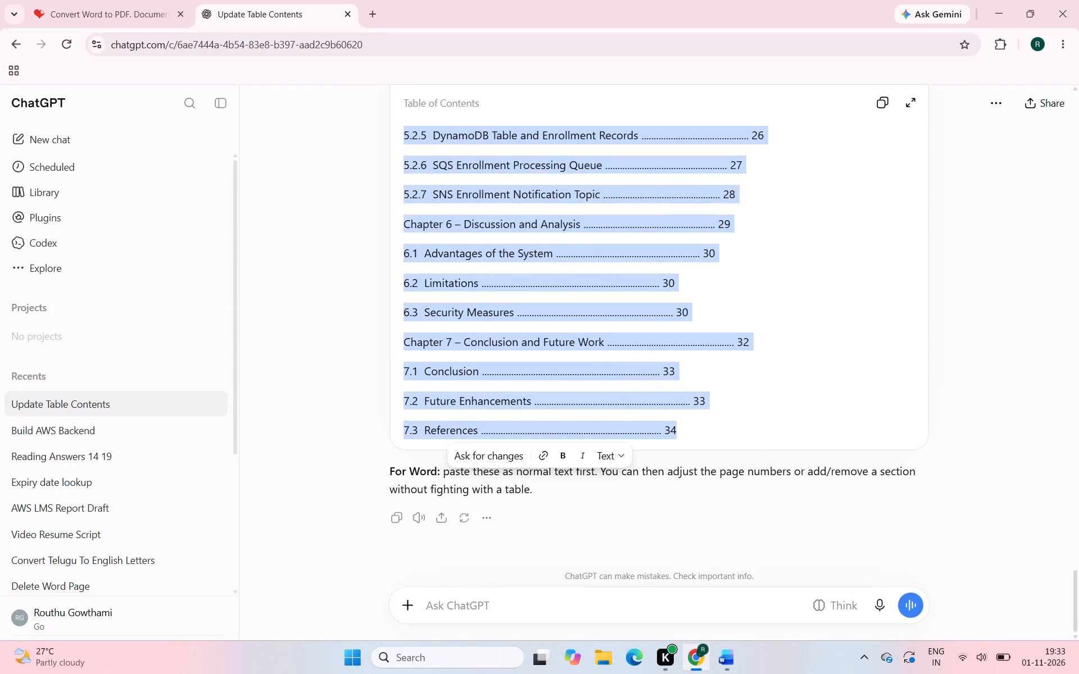
# Switch to the Word report and paste the copied contents entries below ABSTRACT on the Table of content page at font size 6.
pyautogui.click(728, 655)
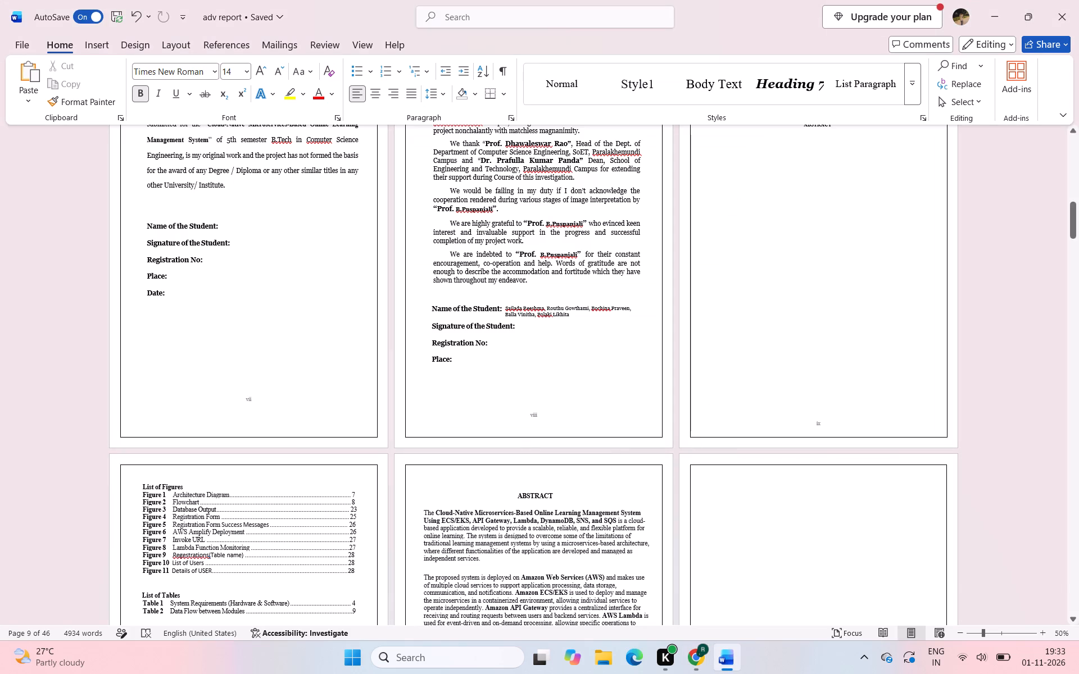
pyautogui.scroll(1, 704, 249)
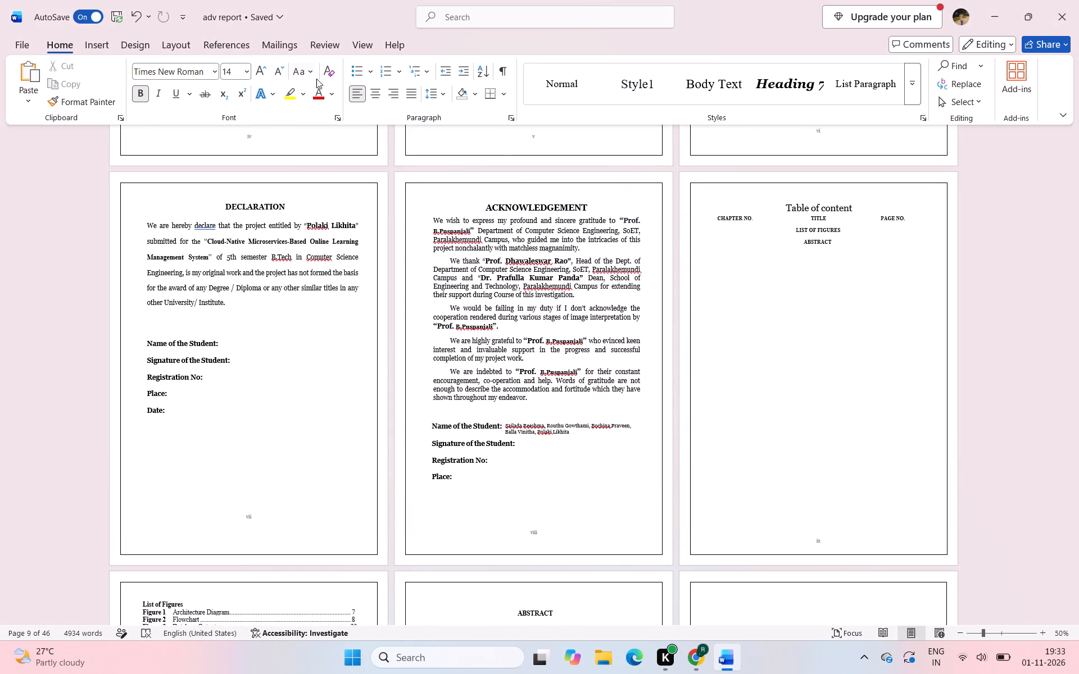
pyautogui.tripleClick(282, 71)
pyautogui.tripleClick(282, 71)
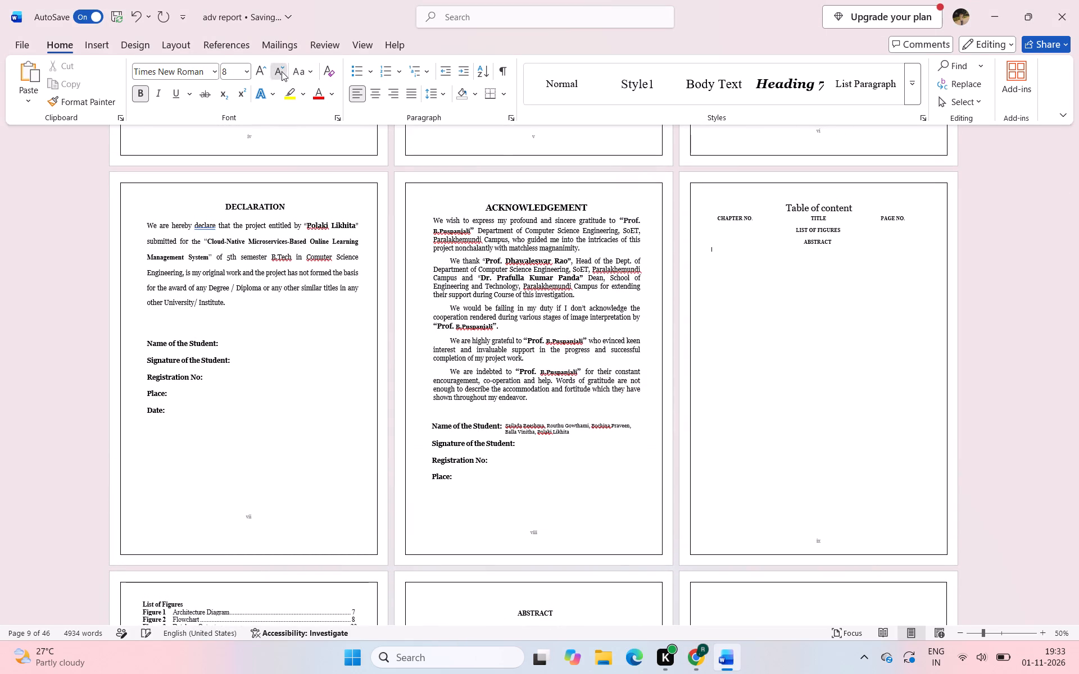
pyautogui.click(282, 71)
pyautogui.hotkey('ctrl', 'v')
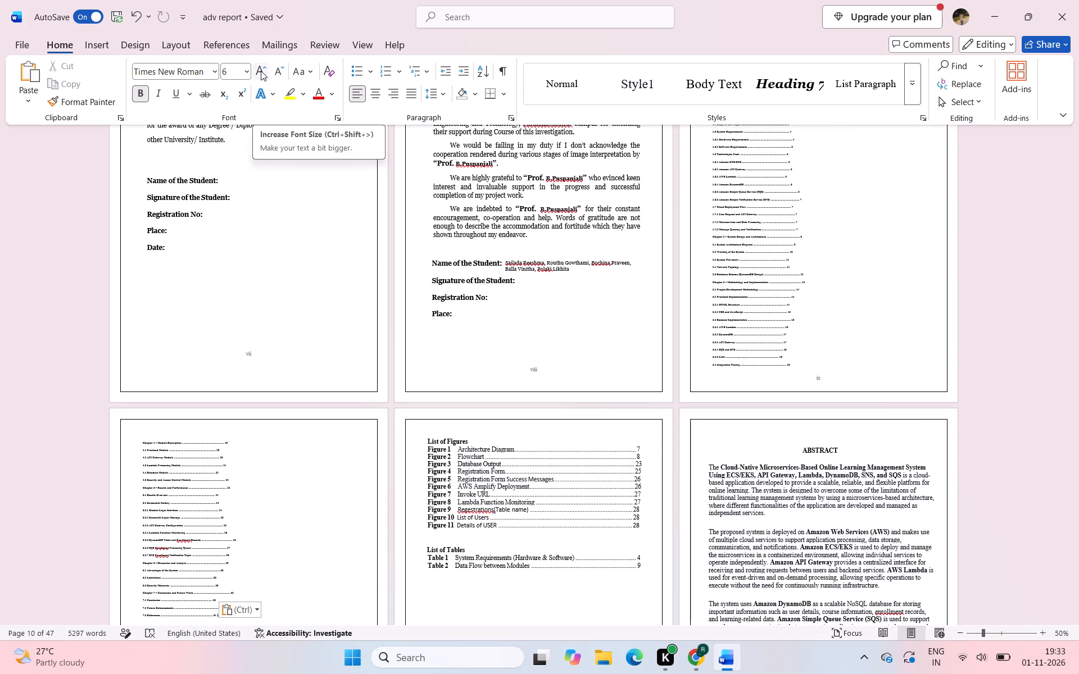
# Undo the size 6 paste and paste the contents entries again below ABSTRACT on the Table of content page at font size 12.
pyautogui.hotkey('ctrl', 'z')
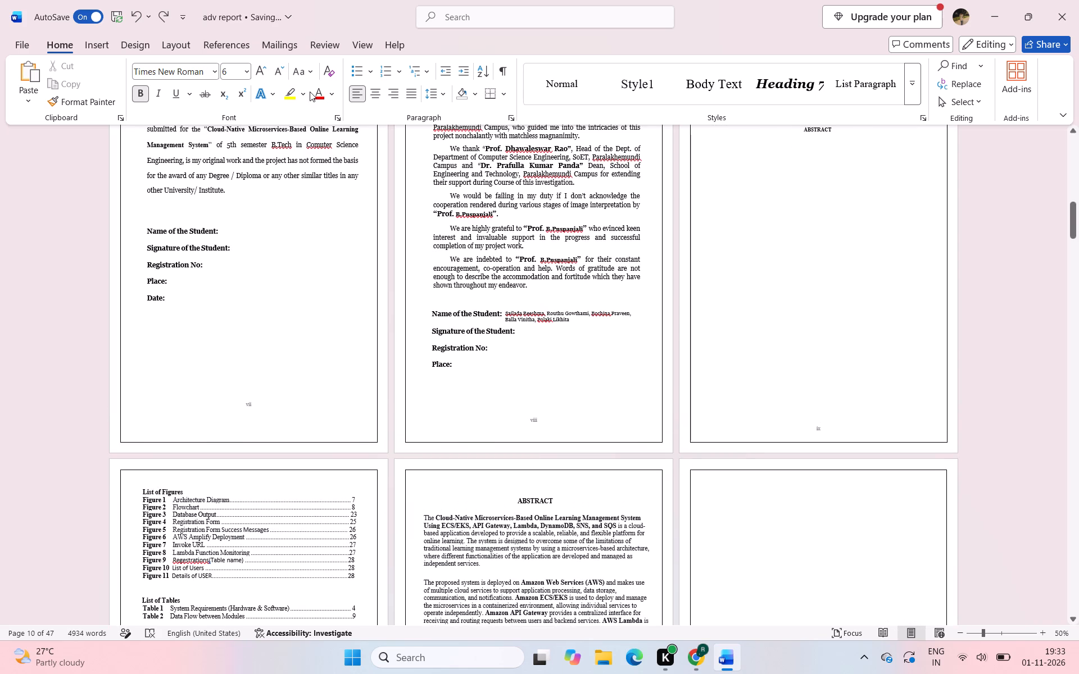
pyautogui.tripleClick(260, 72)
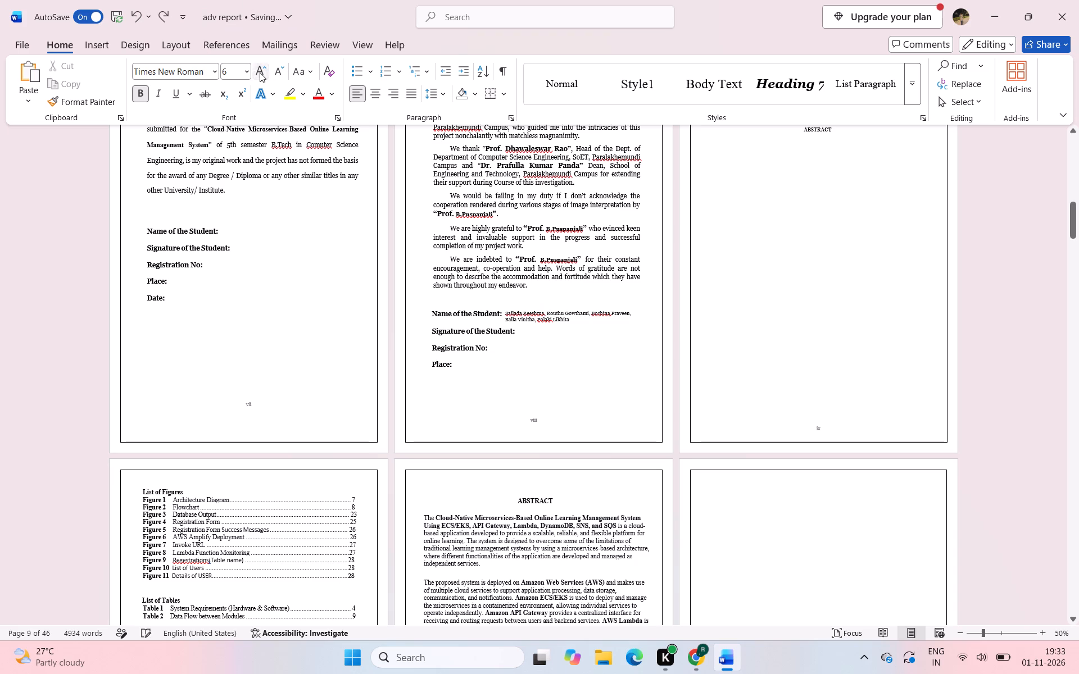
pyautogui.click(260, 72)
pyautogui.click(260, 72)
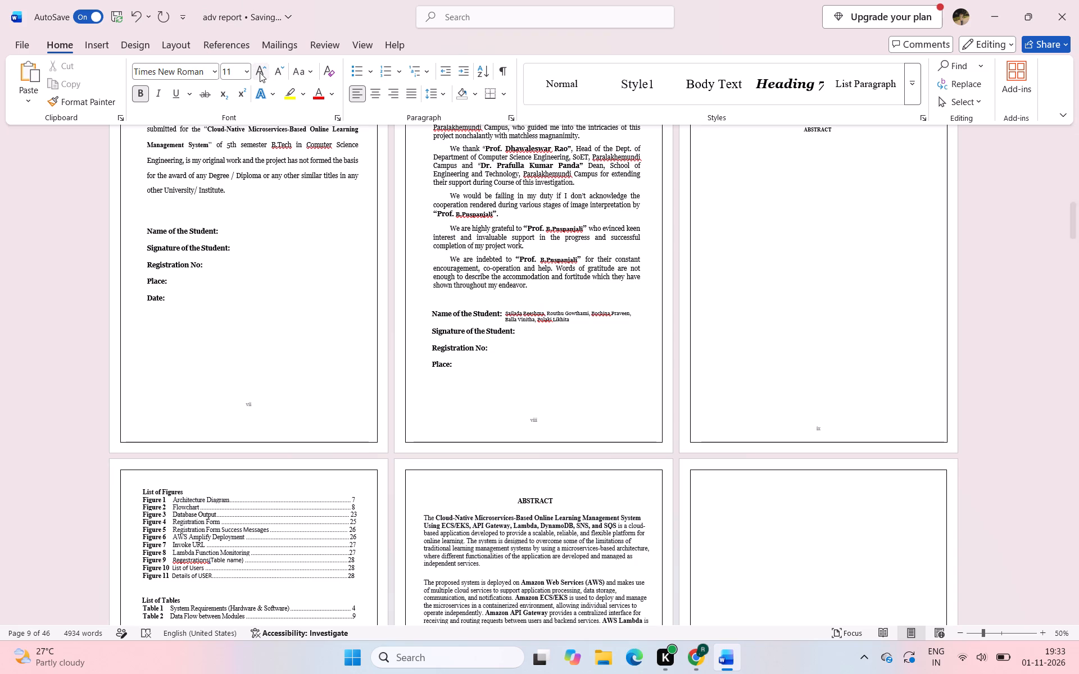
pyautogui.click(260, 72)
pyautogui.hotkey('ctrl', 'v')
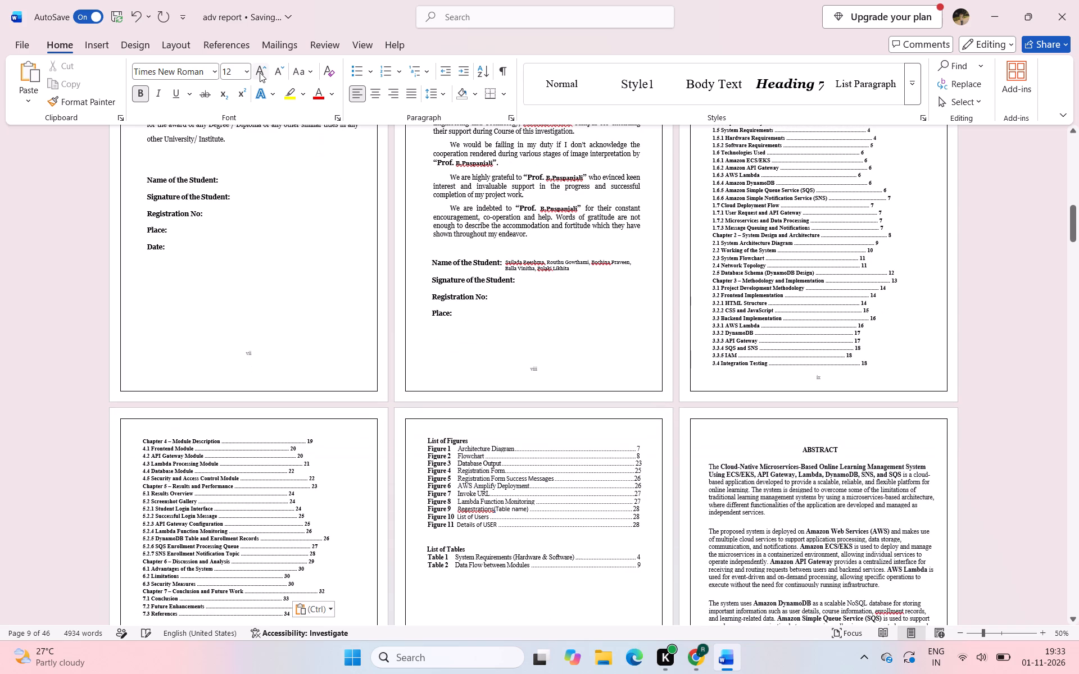
# Examine the layout and page-number alignment of the pasted contents entries from "Chapter 1 – Introduction" through "7.3 References".
pyautogui.scroll(-2, 186, 184)
pyautogui.scroll(1, 186, 184)
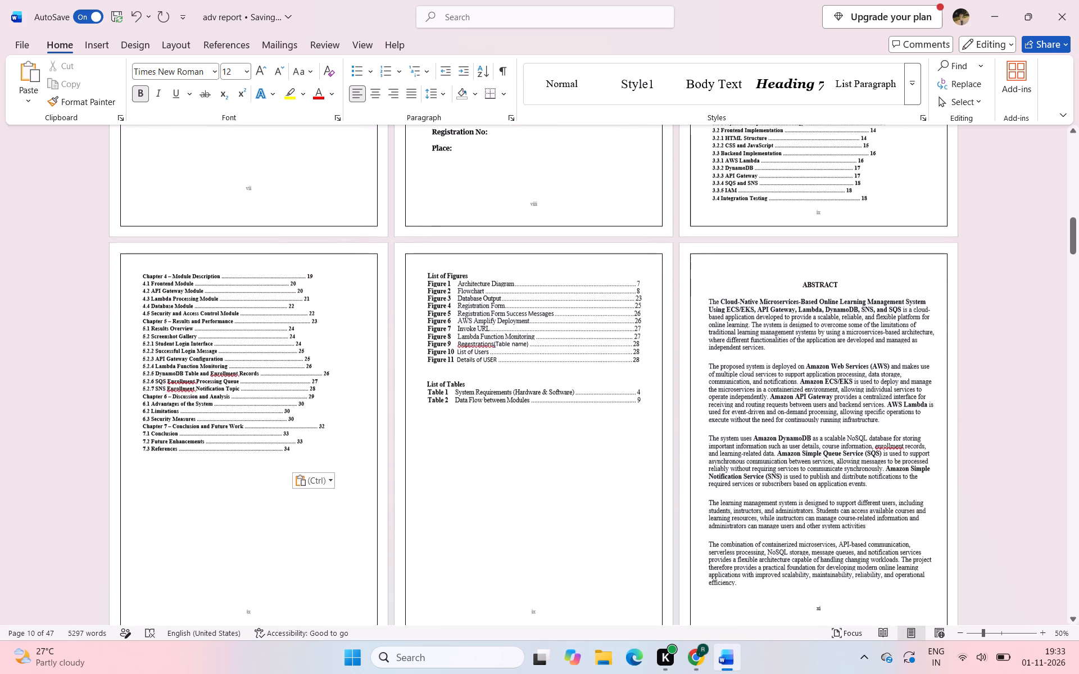
pyautogui.scroll(3, 186, 184)
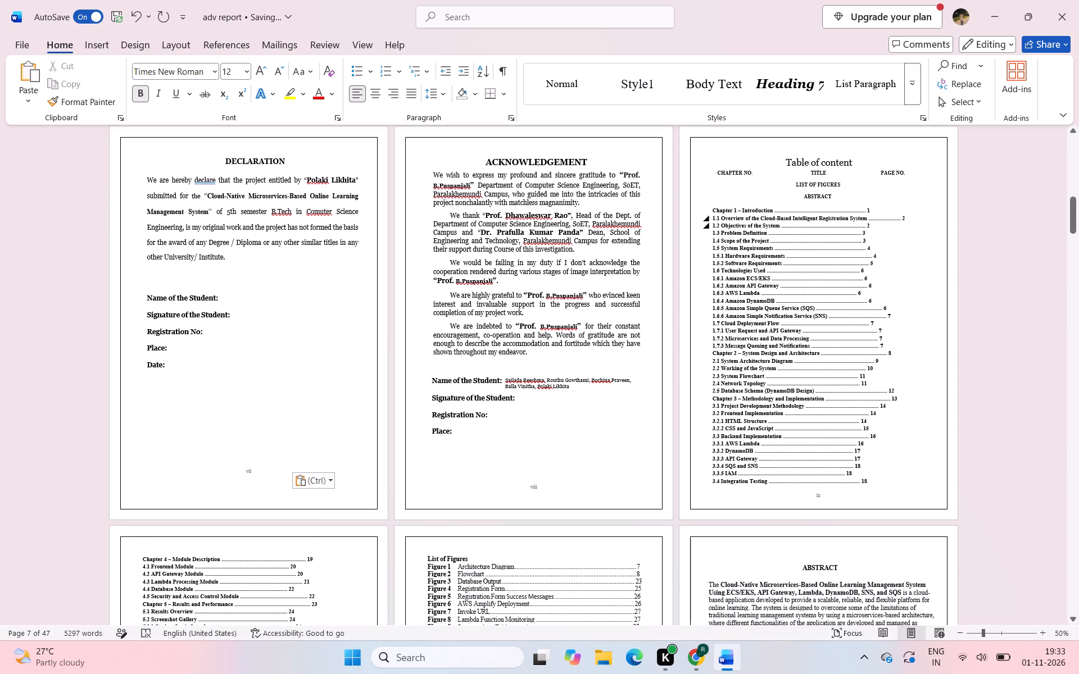
pyautogui.moveTo(721, 220); pyautogui.dragTo(764, 288)
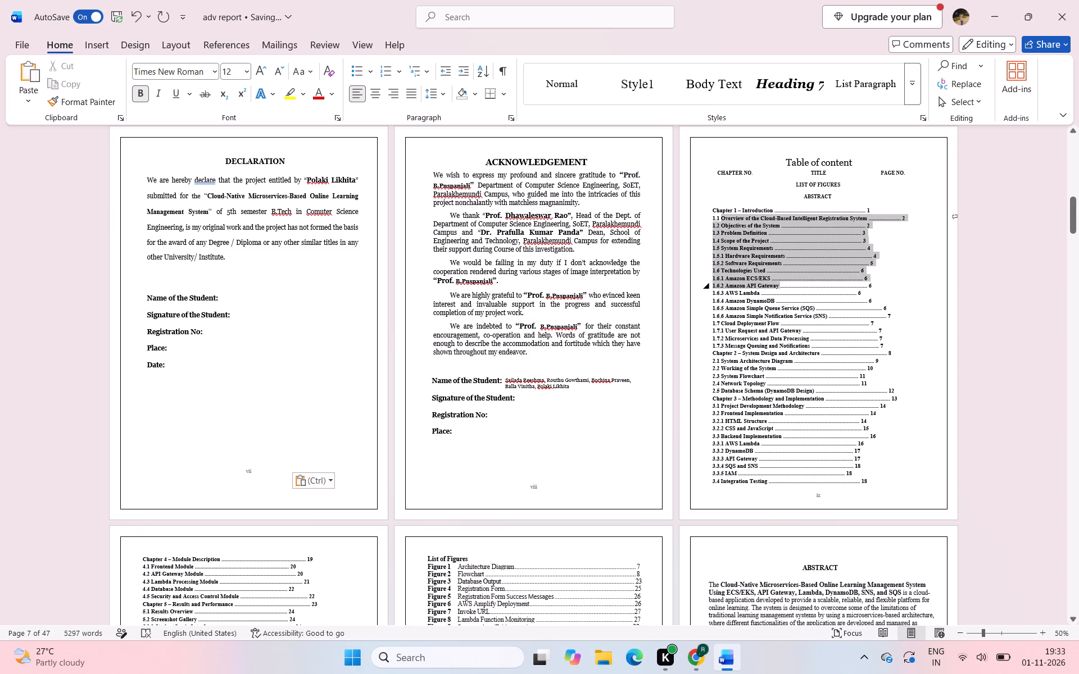
pyautogui.moveTo(764, 288); pyautogui.dragTo(771, 317)
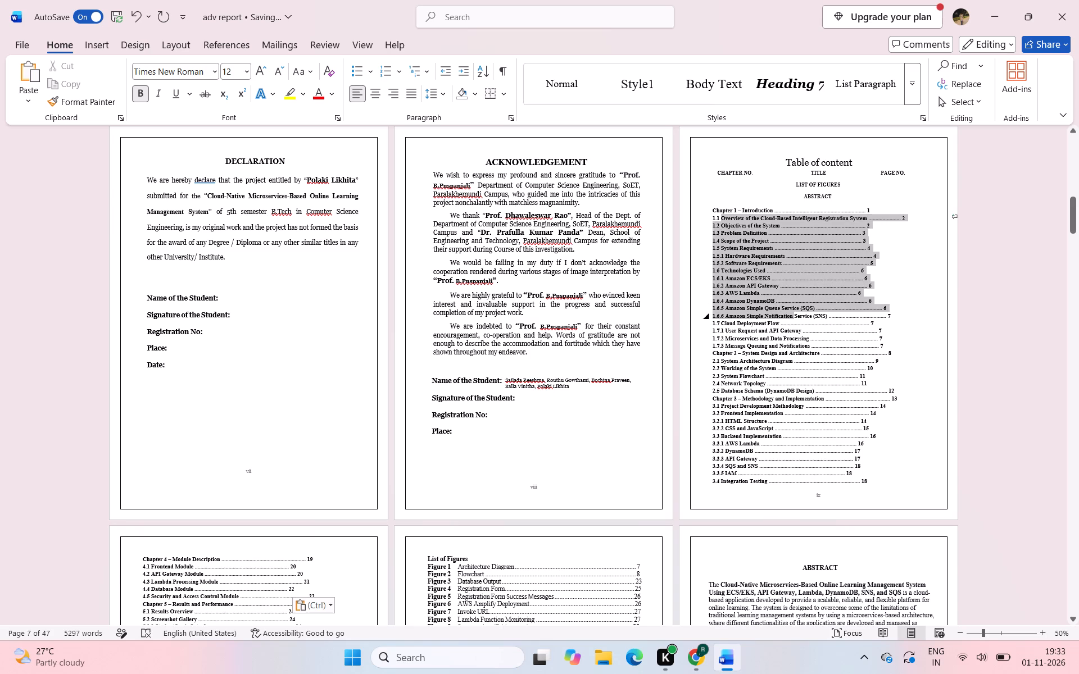
pyautogui.moveTo(771, 317); pyautogui.dragTo(892, 333)
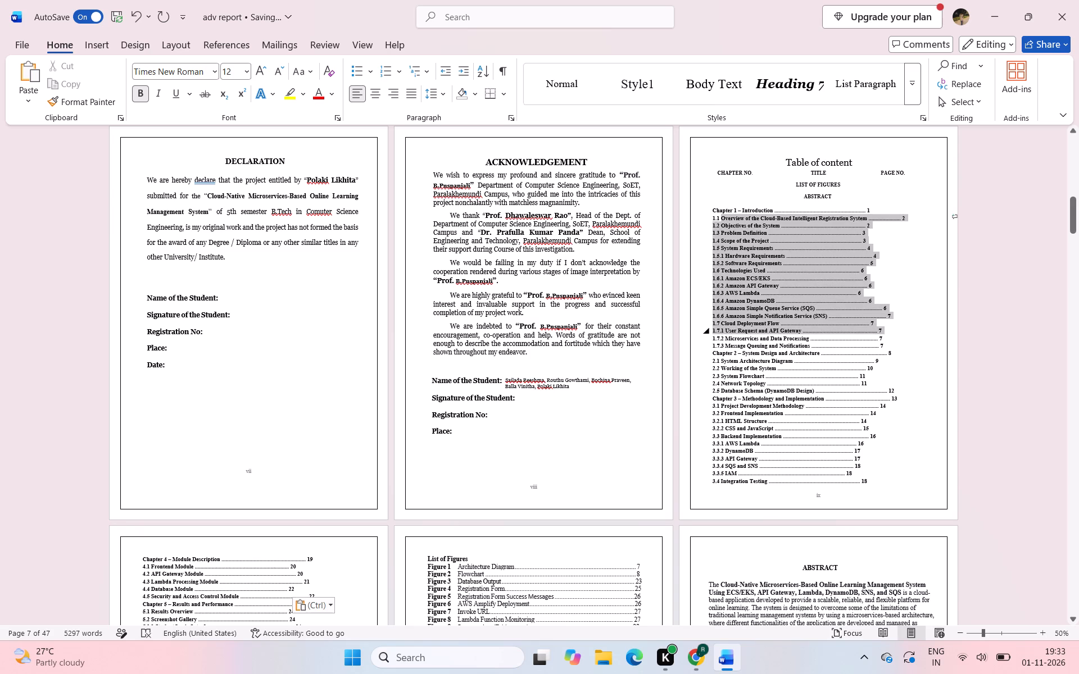
pyautogui.moveTo(892, 333); pyautogui.dragTo(871, 446)
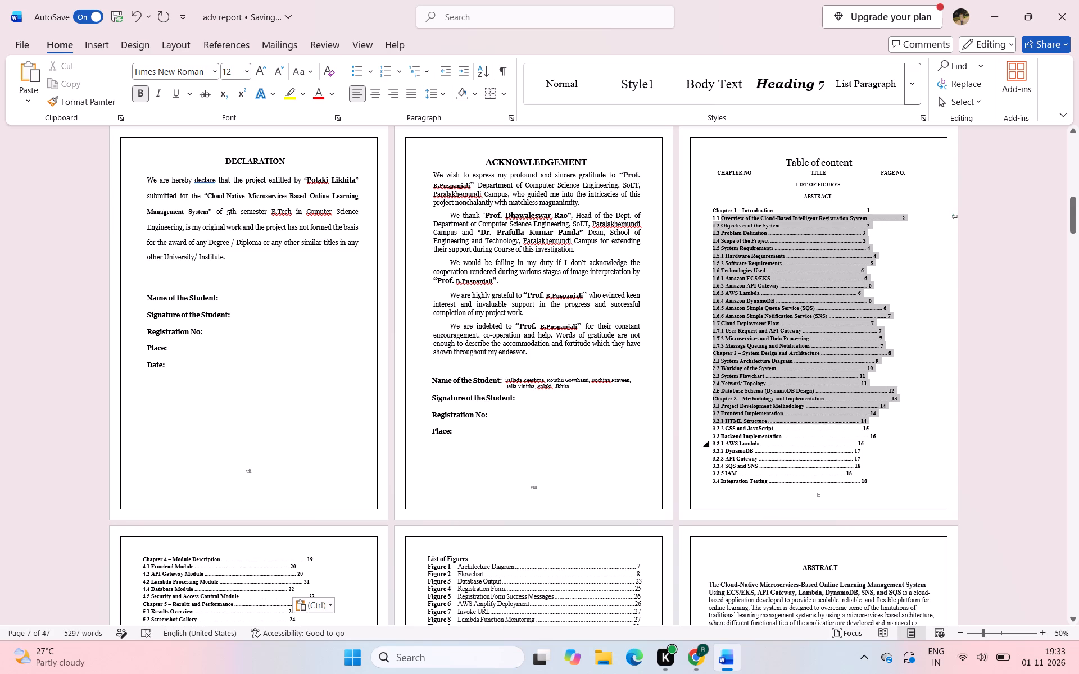
pyautogui.moveTo(871, 446); pyautogui.dragTo(865, 409)
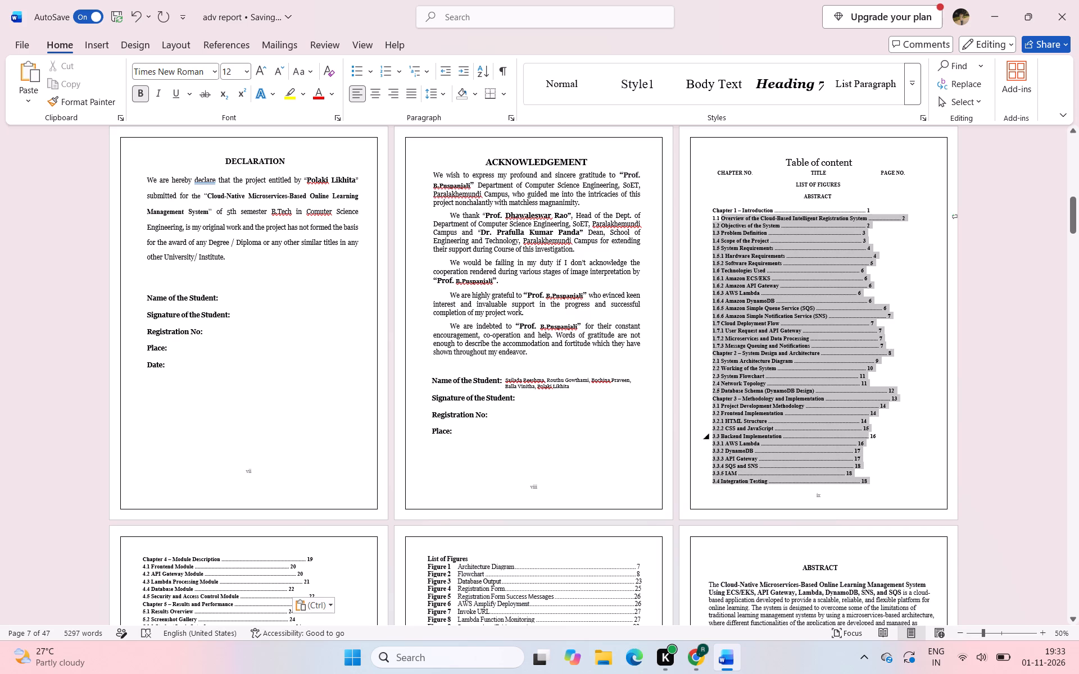
pyautogui.moveTo(865, 409); pyautogui.dragTo(883, 265)
pyautogui.click(899, 302)
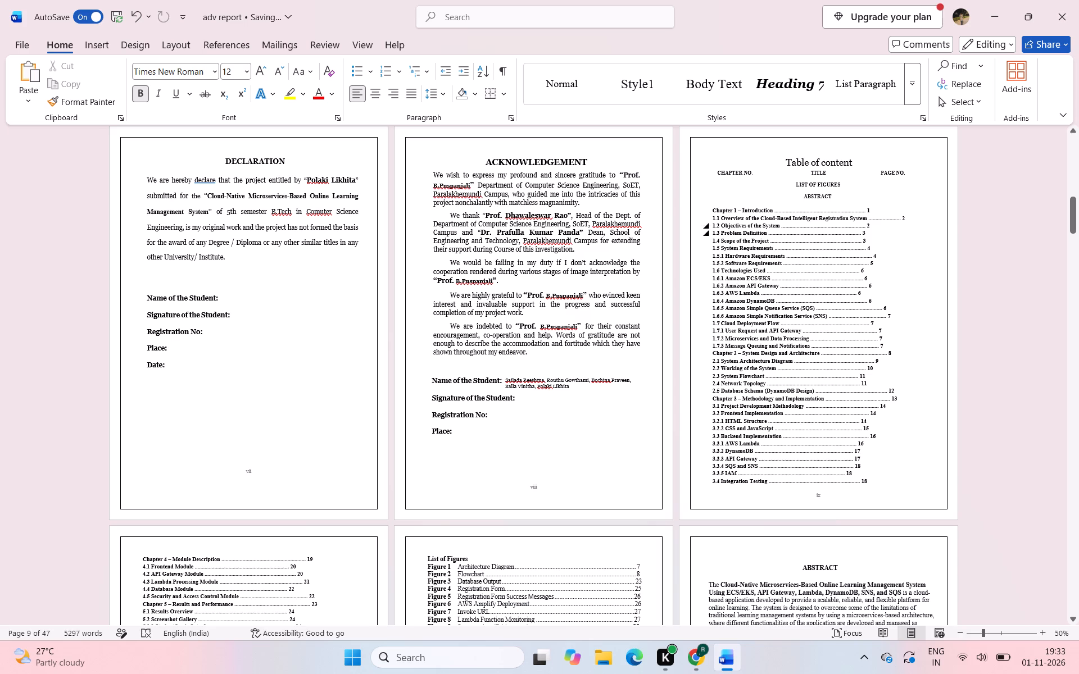
pyautogui.click(717, 194)
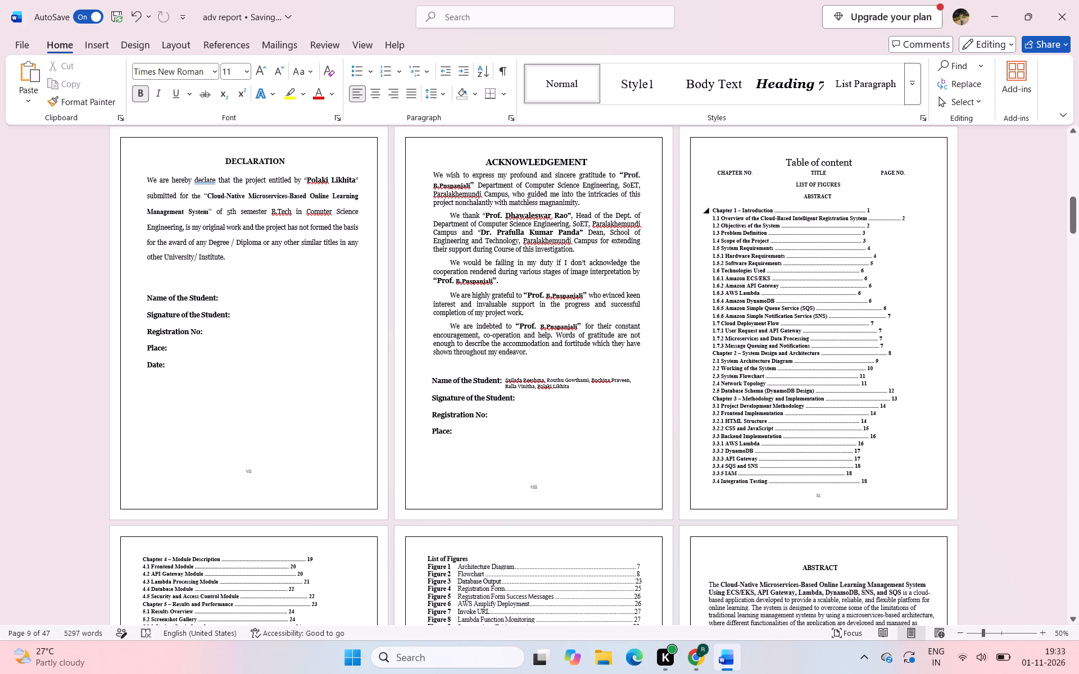
pyautogui.moveTo(713, 210); pyautogui.dragTo(827, 447)
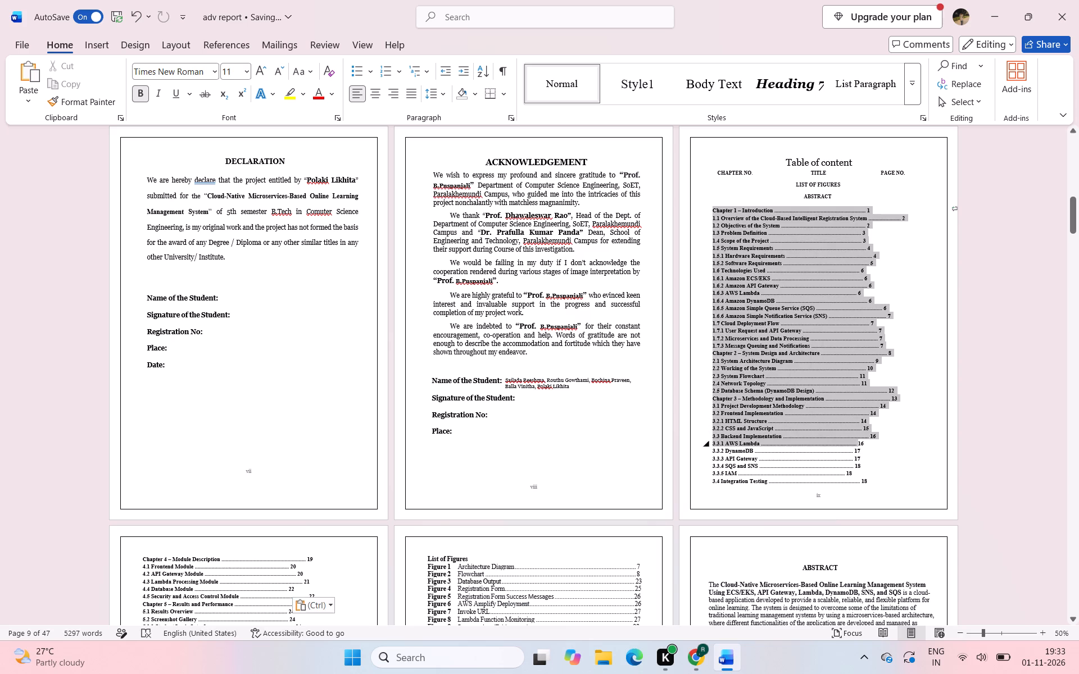
pyautogui.moveTo(827, 447); pyautogui.dragTo(435, 554)
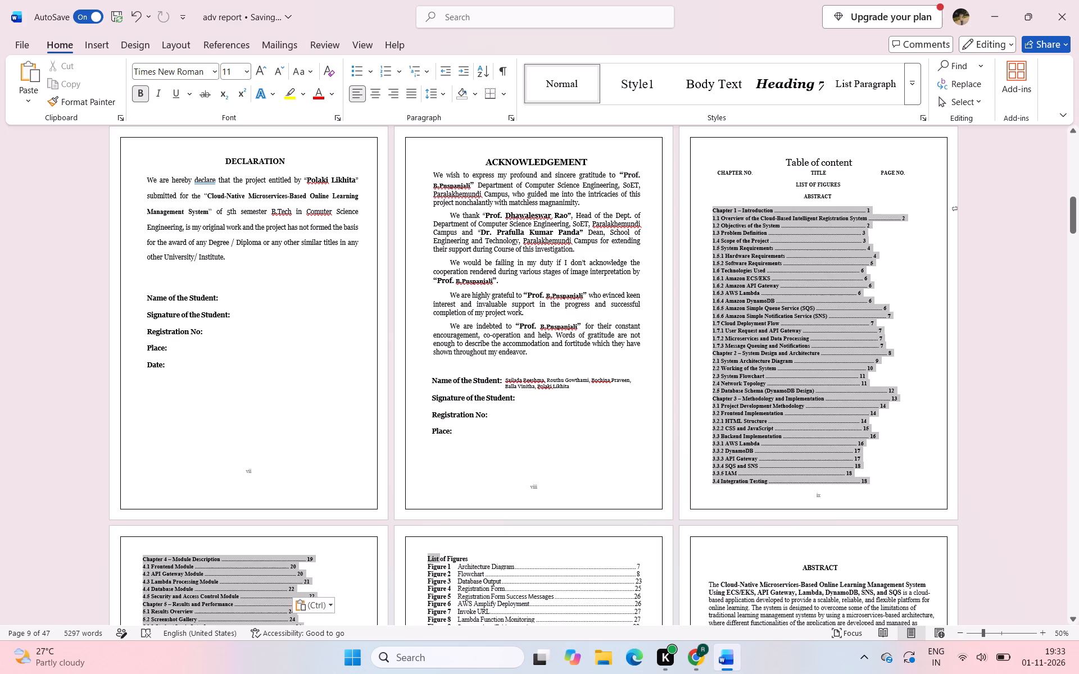
pyautogui.moveTo(435, 554); pyautogui.dragTo(311, 460)
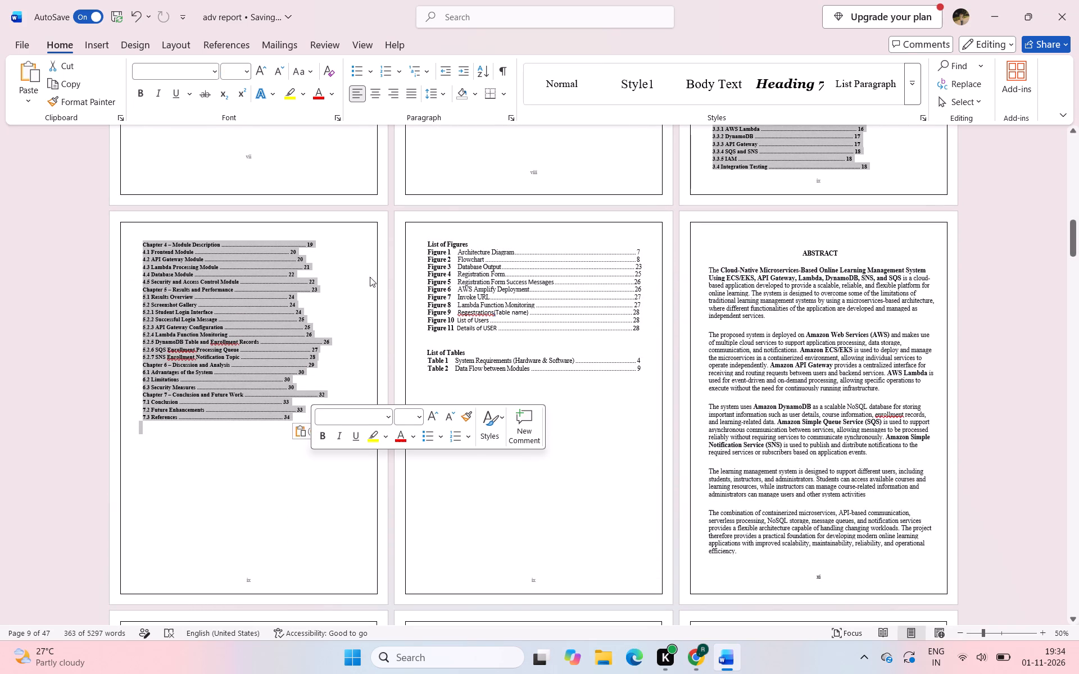
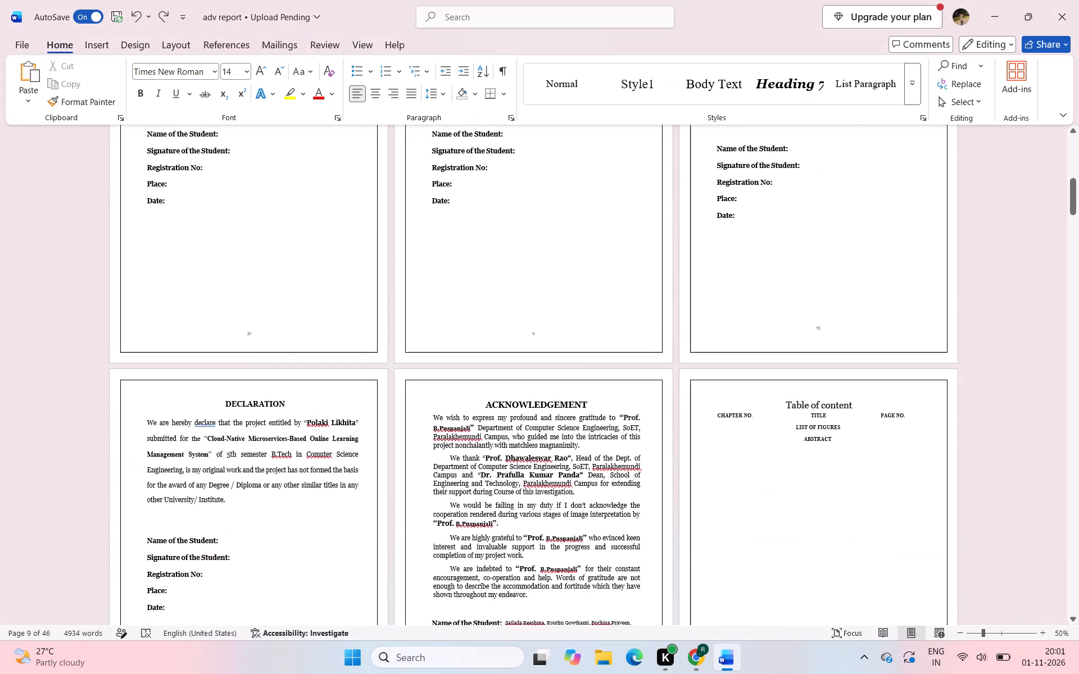
pyautogui.scroll(-4, 794, 457)
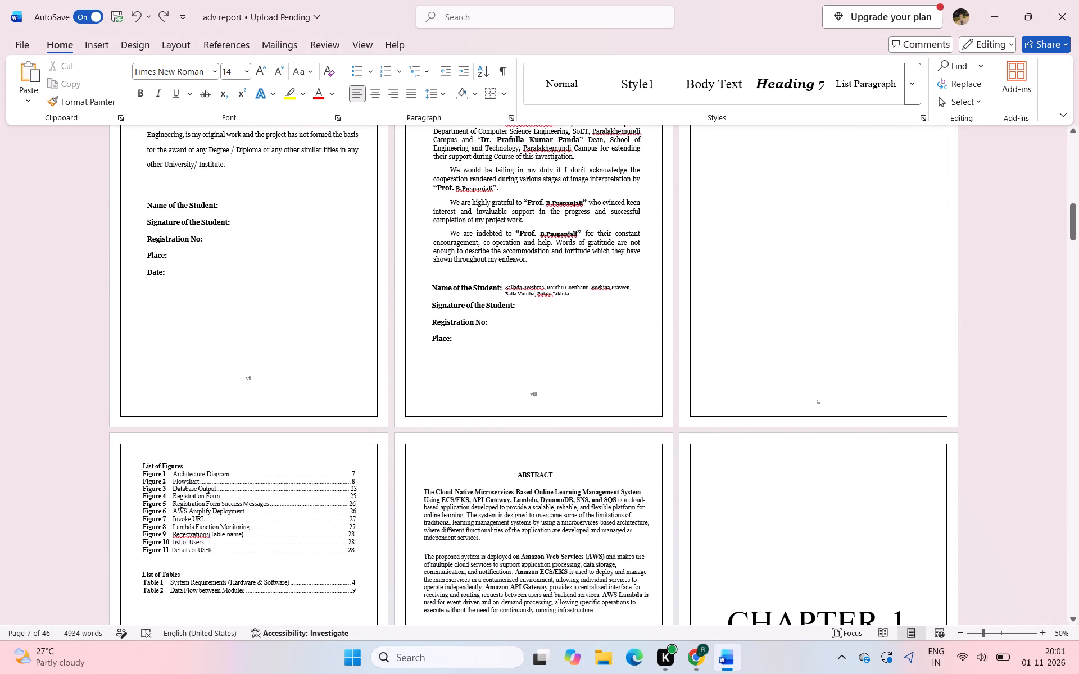
pyautogui.scroll(-1, 229, 467)
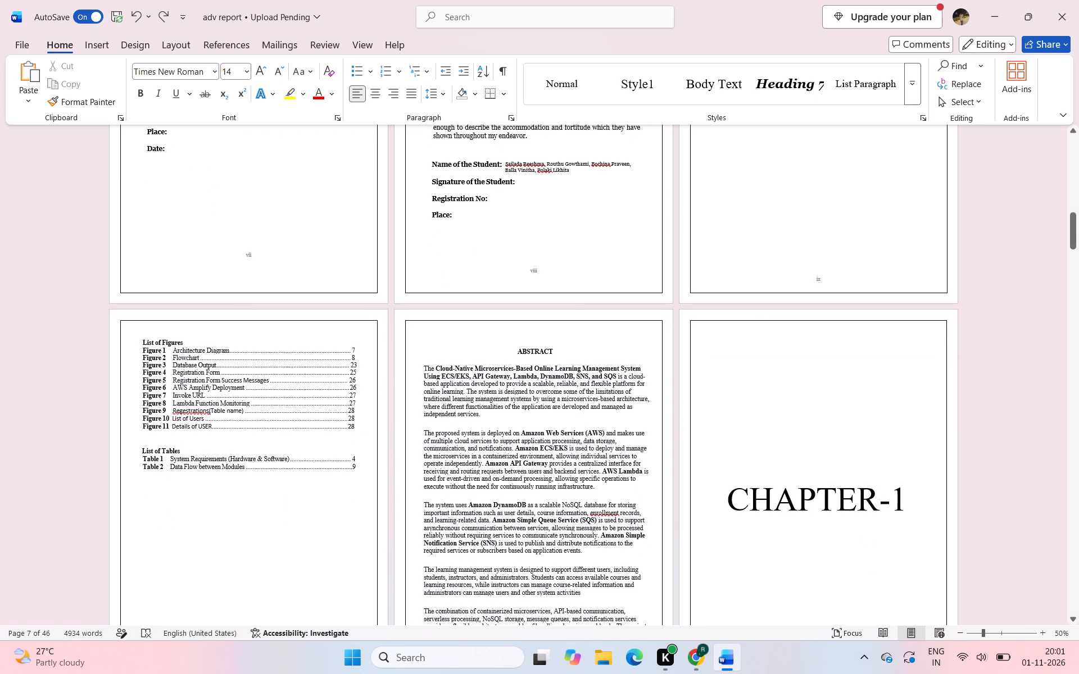
pyautogui.moveTo(142, 345); pyautogui.dragTo(261, 490)
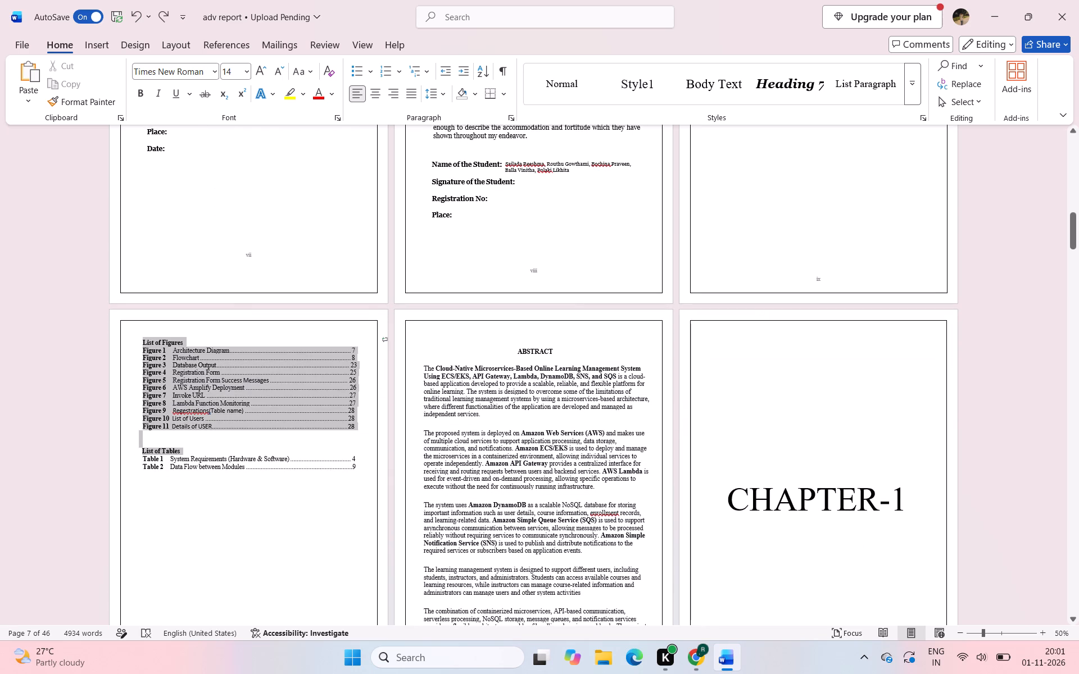
pyautogui.moveTo(261, 490); pyautogui.dragTo(427, 483)
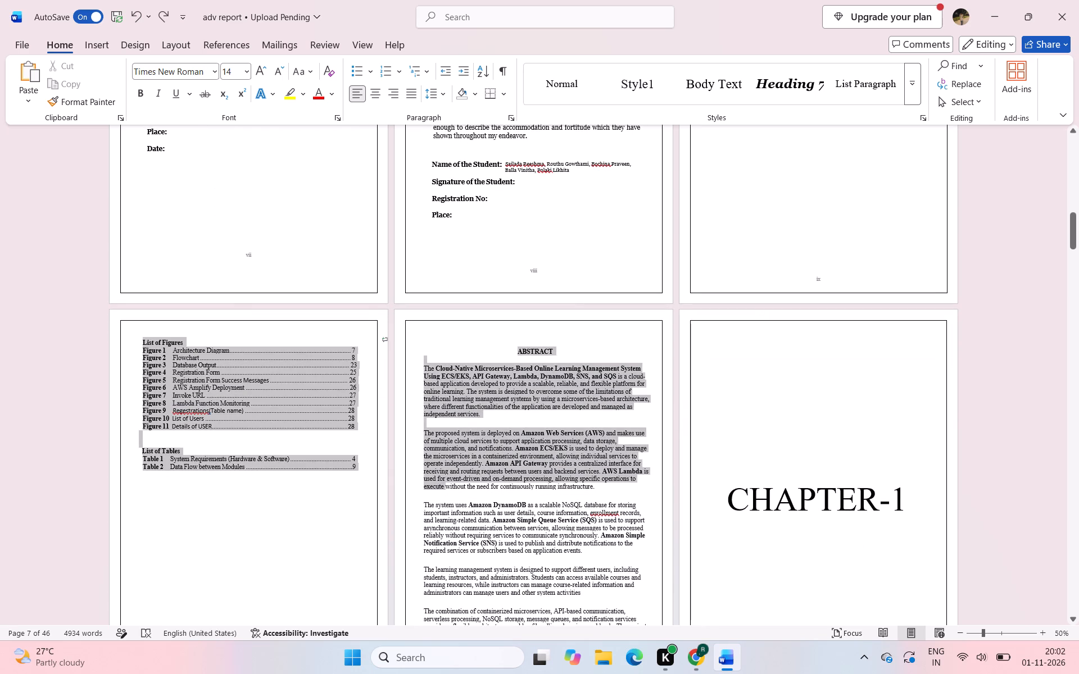
pyautogui.moveTo(427, 483); pyautogui.dragTo(385, 470)
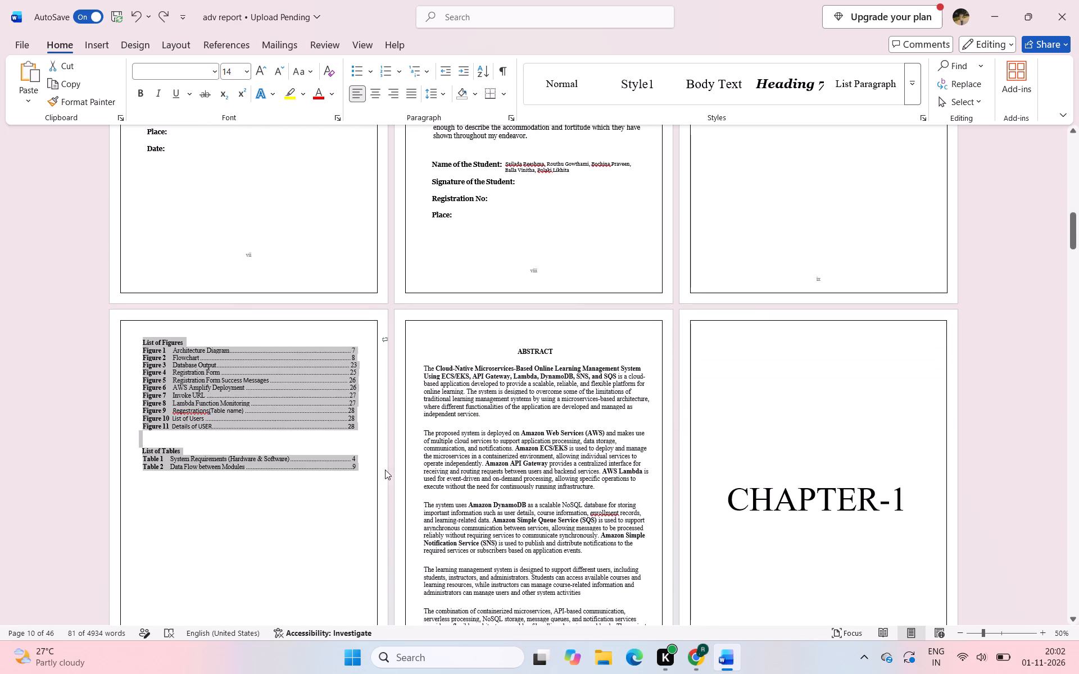
pyautogui.press('BackSpace')
pyautogui.press('BackSpace')
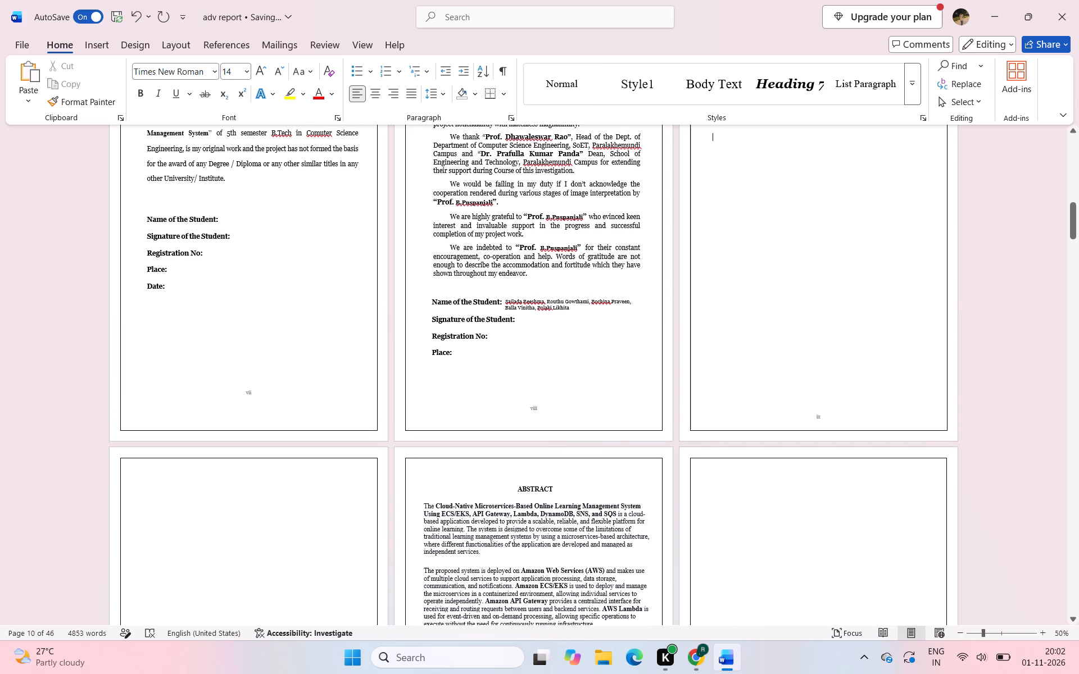
# Delete the CHAPTER-1 title and the blank lines above it from the page following ABSTRACT.
pyautogui.scroll(-4, 385, 470)
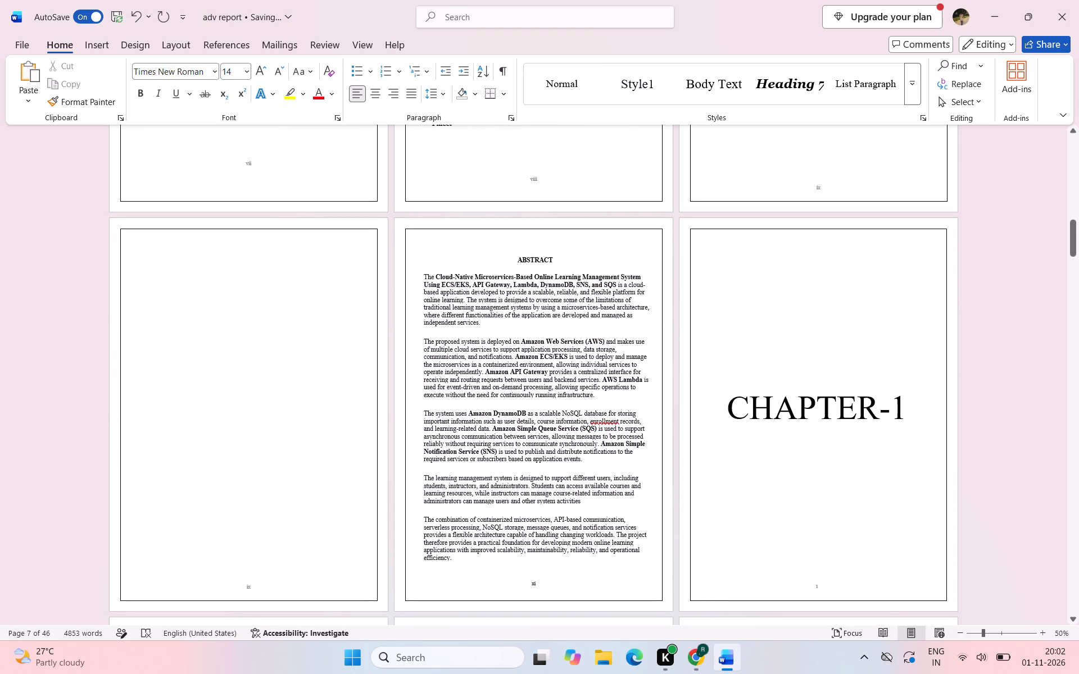
pyautogui.moveTo(717, 283); pyautogui.dragTo(867, 485)
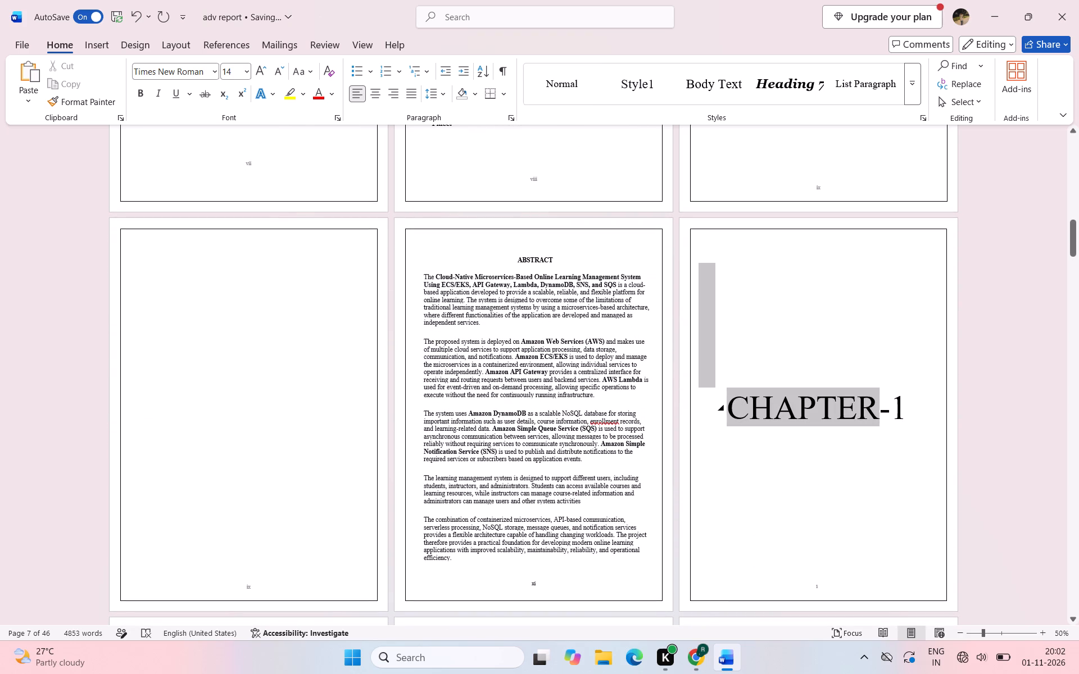
pyautogui.moveTo(867, 485); pyautogui.dragTo(1020, 456)
pyautogui.press('BackSpace')
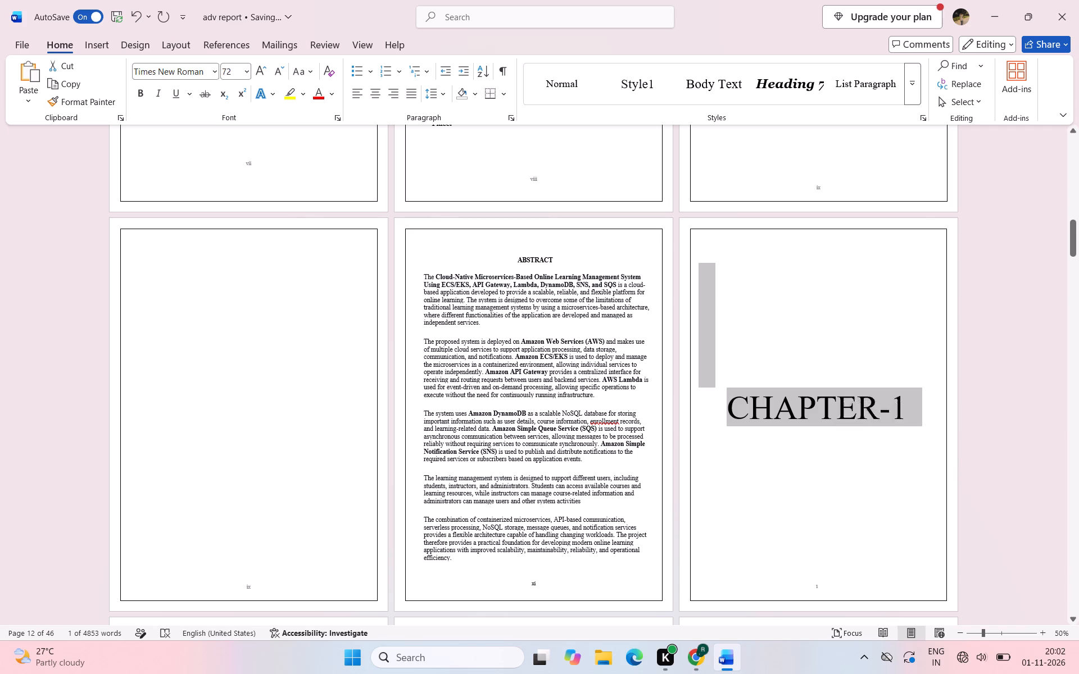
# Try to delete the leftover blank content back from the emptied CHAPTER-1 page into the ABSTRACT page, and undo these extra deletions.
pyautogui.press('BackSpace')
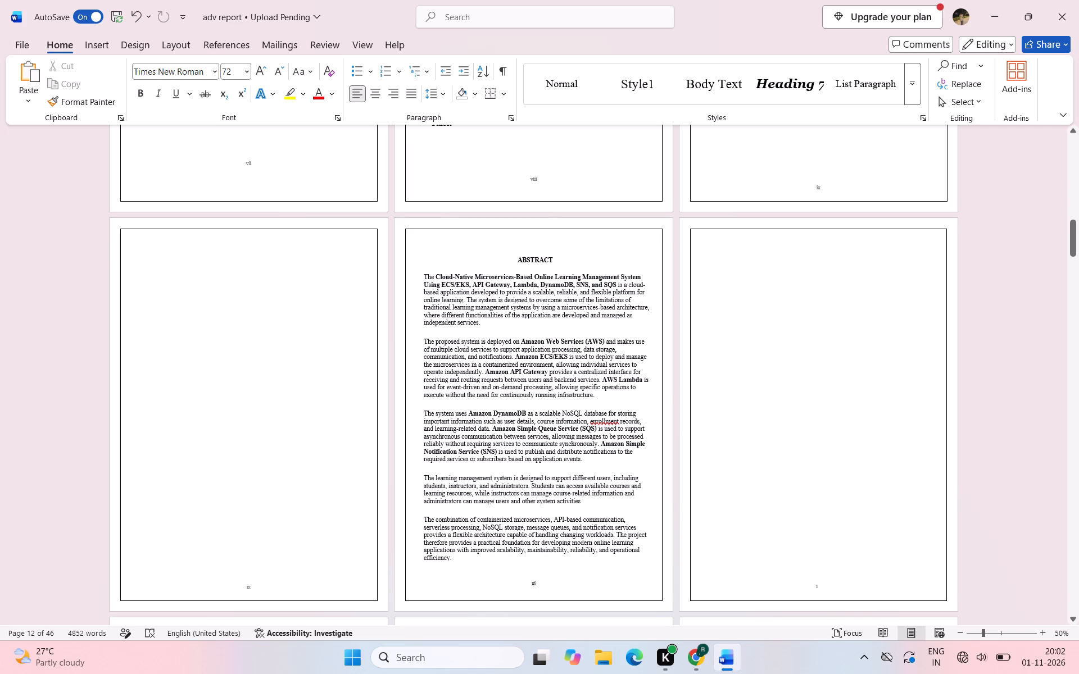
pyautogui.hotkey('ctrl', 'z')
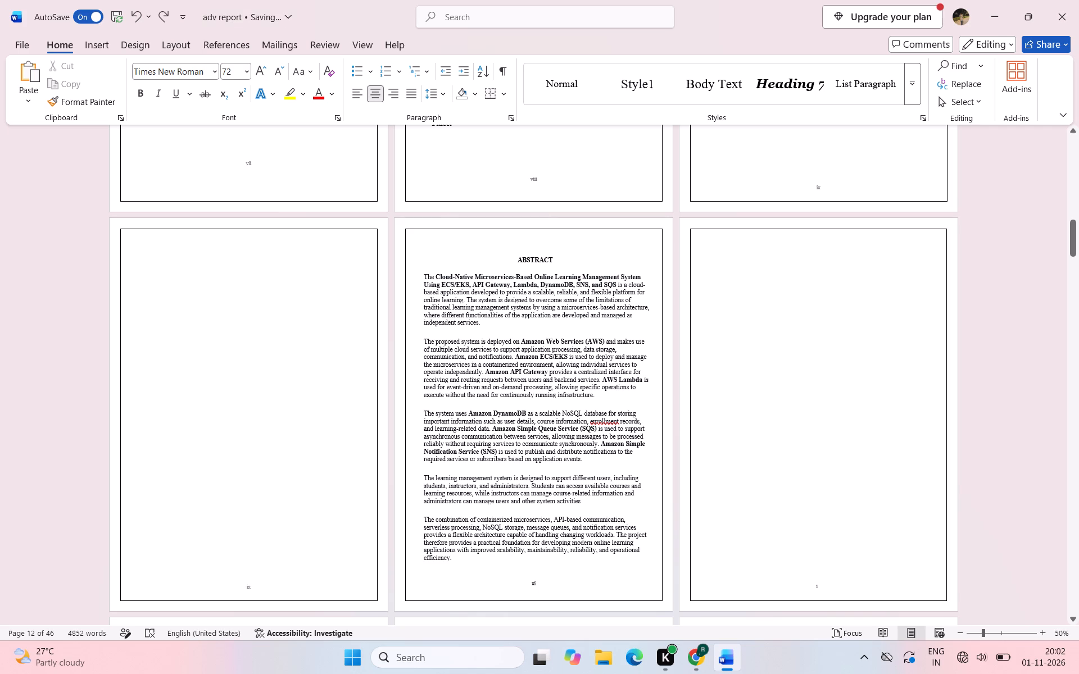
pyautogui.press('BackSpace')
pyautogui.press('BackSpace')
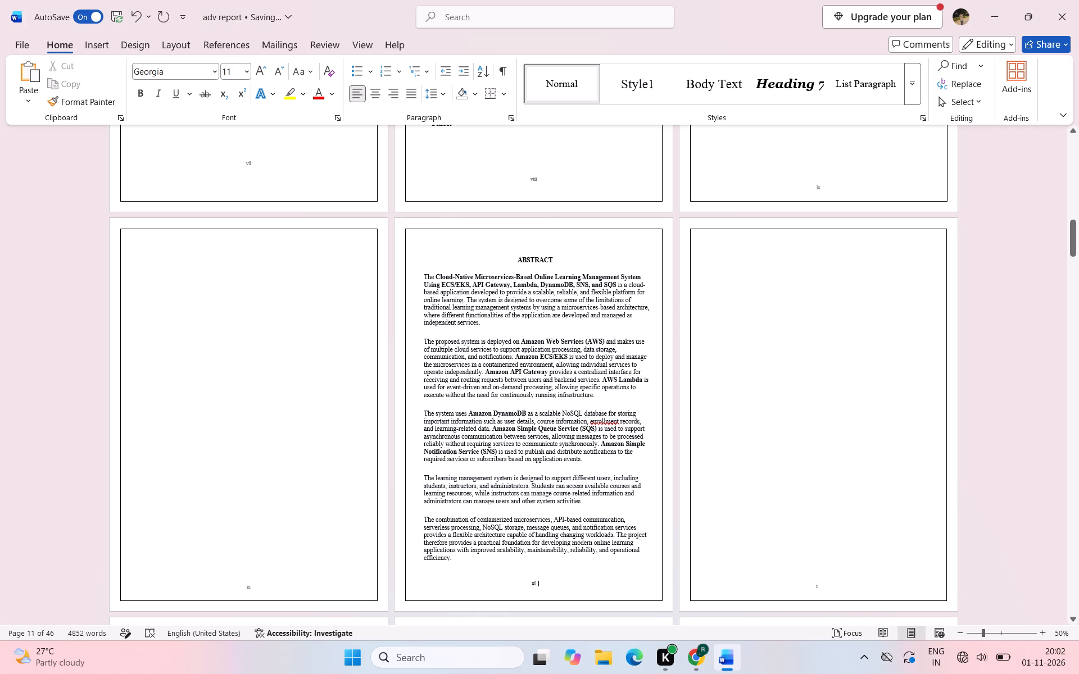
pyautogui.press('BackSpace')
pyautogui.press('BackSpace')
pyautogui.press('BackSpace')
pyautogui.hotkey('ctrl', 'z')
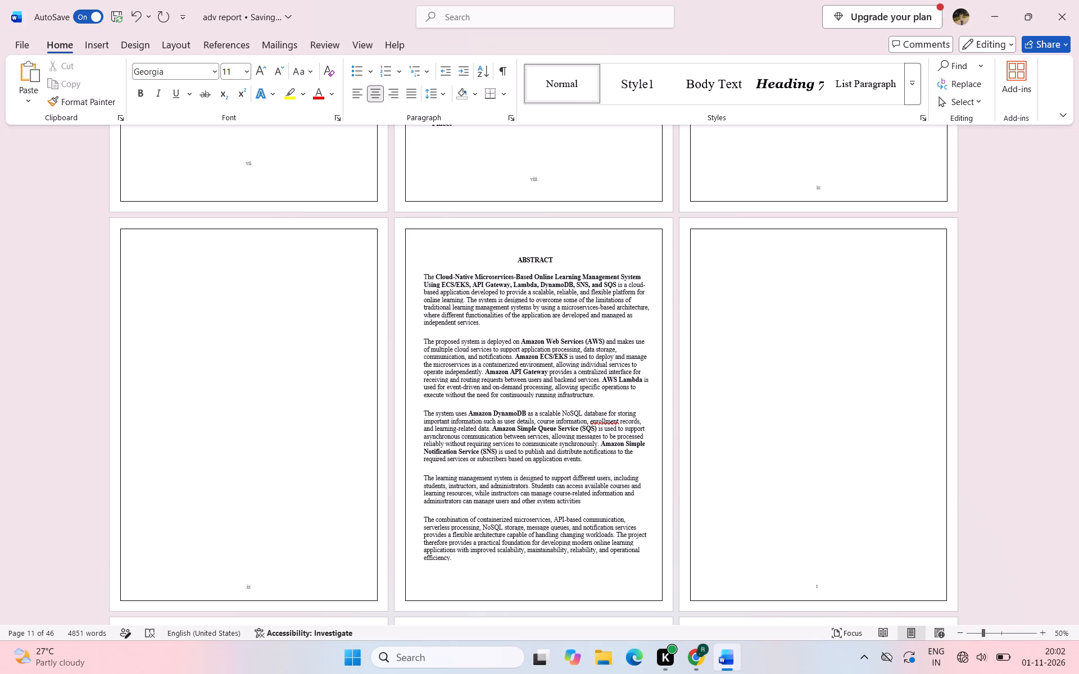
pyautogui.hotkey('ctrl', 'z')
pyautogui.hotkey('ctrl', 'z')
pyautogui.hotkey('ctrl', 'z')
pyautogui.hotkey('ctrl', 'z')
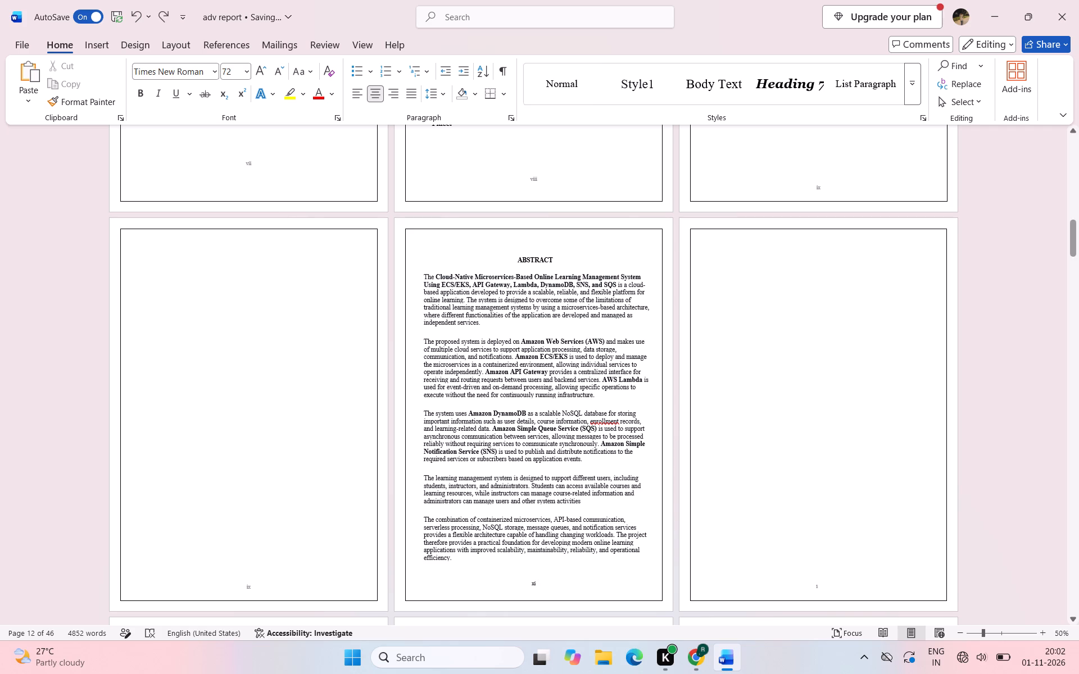
# Delete the CHAPTER-2 title and the blank lines above it from the page before section 2.1 System Architecture Diagram.
pyautogui.scroll(-5, 655, 300)
pyautogui.scroll(1, 655, 300)
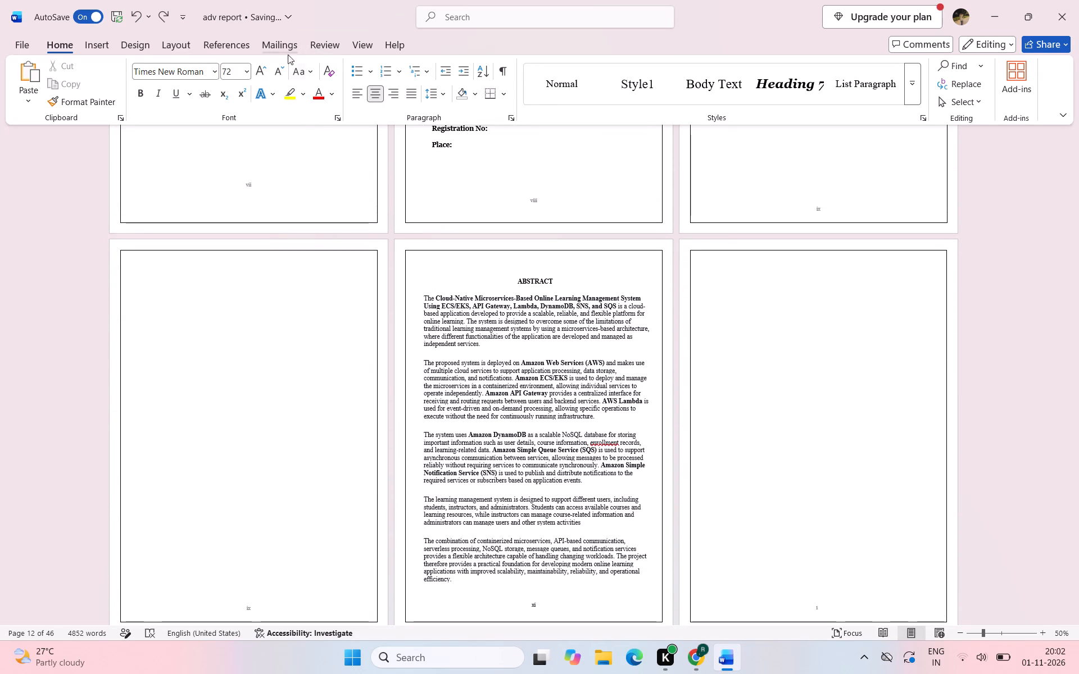
pyautogui.scroll(-10, 383, 129)
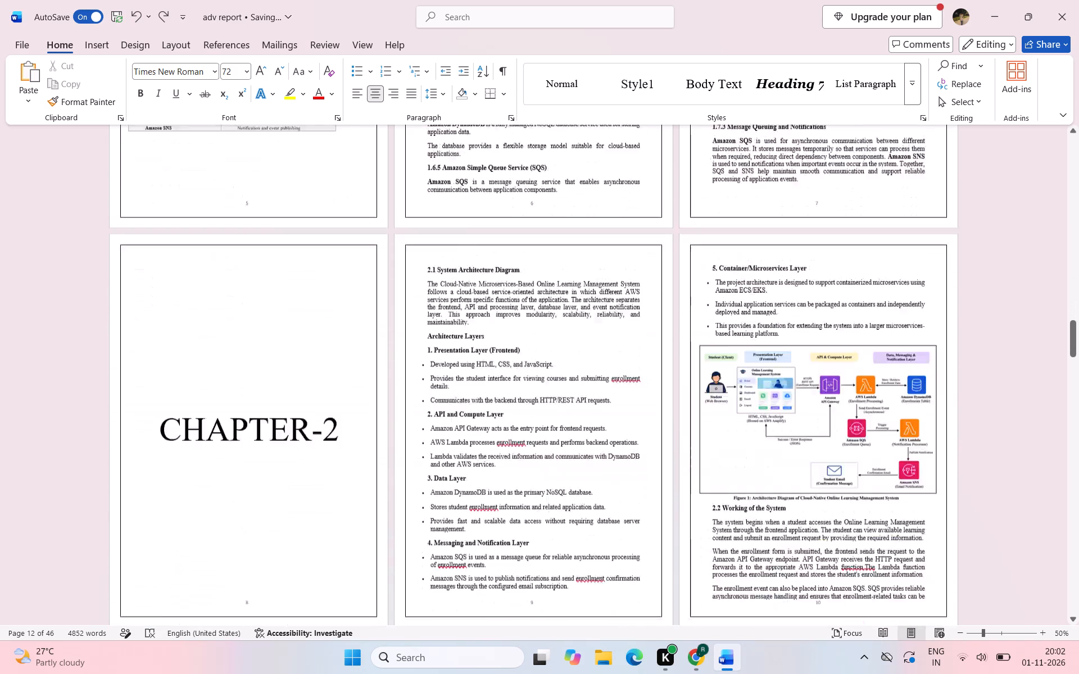
pyautogui.scroll(-1, 383, 129)
pyautogui.scroll(1, 383, 129)
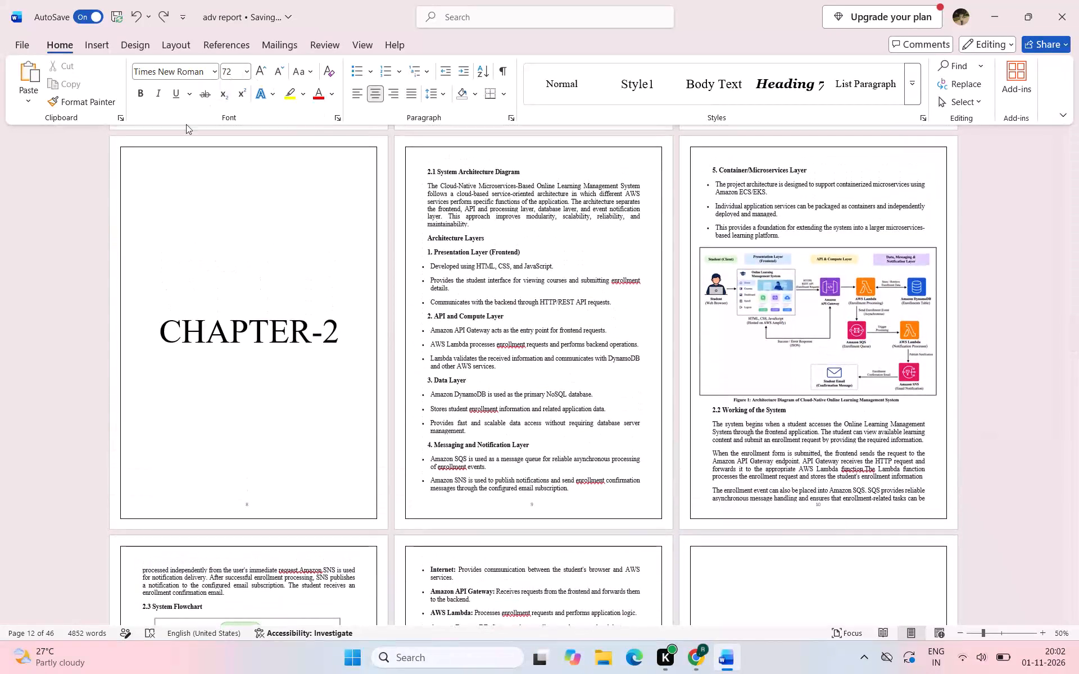
pyautogui.moveTo(153, 174); pyautogui.dragTo(309, 452)
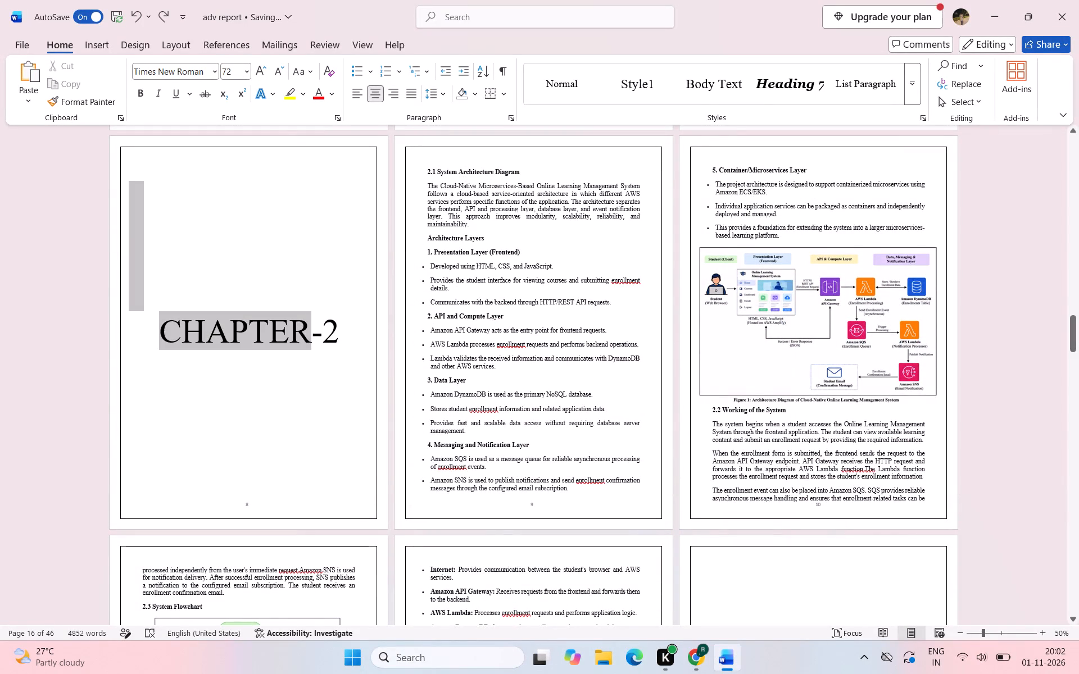
pyautogui.moveTo(309, 452); pyautogui.dragTo(378, 404)
pyautogui.press('BackSpace')
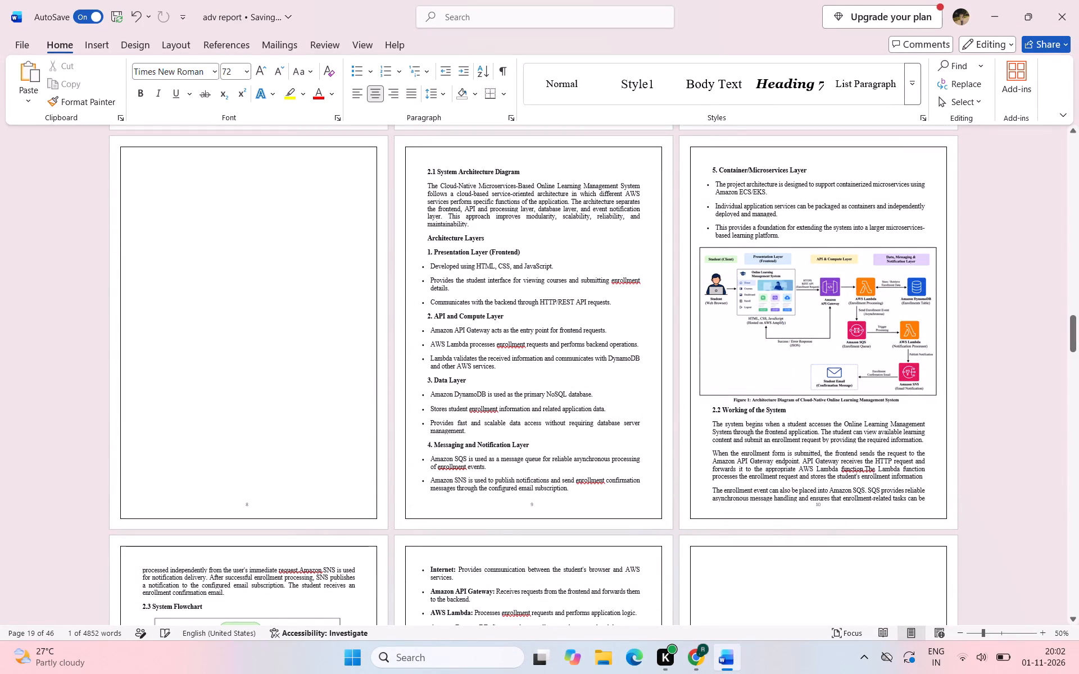
# Delete the CHAPTER-3 title and the blank lines above it from the page before section 3.1 Project Development Methodology.
pyautogui.scroll(-6, 378, 404)
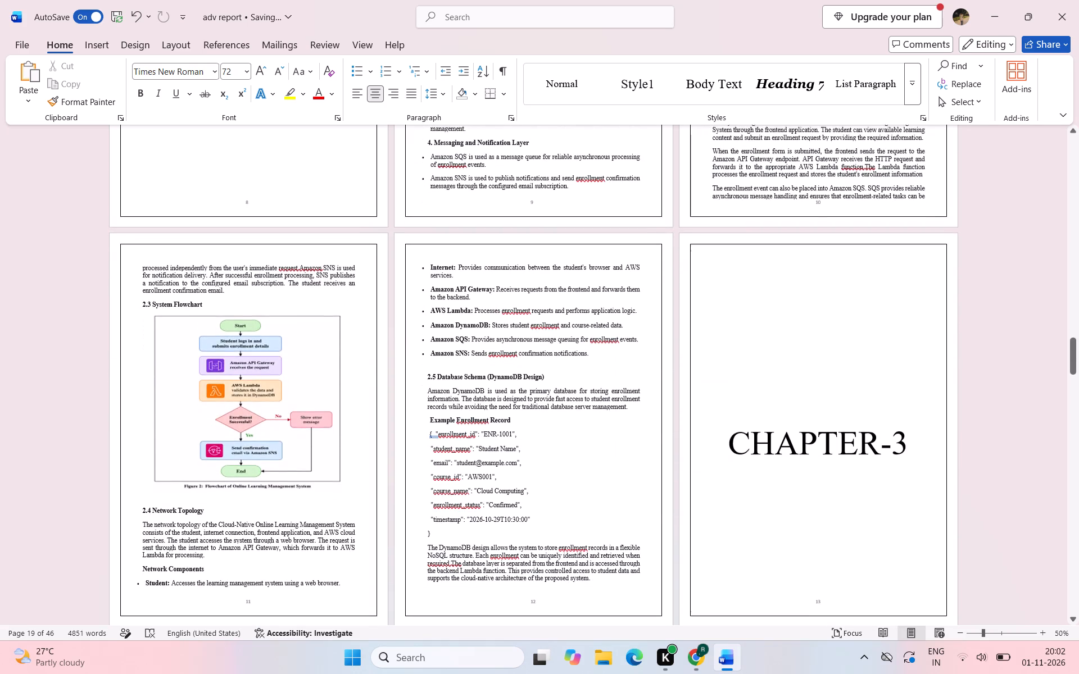
pyautogui.moveTo(700, 285); pyautogui.dragTo(704, 288)
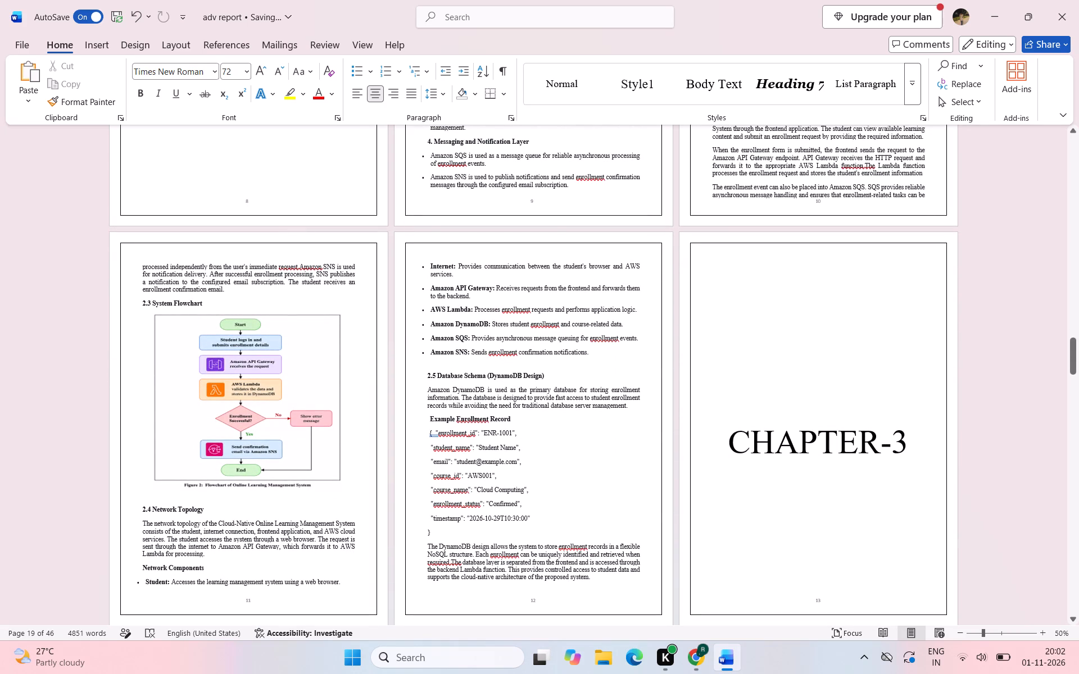
pyautogui.moveTo(704, 288); pyautogui.dragTo(996, 495)
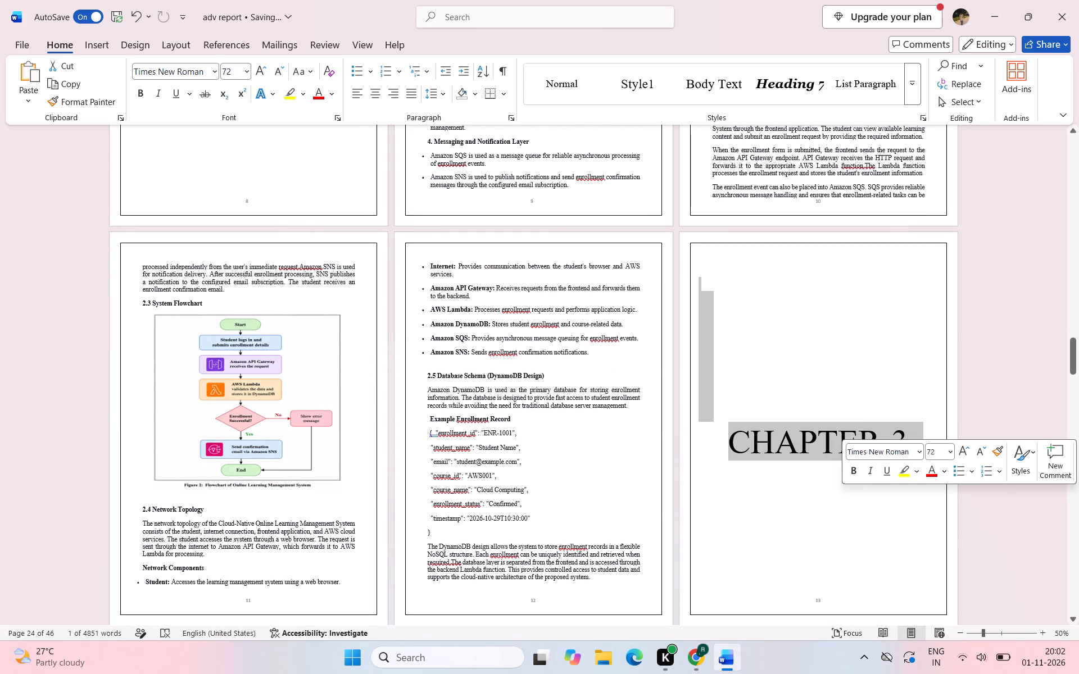
pyautogui.press('BackSpace')
# Delete the CHAPTER-4 title and the blank lines above it from the page before section 4.1 Frontend Module.
pyautogui.scroll(-4, 996, 495)
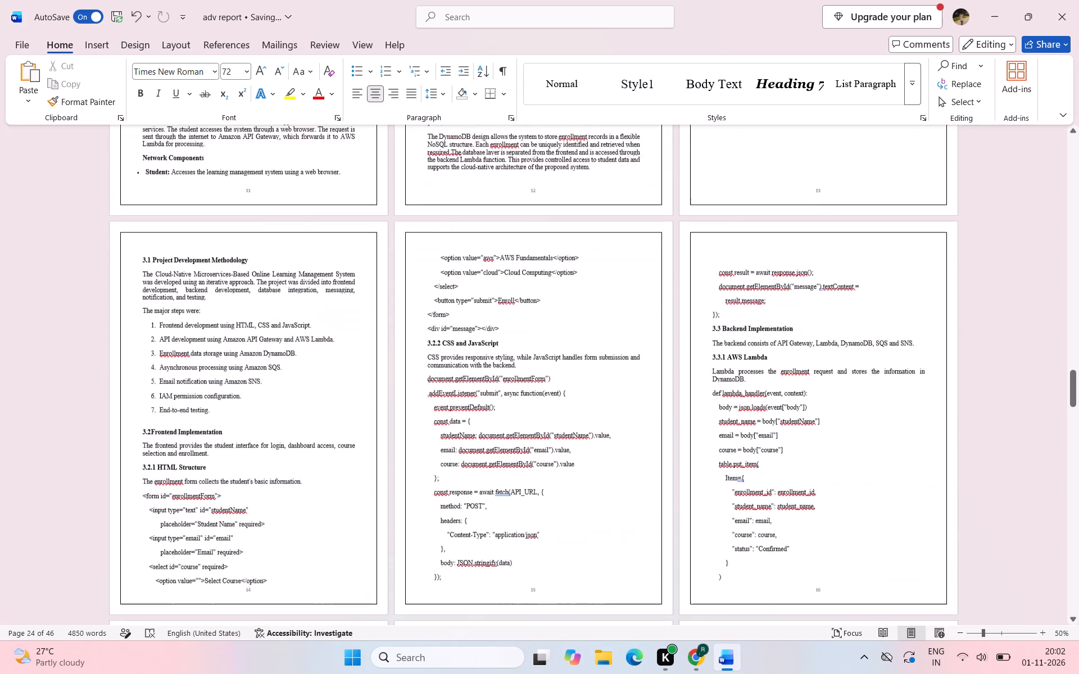
pyautogui.scroll(-8, 996, 495)
pyautogui.scroll(1, 930, 368)
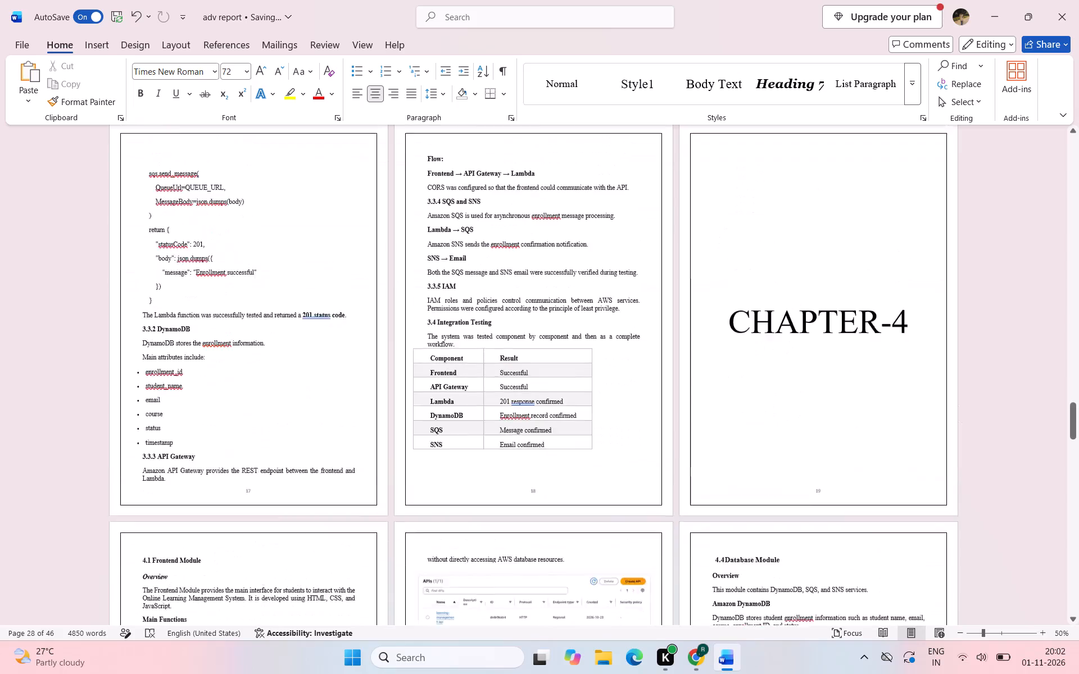
pyautogui.scroll(1, 930, 368)
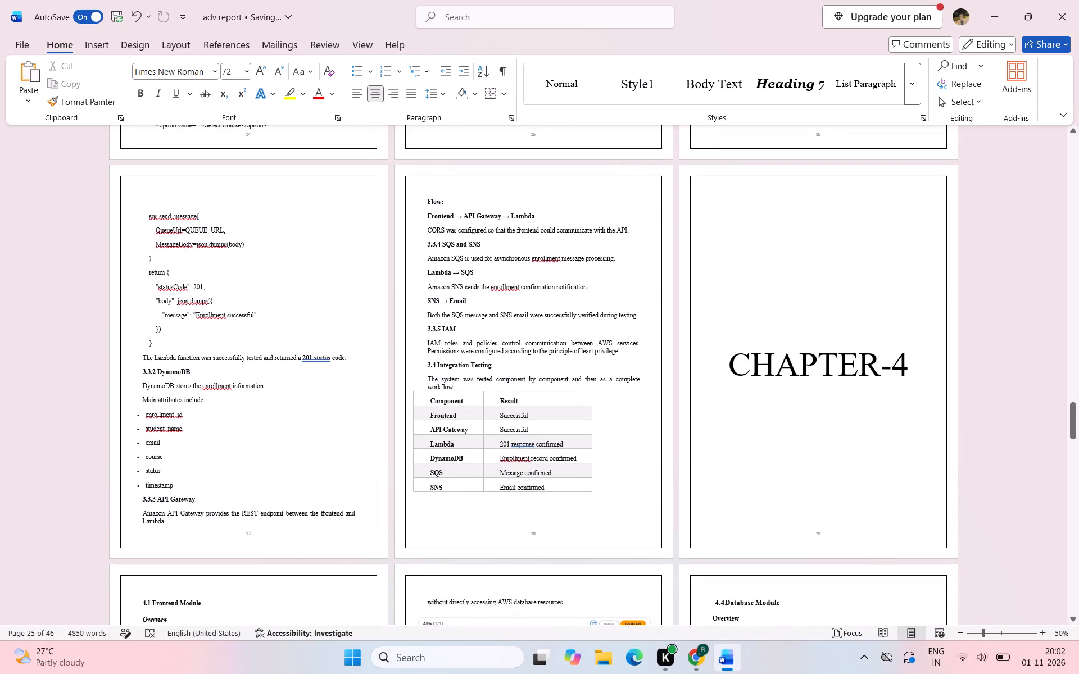
pyautogui.moveTo(718, 206); pyautogui.dragTo(923, 374)
pyautogui.press('BackSpace')
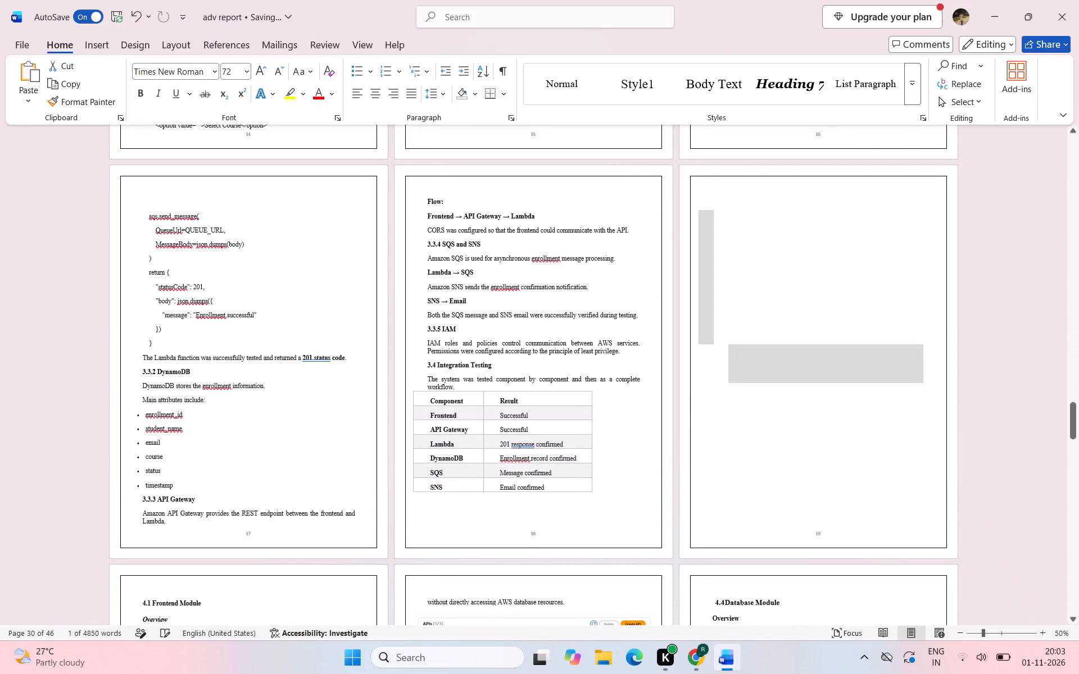
# Delete the CHAPTER-5 title and the blank lines above it from the page before section 5.1 Results Overview.
pyautogui.scroll(-9, 923, 374)
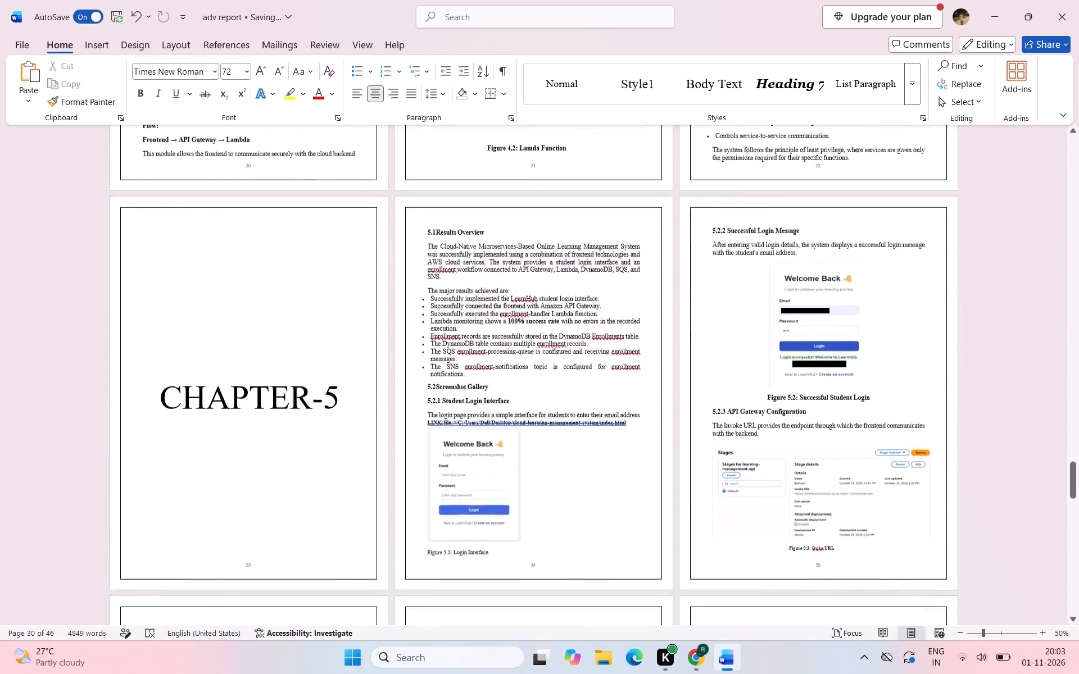
pyautogui.scroll(-2, 923, 374)
pyautogui.scroll(2, 923, 374)
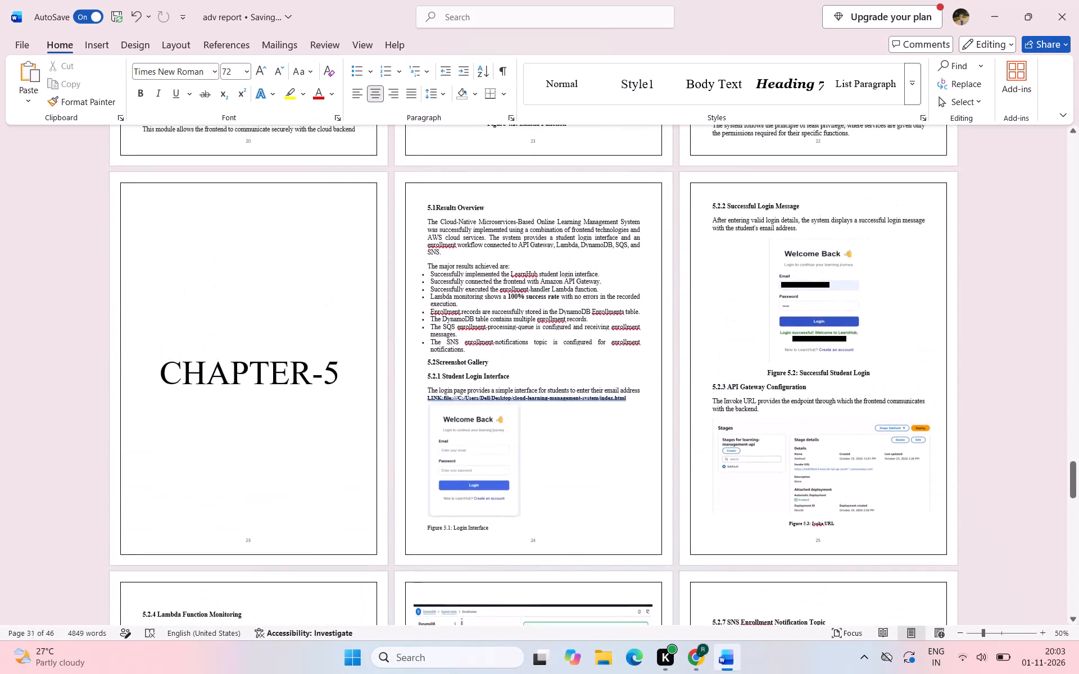
pyautogui.moveTo(147, 216); pyautogui.dragTo(160, 228)
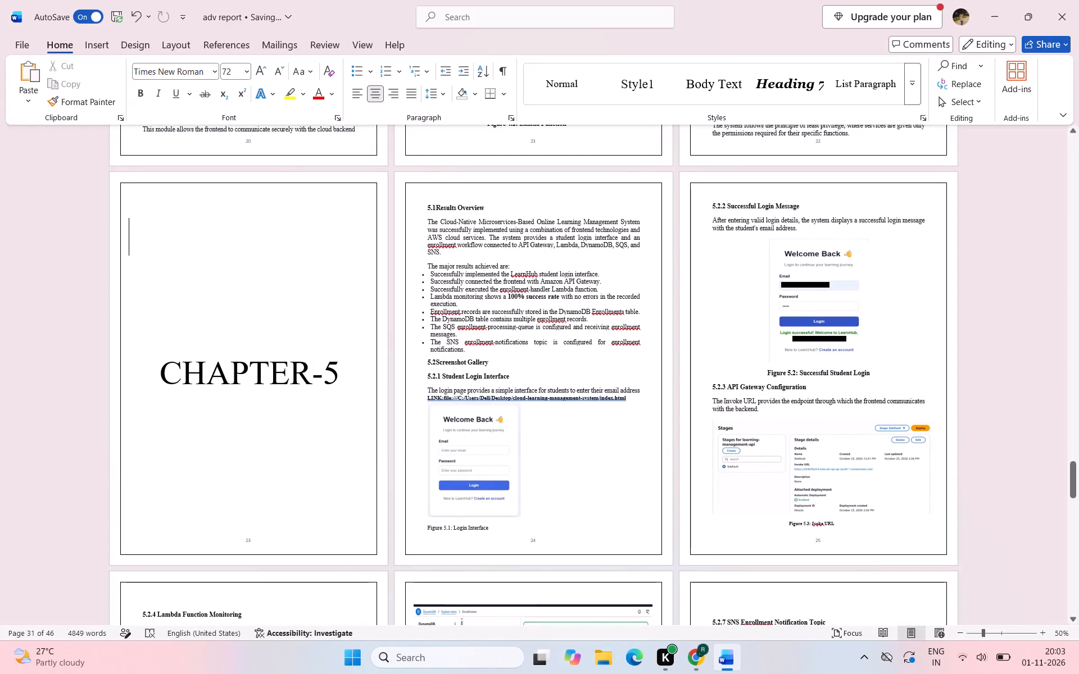
pyautogui.moveTo(160, 228); pyautogui.dragTo(360, 384)
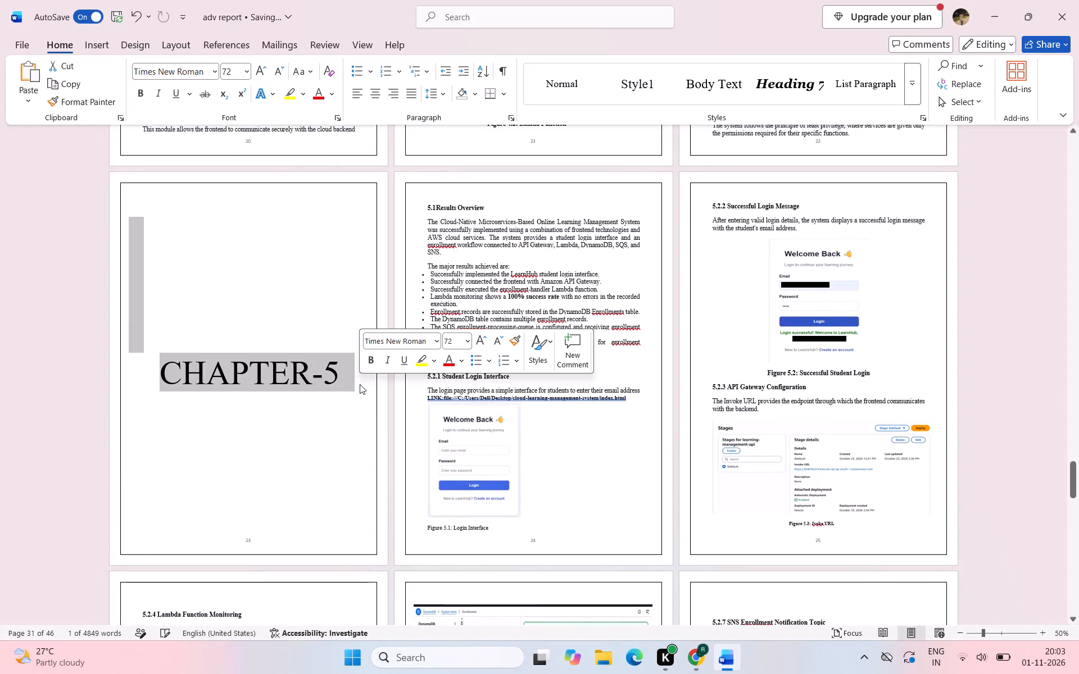
pyautogui.press('BackSpace')
# Delete the CHAPTER-6 title and the blank lines around it from the page before section 6.1 Advantages of the System.
pyautogui.scroll(-8, 360, 384)
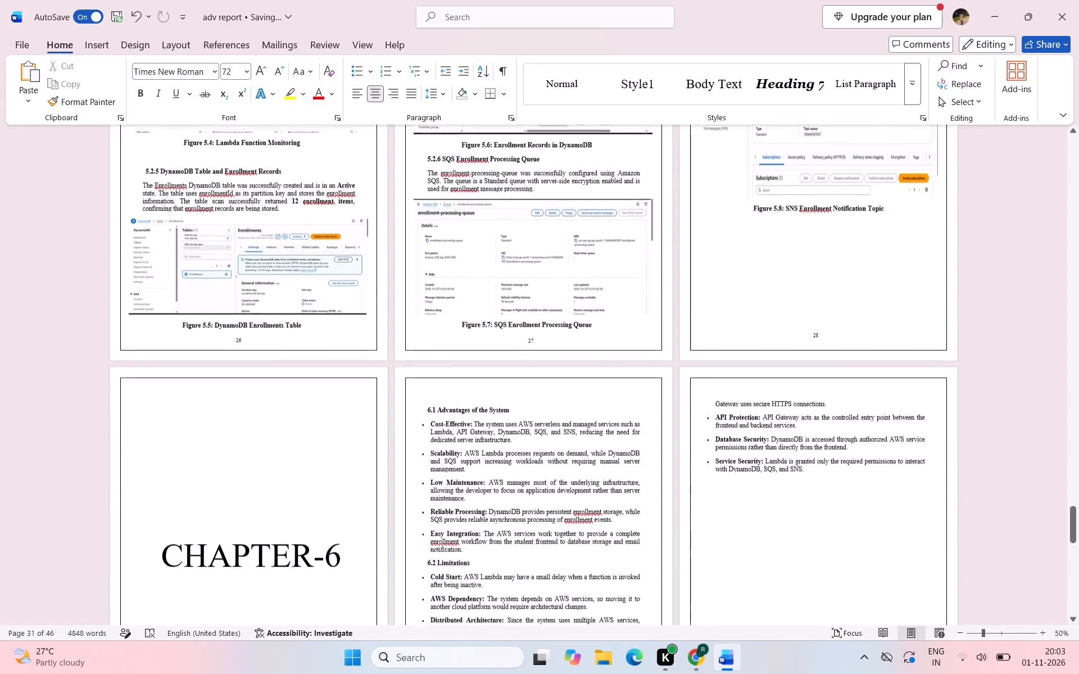
pyautogui.scroll(-1, 360, 384)
pyautogui.moveTo(140, 388); pyautogui.dragTo(324, 609)
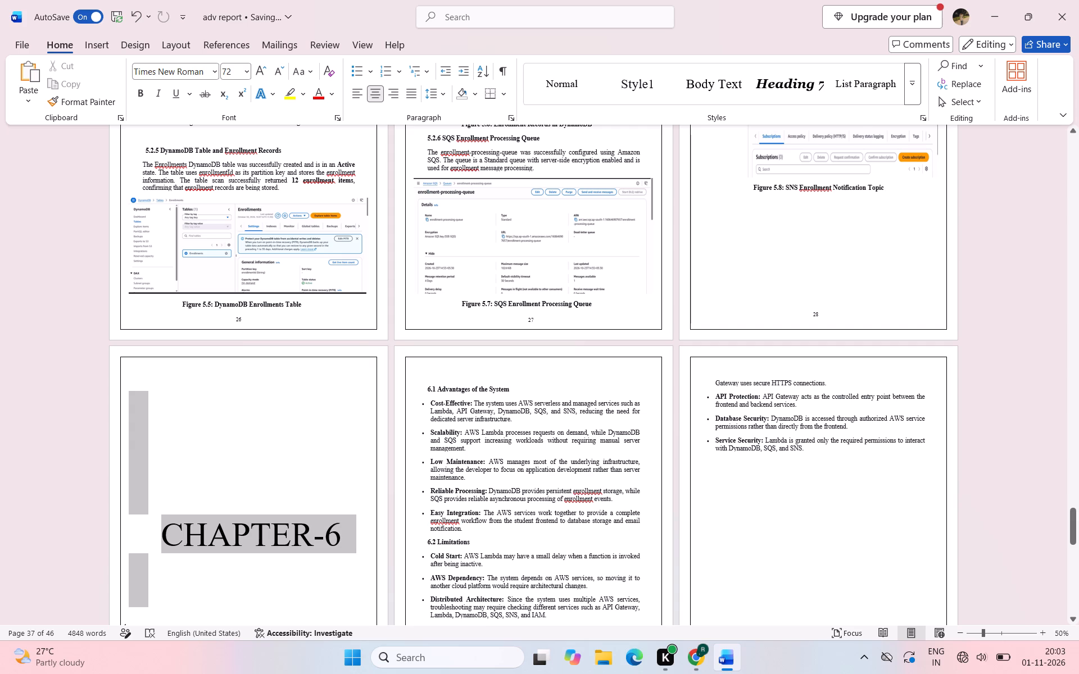
pyautogui.moveTo(324, 609); pyautogui.dragTo(278, 245)
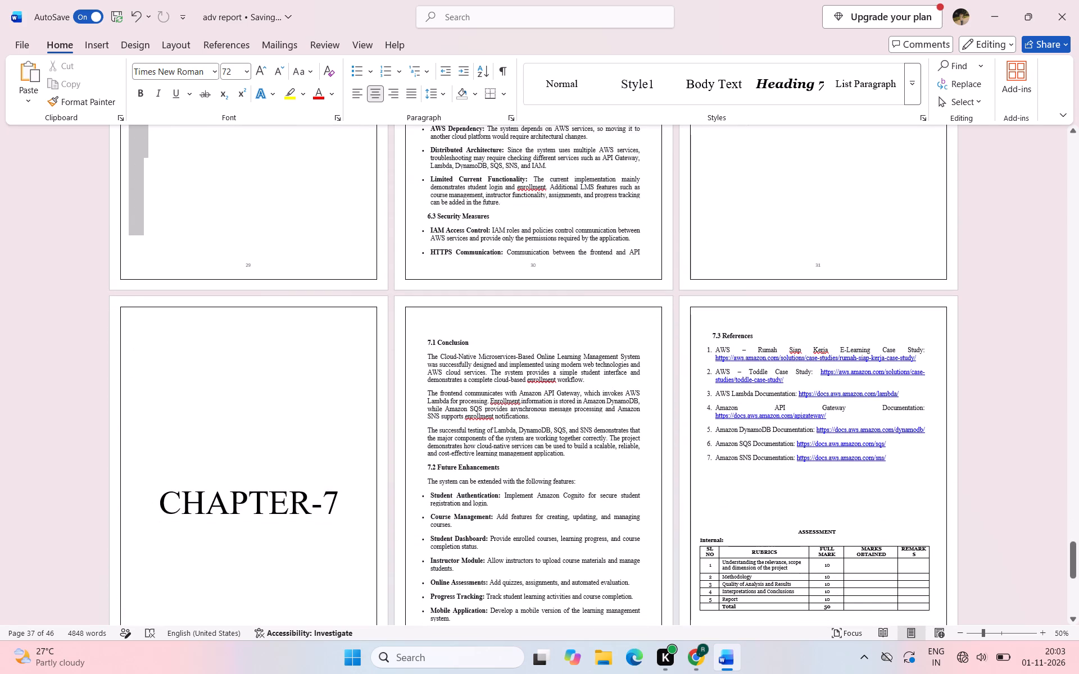
pyautogui.moveTo(278, 245); pyautogui.dragTo(278, 243)
pyautogui.press('BackSpace')
# Delete the CHAPTER-7 title and the blank lines above it from the page before section 7.1 Conclusion.
pyautogui.scroll(-2, 278, 243)
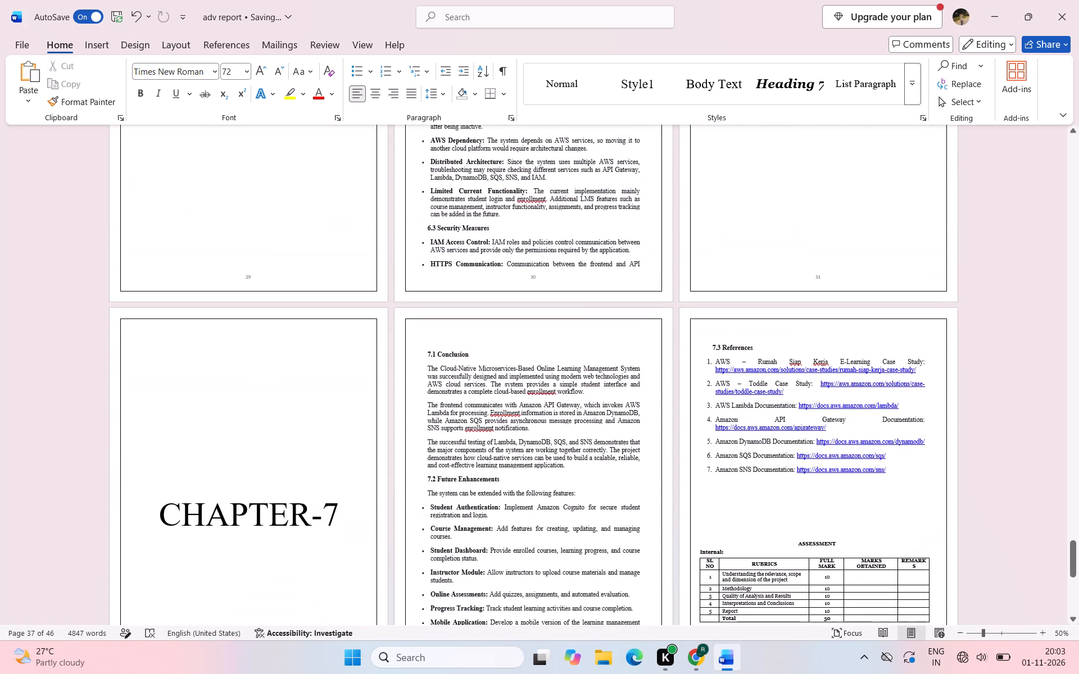
pyautogui.moveTo(156, 357); pyautogui.dragTo(333, 545)
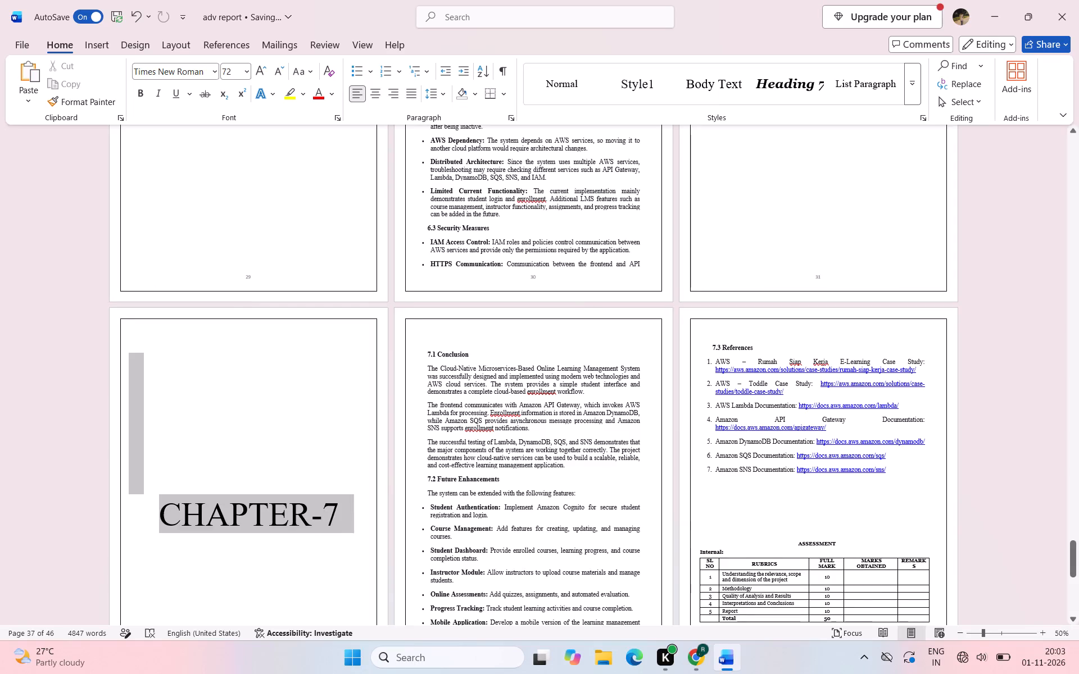
pyautogui.moveTo(333, 545); pyautogui.dragTo(341, 548)
pyautogui.press('BackSpace')
# Show the paragraph marks and other hidden formatting symbols in the report.
pyautogui.scroll(-1, 341, 548)
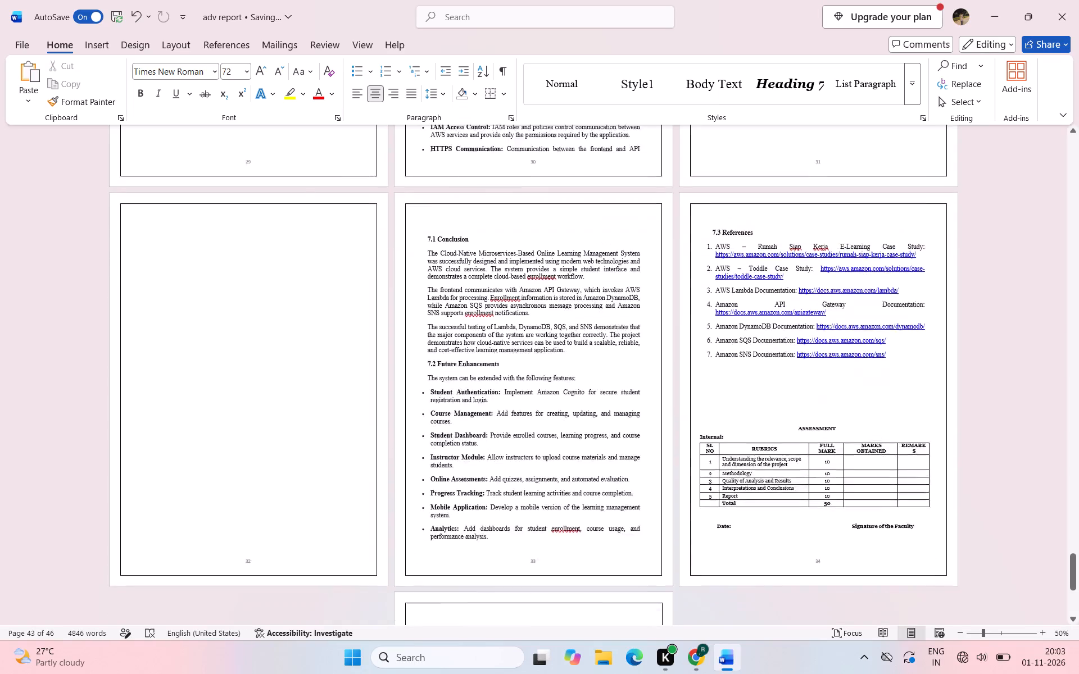
pyautogui.scroll(-2, 341, 548)
pyautogui.click(241, 390)
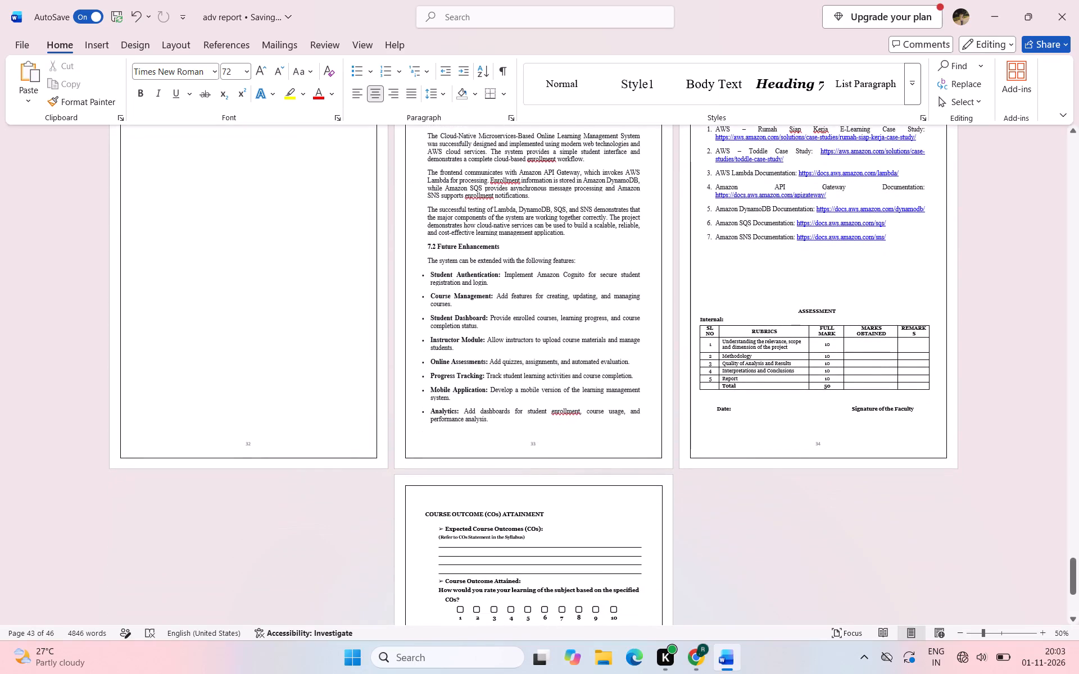
pyautogui.scroll(6, 205, 529)
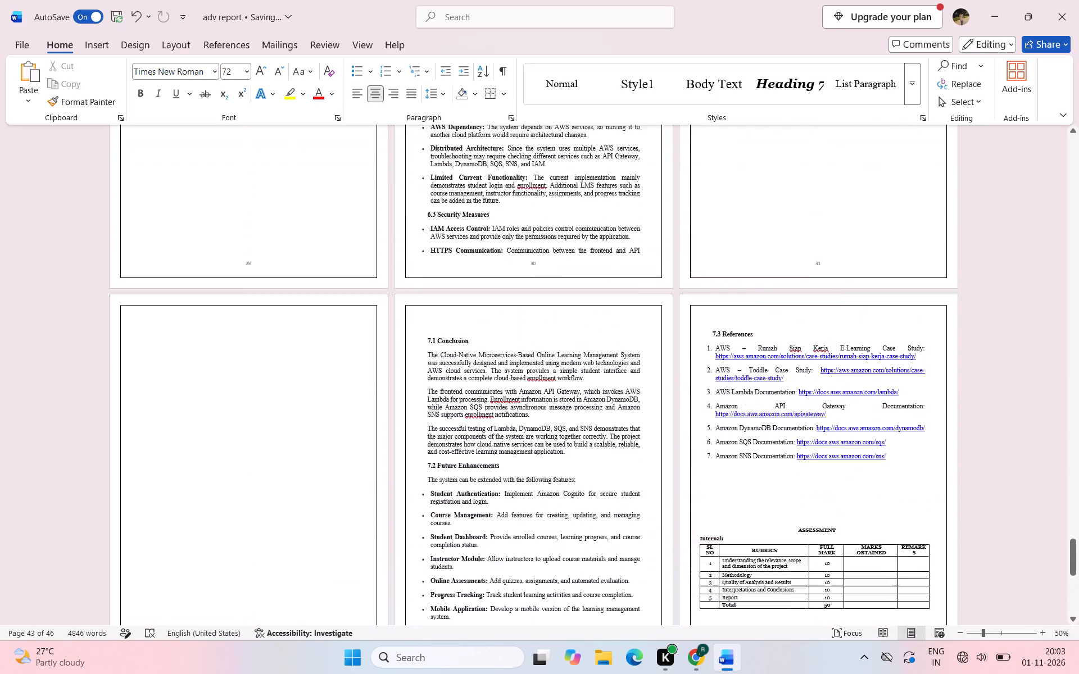
pyautogui.scroll(16, 205, 529)
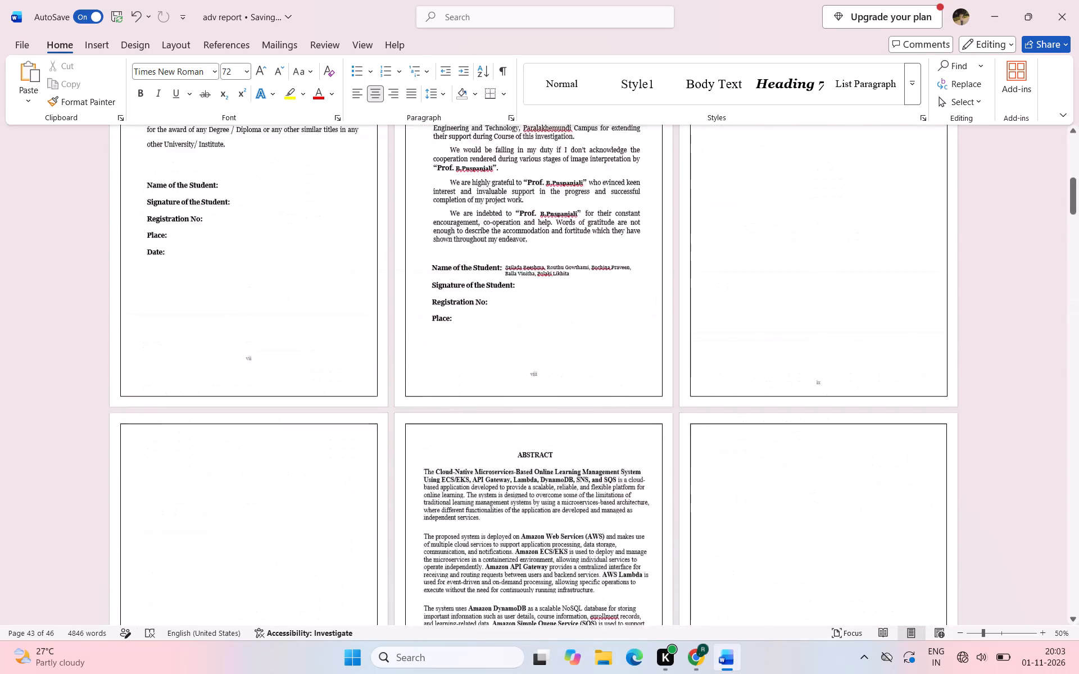
pyautogui.scroll(1, 205, 529)
pyautogui.hscroll(1, 205, 529)
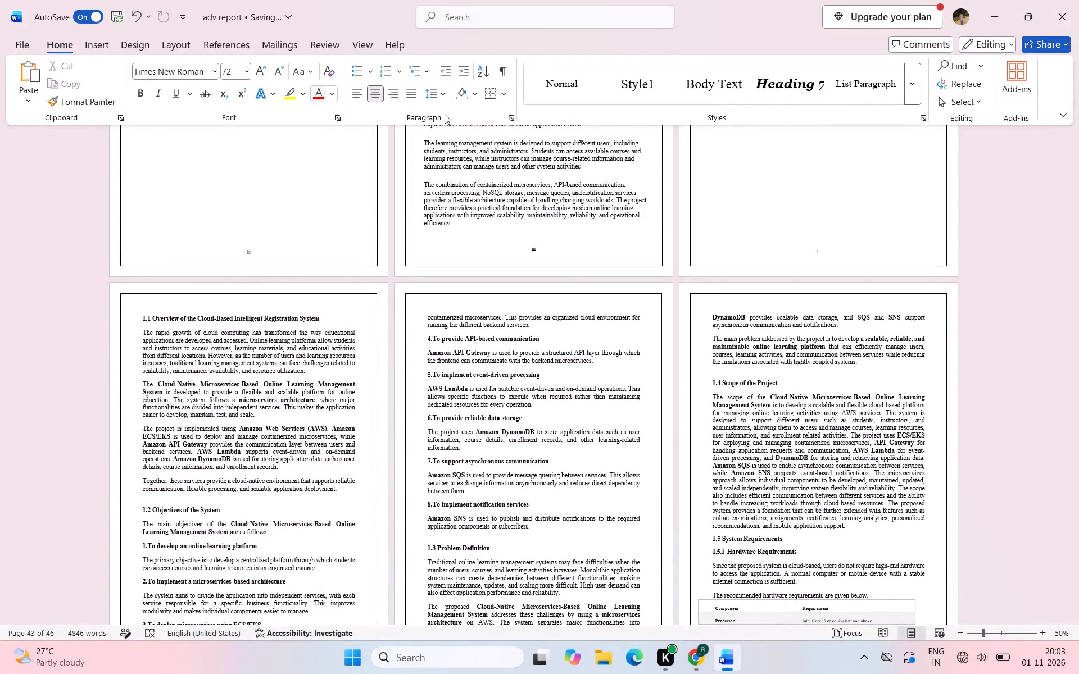
pyautogui.click(508, 71)
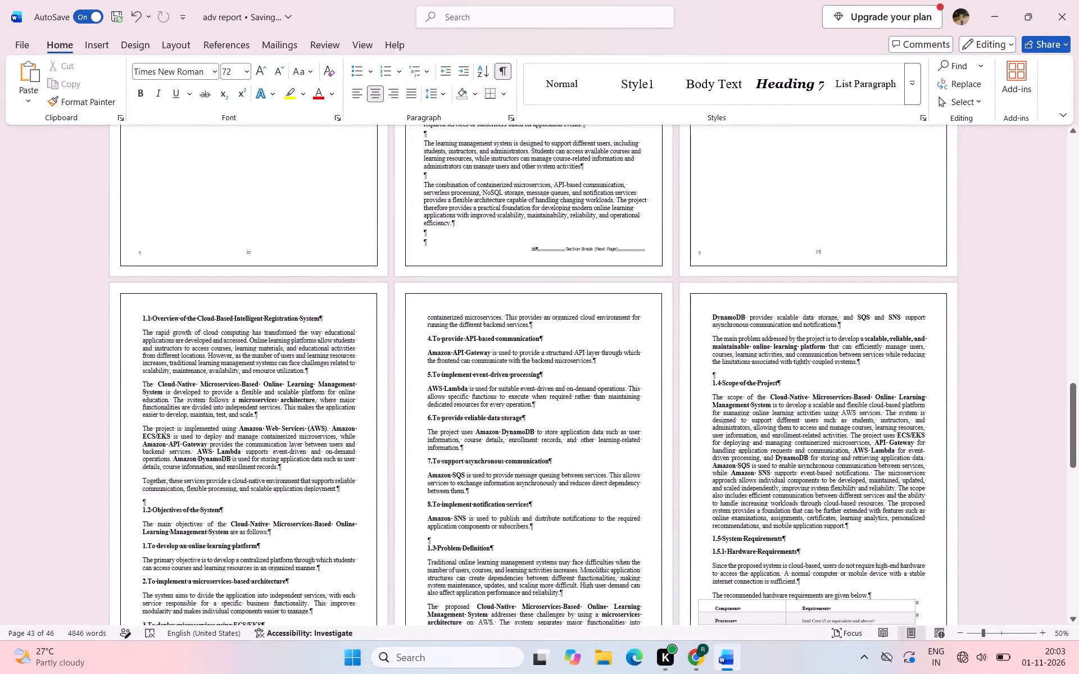
# Delete the next-page section break on the empty page between the Abstract and section 1.1 Overview of the Cloud-Based Intelligent Registration System.
pyautogui.scroll(11, 477, 184)
pyautogui.scroll(-2, 477, 184)
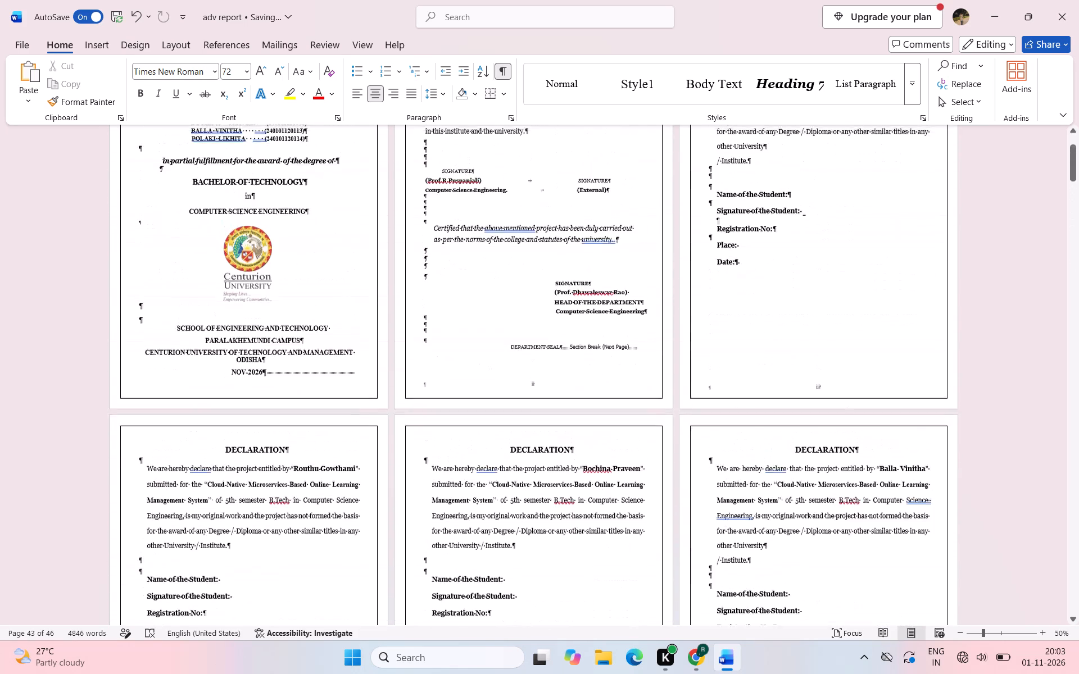
pyautogui.scroll(-2, 477, 184)
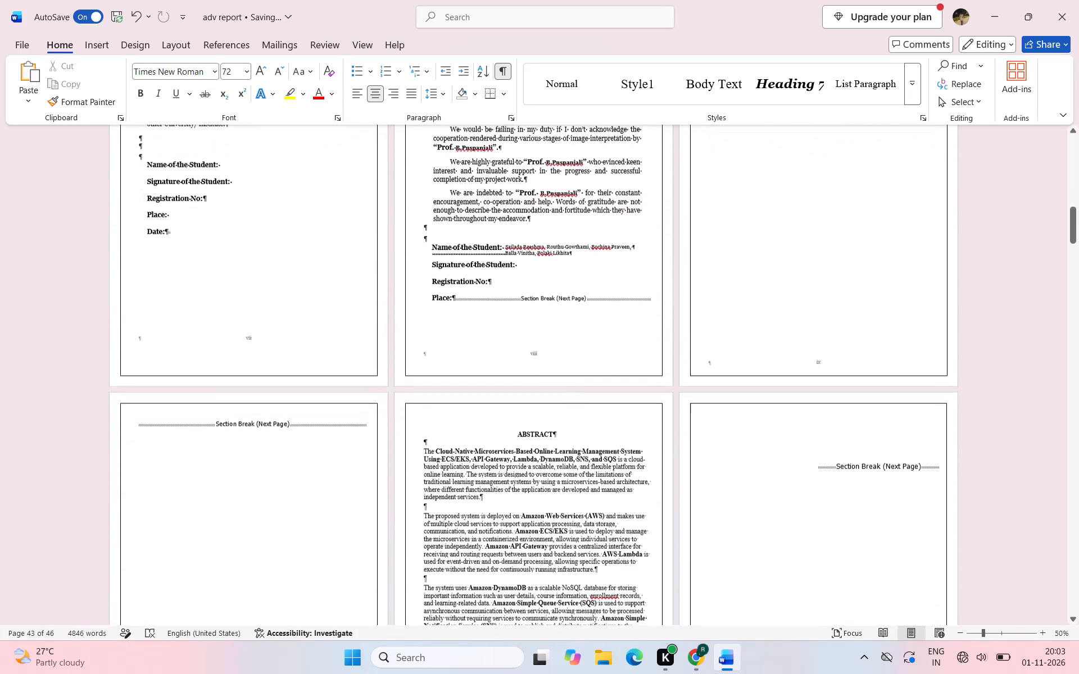
pyautogui.scroll(-3, 477, 184)
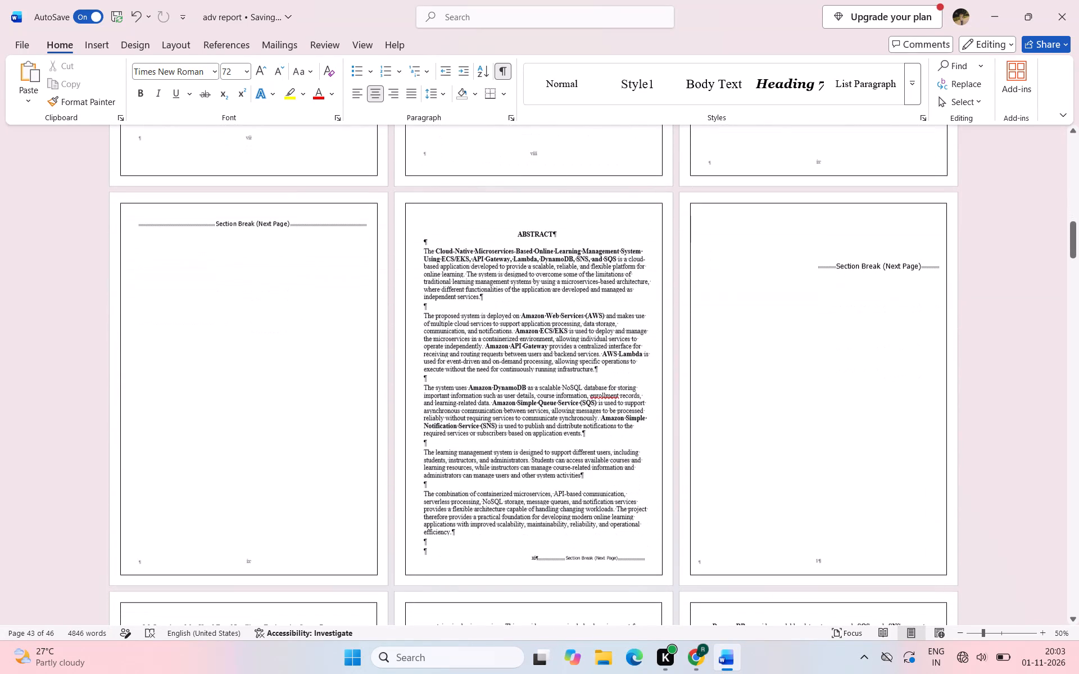
pyautogui.click(867, 266)
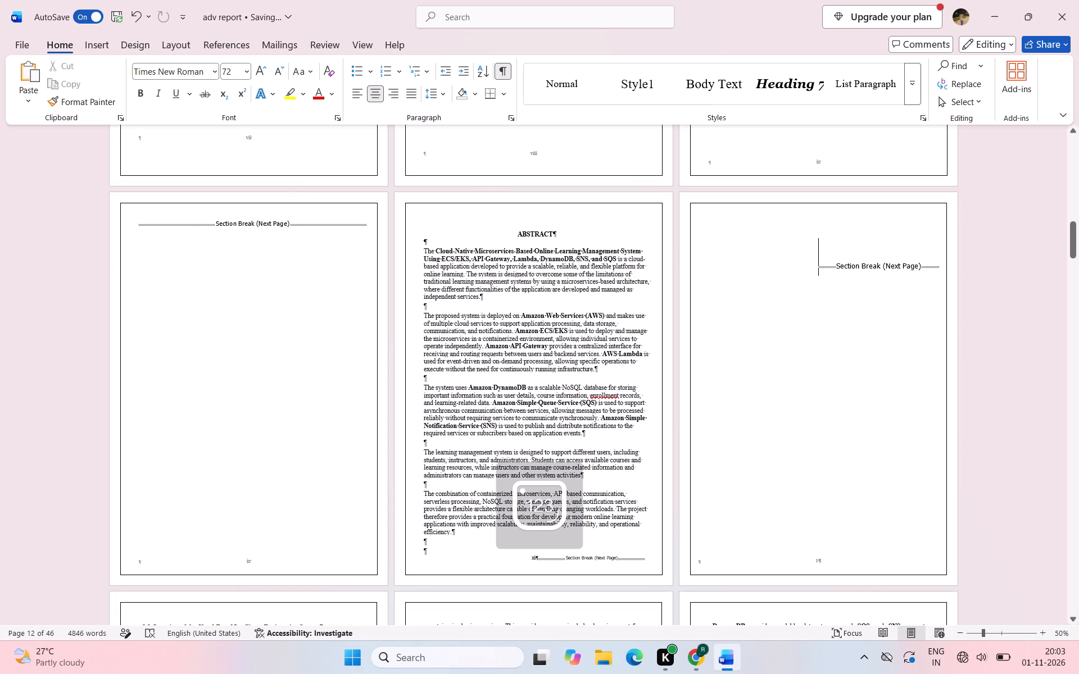
pyautogui.press('.')
pyautogui.press('BackSpace')
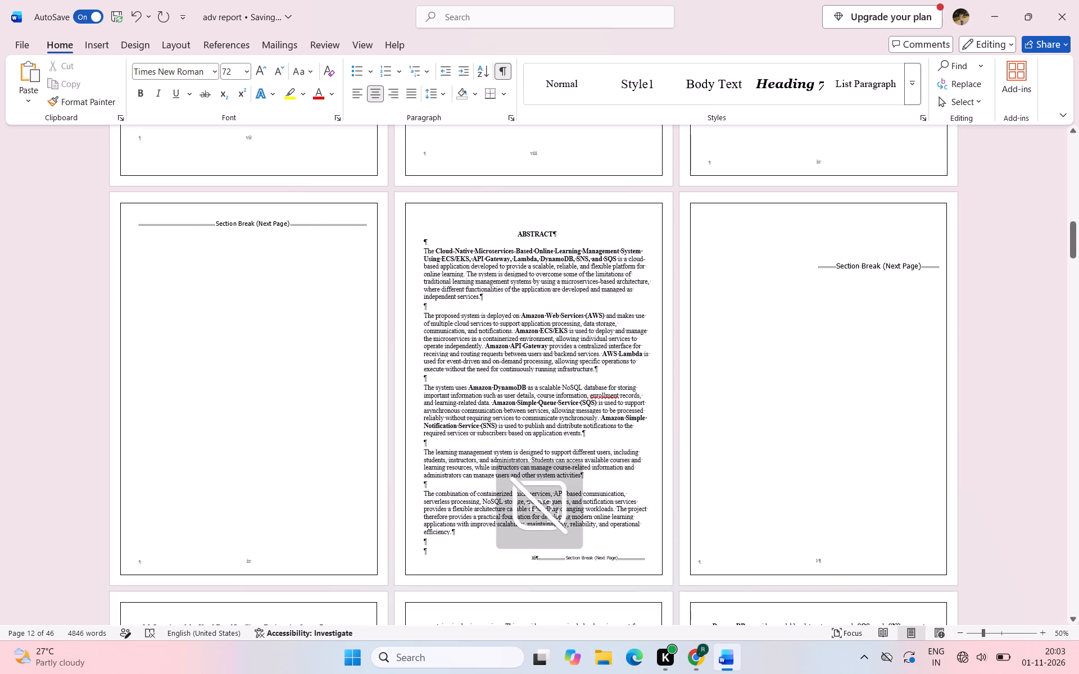
pyautogui.click(904, 268)
pyautogui.click(904, 268)
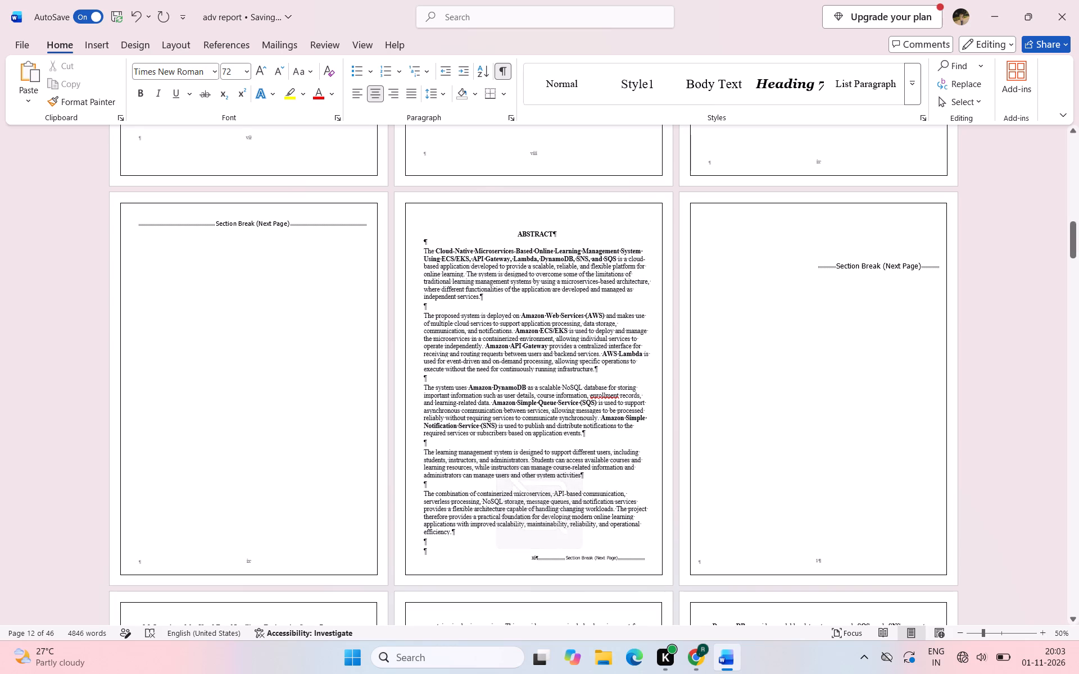
pyautogui.press('Delete')
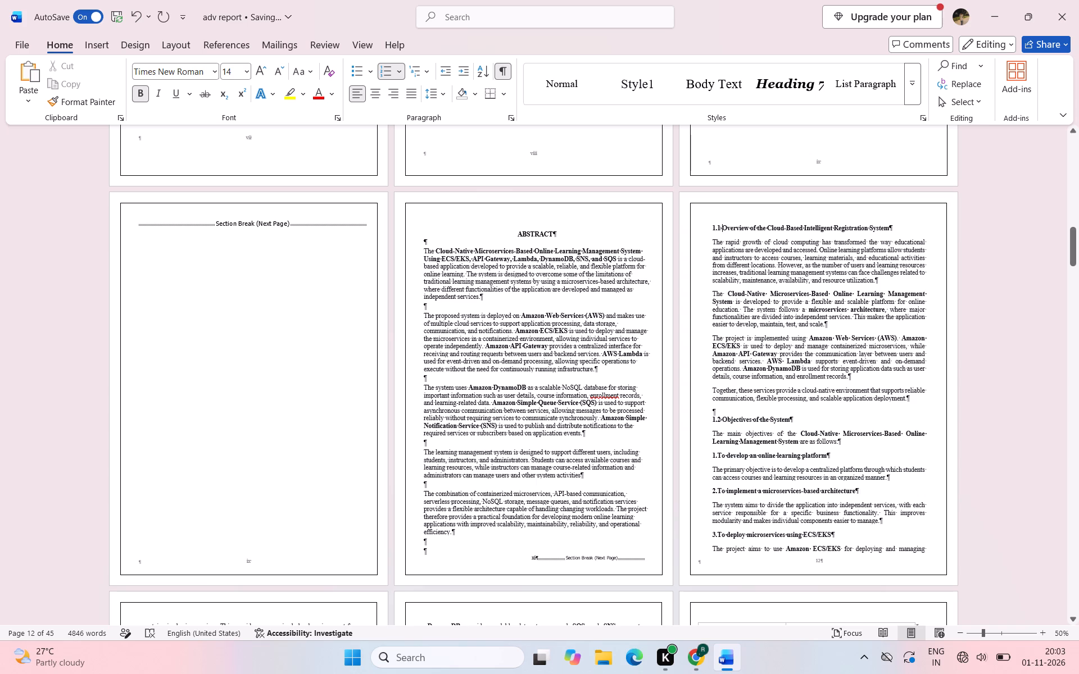
# Delete the next-page section break on the empty page before section 2.1 System Architecture Diagram.
pyautogui.scroll(-5, 794, 306)
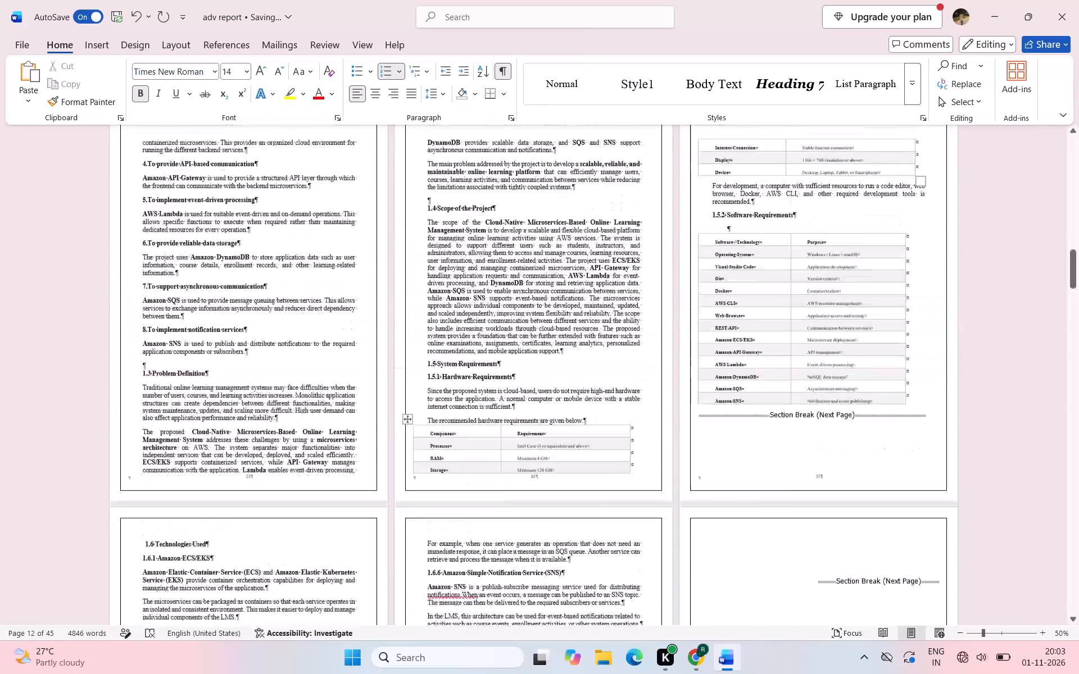
pyautogui.scroll(-5, 794, 306)
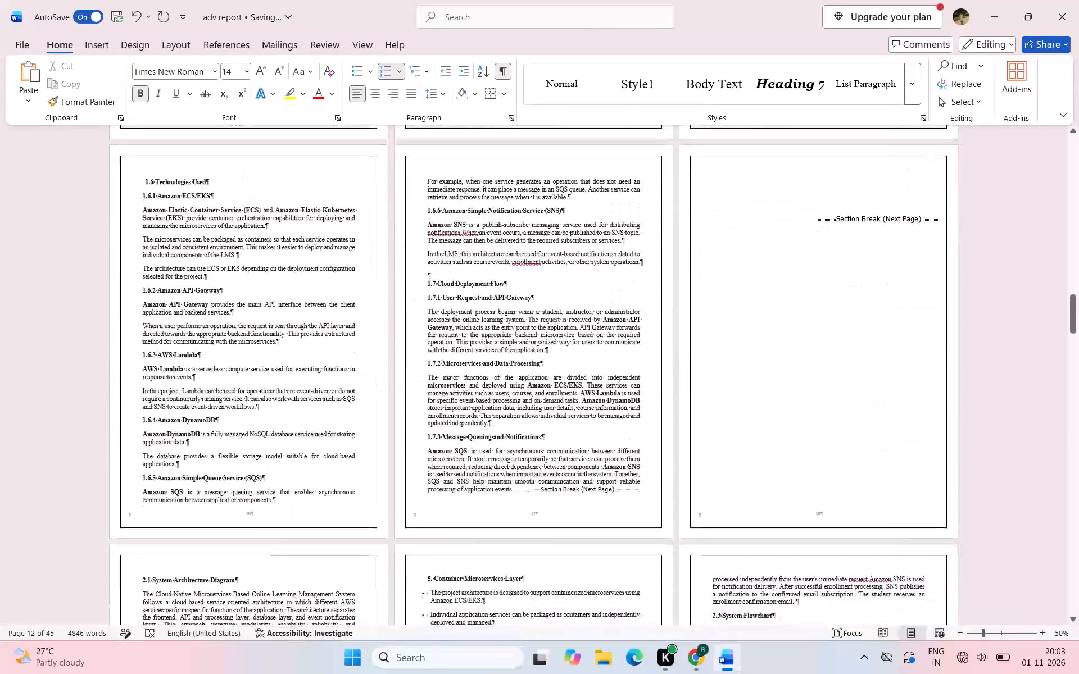
pyautogui.click(849, 214)
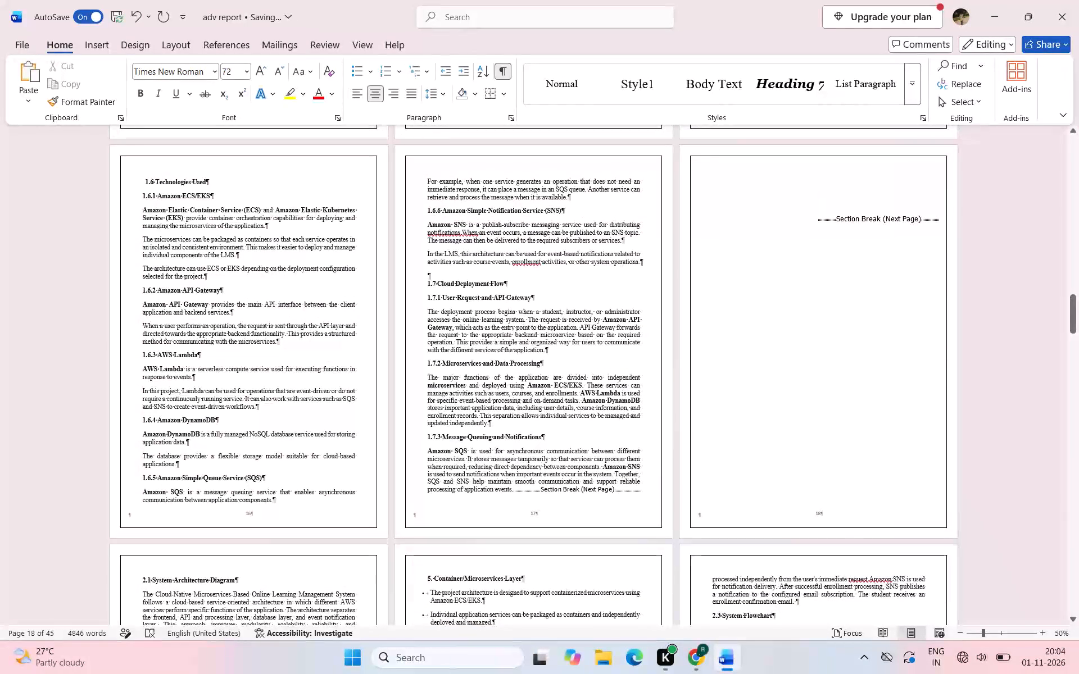
pyautogui.press('Delete')
# Delete the next-page section break on the empty page before section 3.1 Project Development Methodology.
pyautogui.scroll(-3, 849, 214)
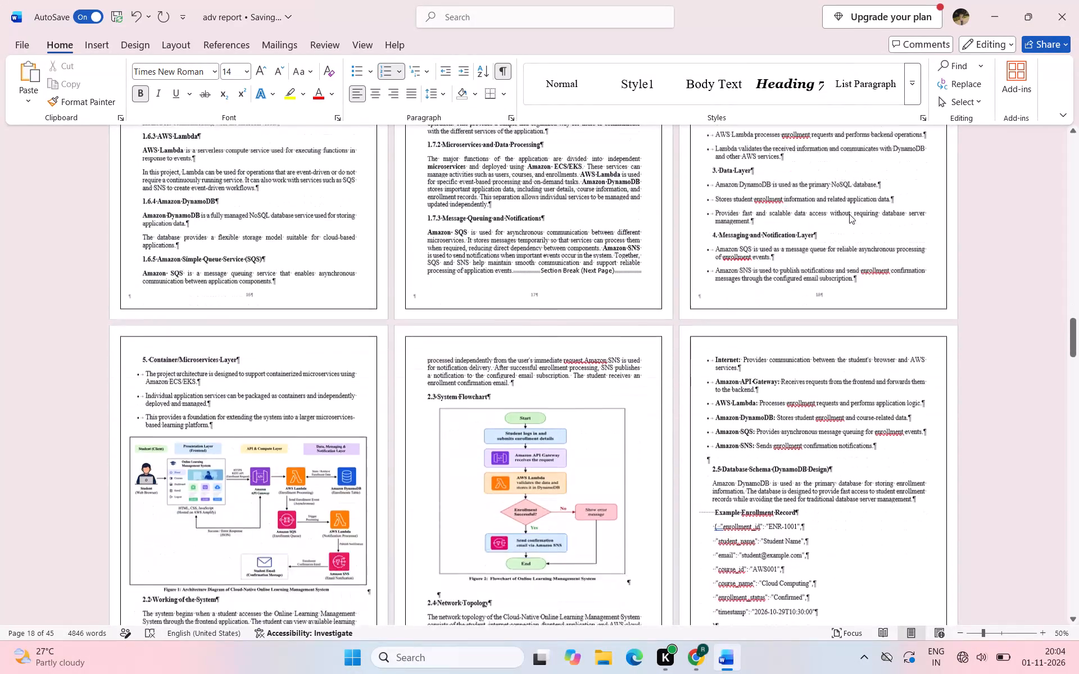
pyautogui.scroll(-6, 849, 214)
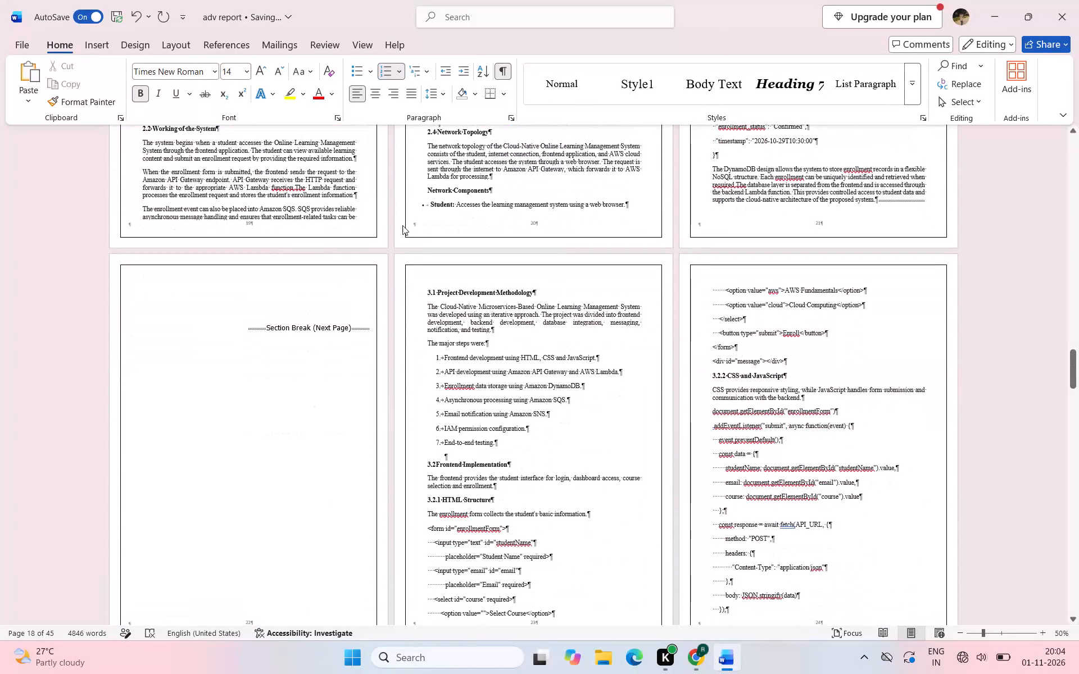
pyautogui.click(327, 335)
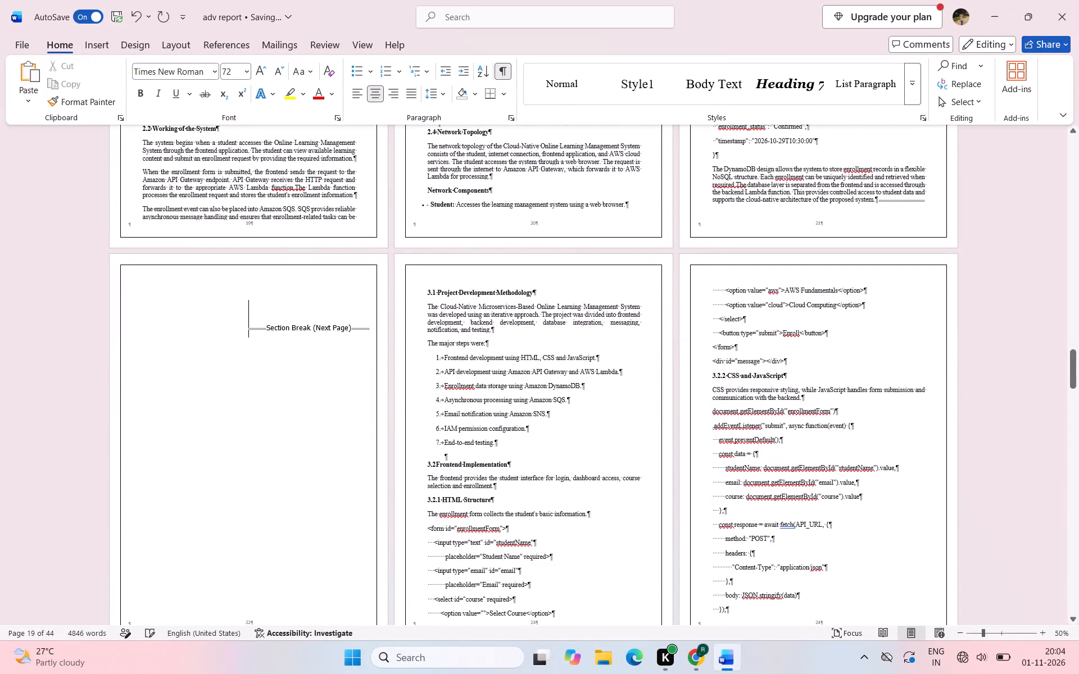
pyautogui.press('Delete')
# Delete the next-page section break on the empty page before section 4.1 Frontend Module.
pyautogui.scroll(-5, 327, 335)
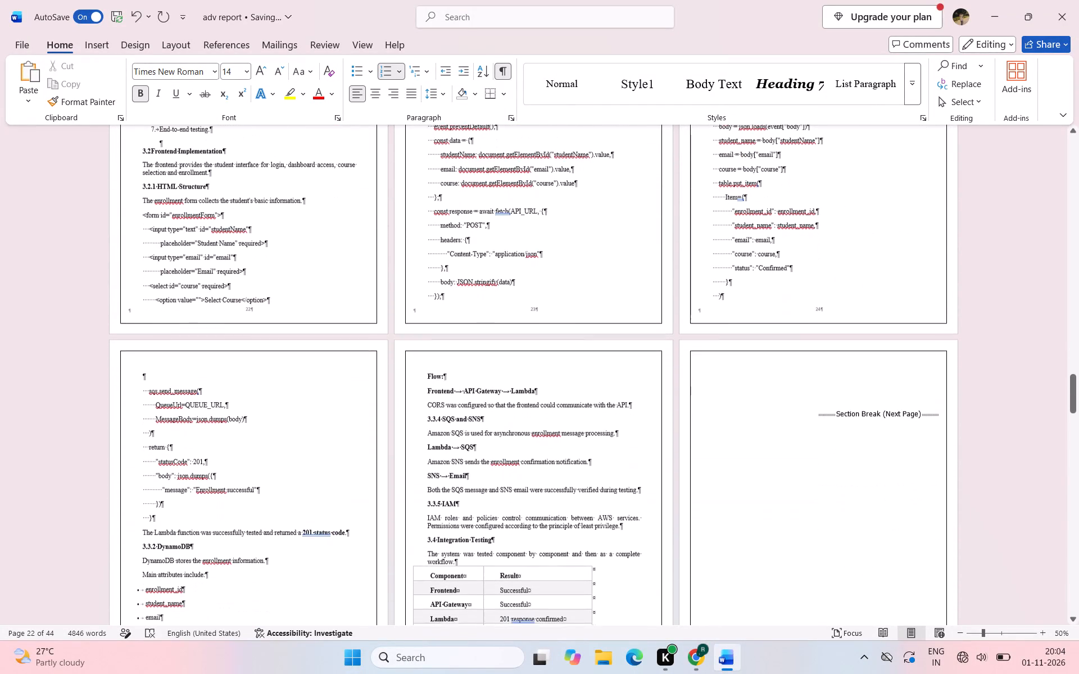
pyautogui.click(848, 413)
pyautogui.press('Delete')
# Delete the next-page section break on the empty page before section 5.1 Results Overview.
pyautogui.scroll(-2, 848, 413)
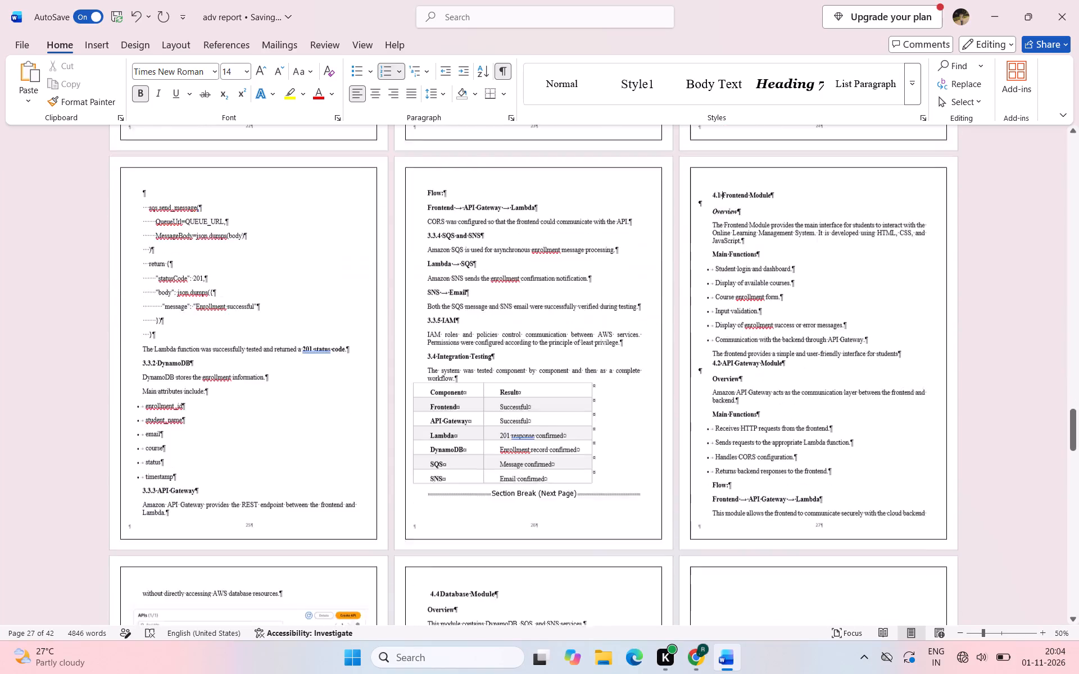
pyautogui.scroll(-3, 848, 413)
pyautogui.click(867, 380)
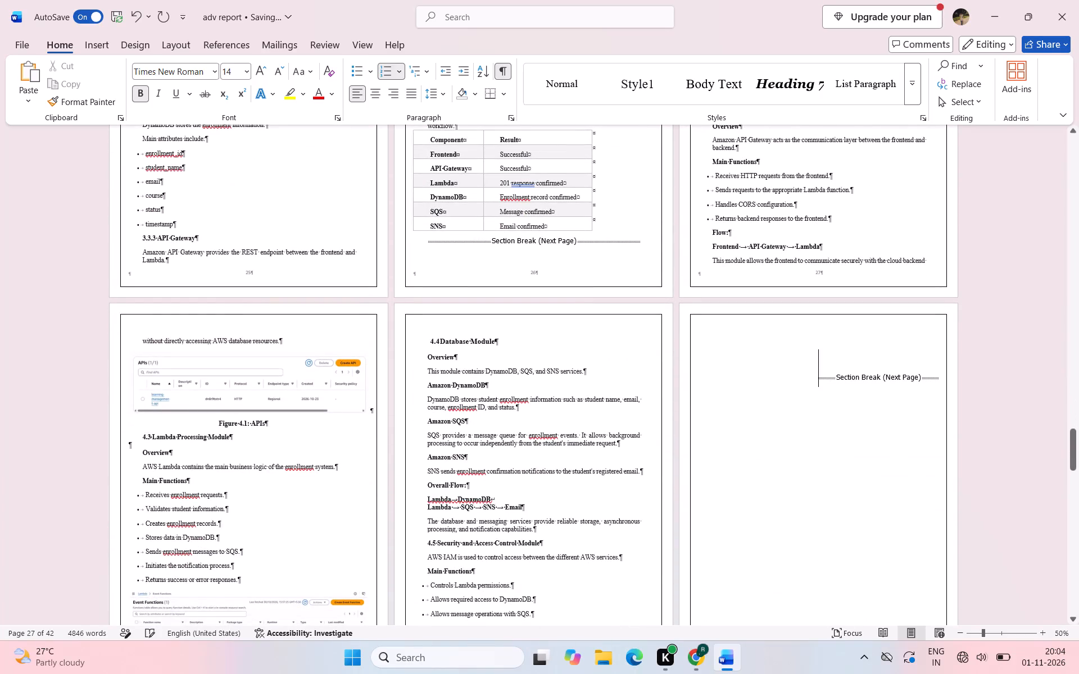
pyautogui.press('Delete')
# Delete the next-page section break on the empty page before section 6.1 Advantages of the System.
pyautogui.scroll(-2, 867, 380)
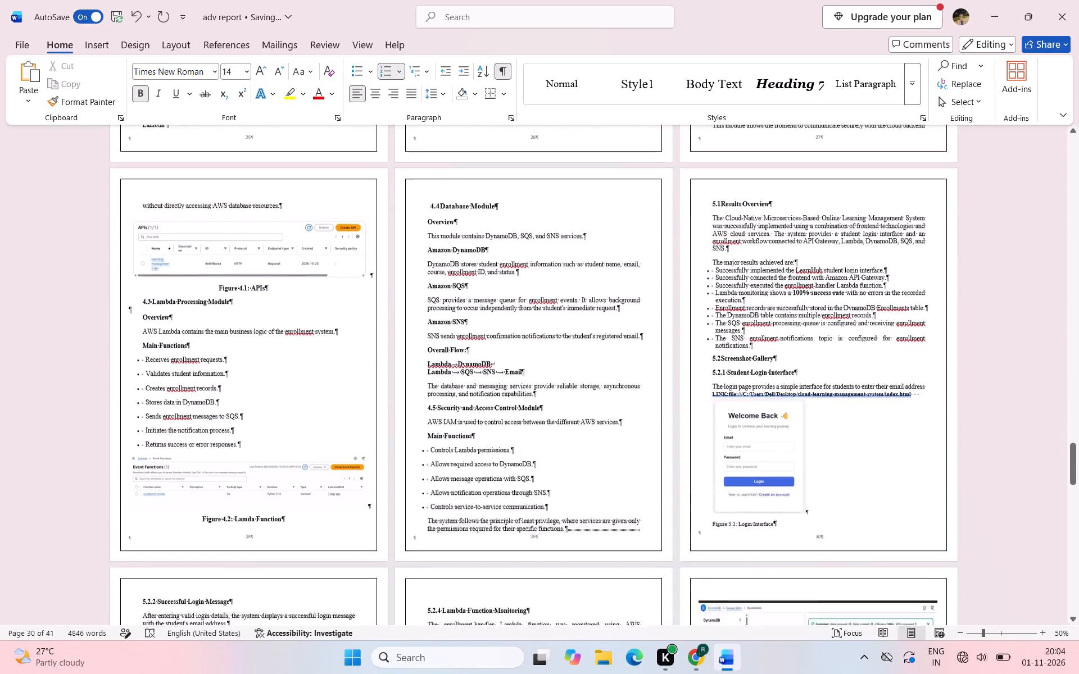
pyautogui.scroll(-6, 867, 380)
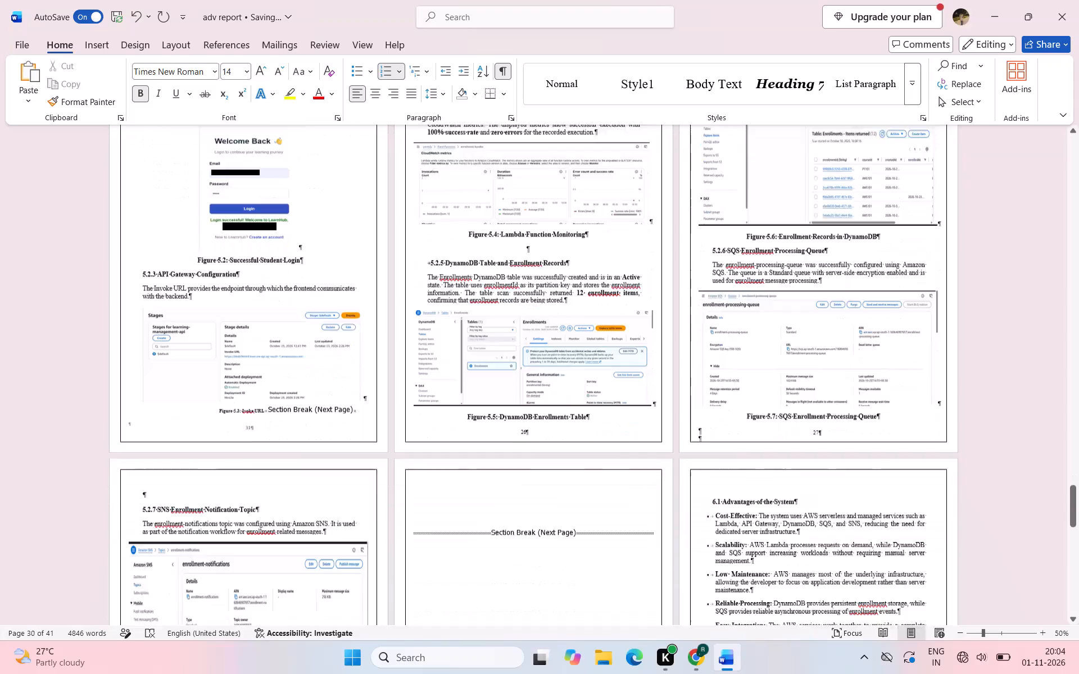
pyautogui.scroll(-3, 867, 380)
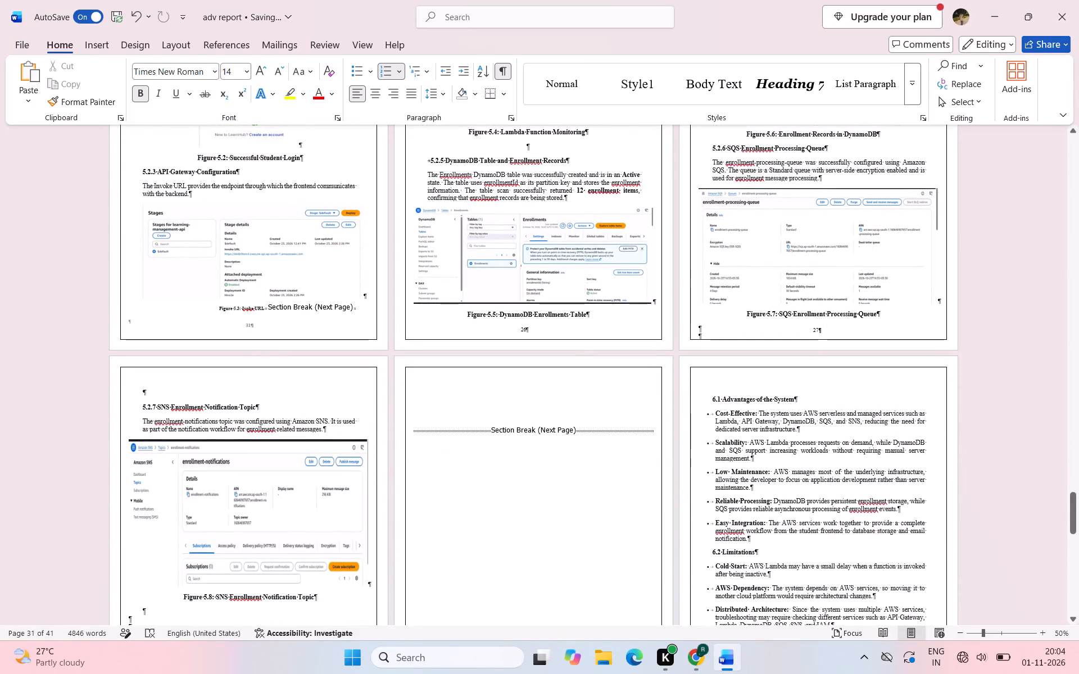
pyautogui.click(632, 436)
pyautogui.press('Delete')
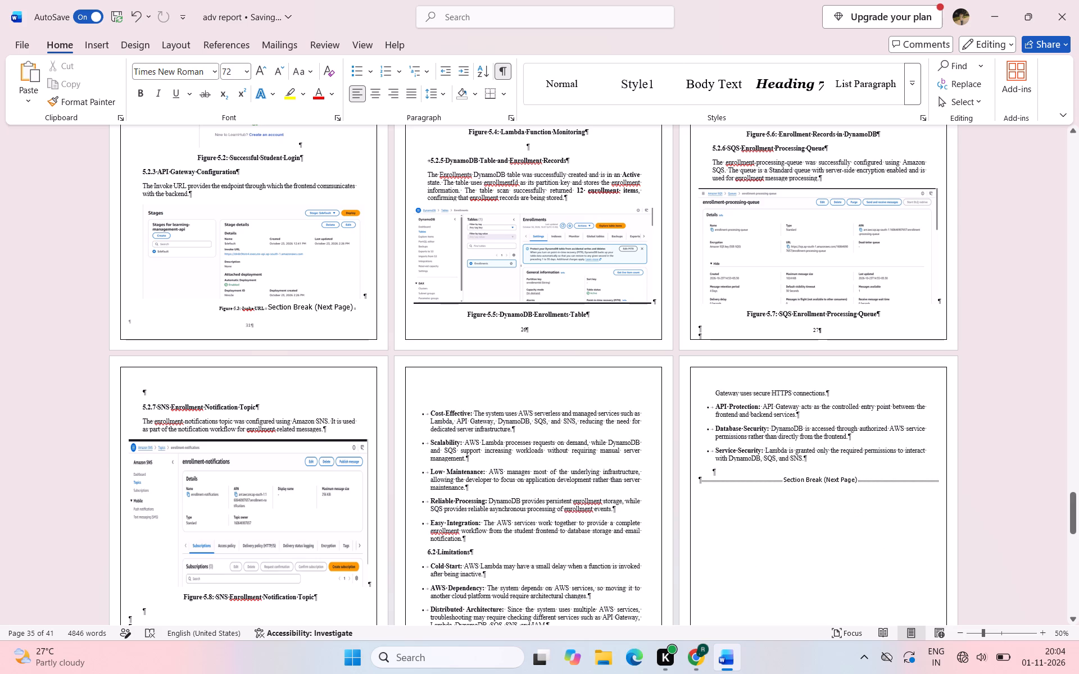
# Delete the next-page section break on the empty page before section 7.1 Conclusion.
pyautogui.scroll(-3, 726, 481)
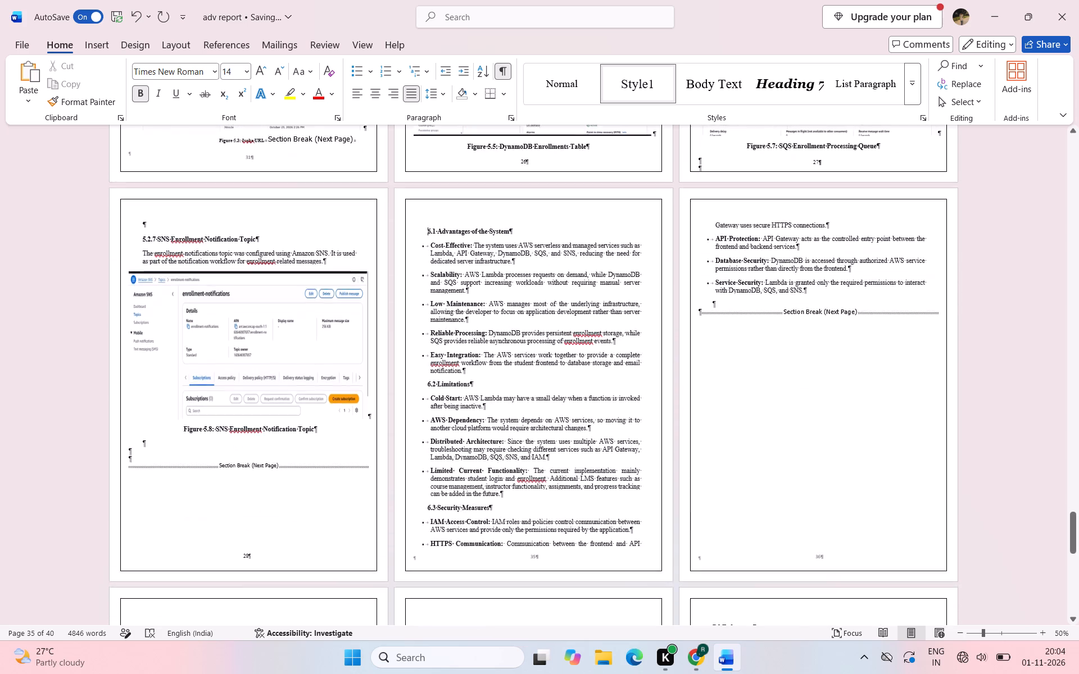
pyautogui.scroll(-2, 726, 481)
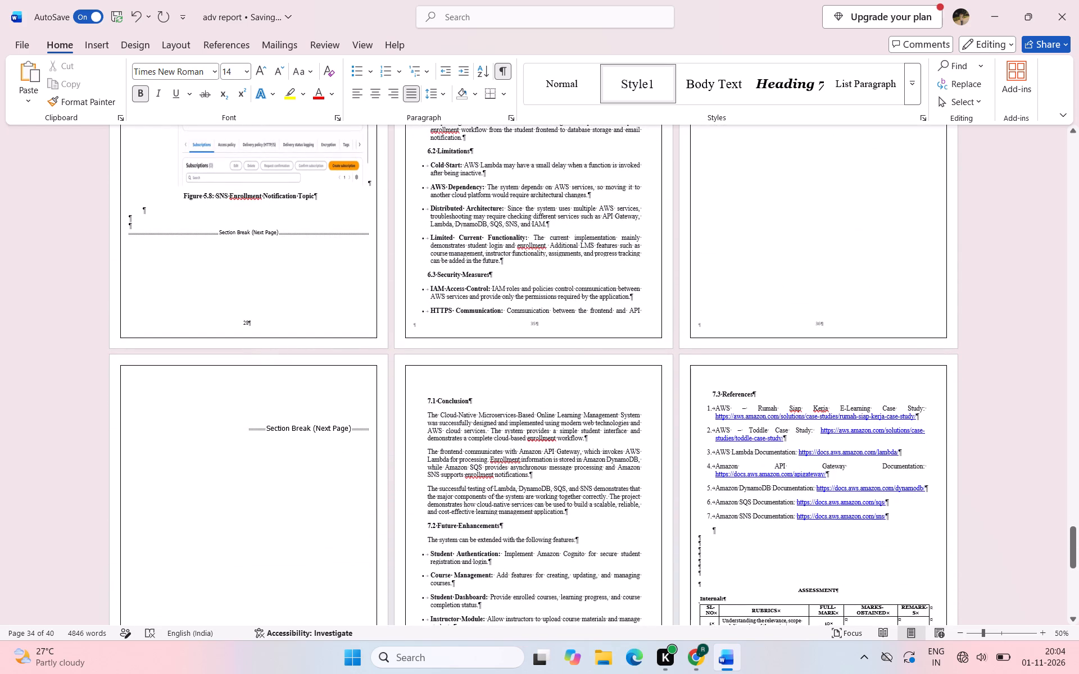
pyautogui.click(320, 430)
pyautogui.press('Delete')
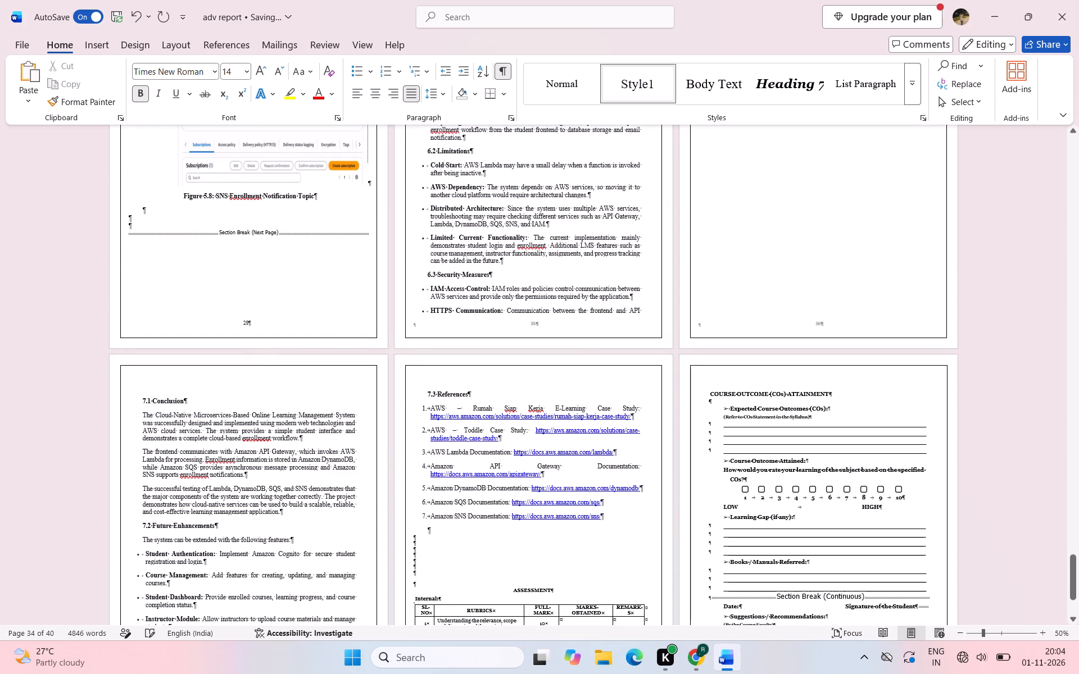
# Hide the paragraph and section-break formatting marks throughout the report.
pyautogui.scroll(-11, 364, 567)
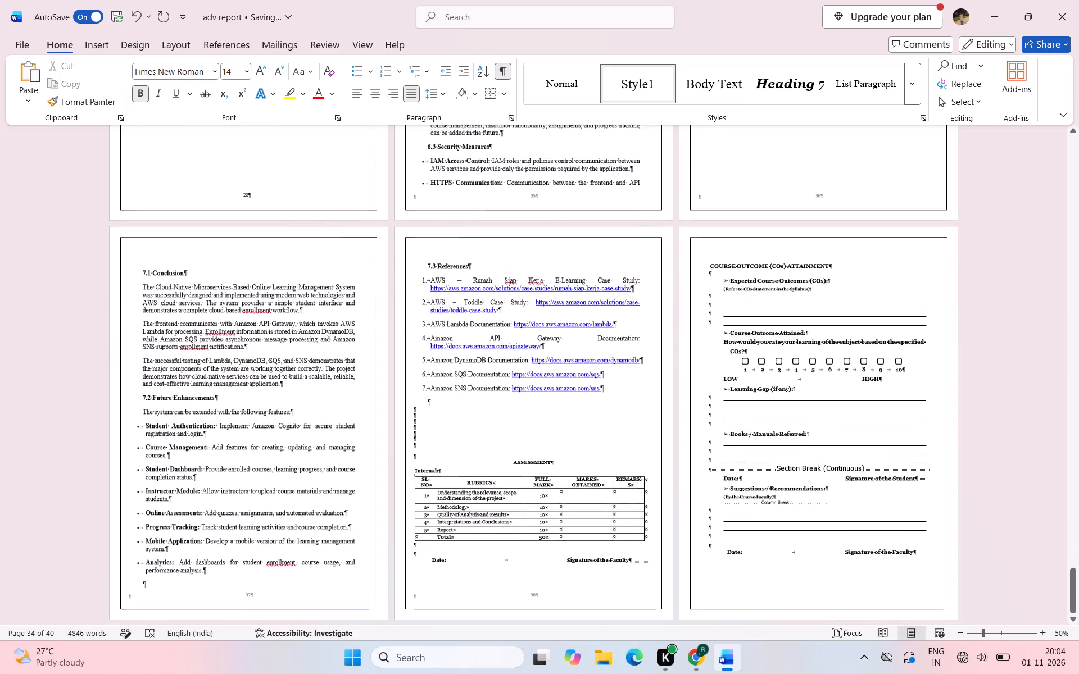
pyautogui.scroll(-3, 364, 567)
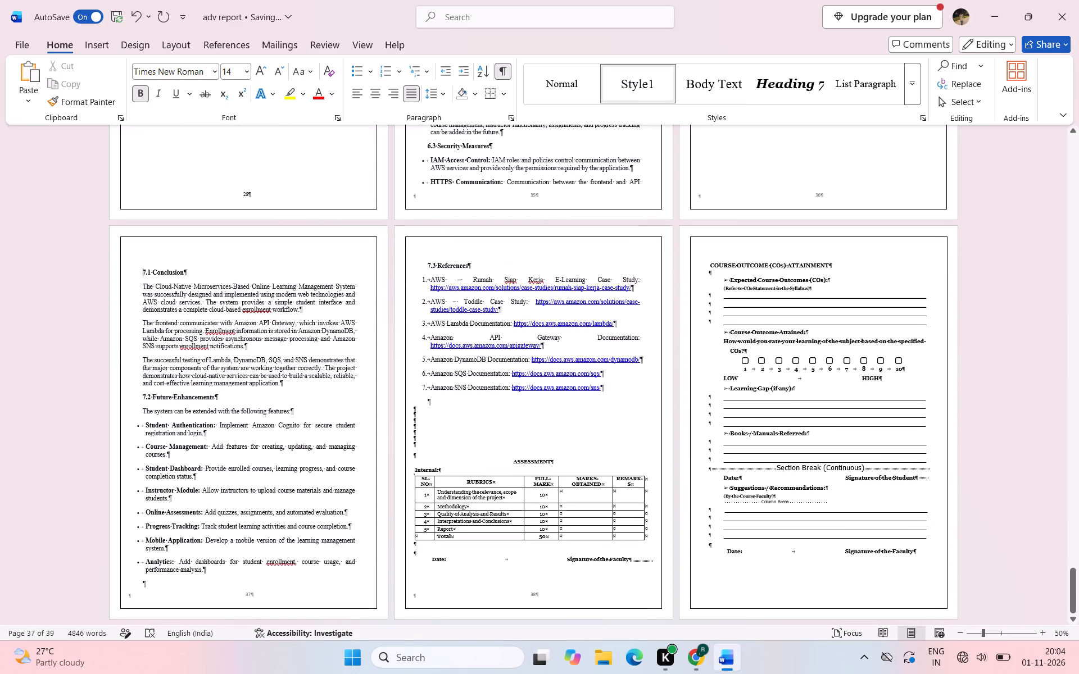
pyautogui.scroll(9, 344, 284)
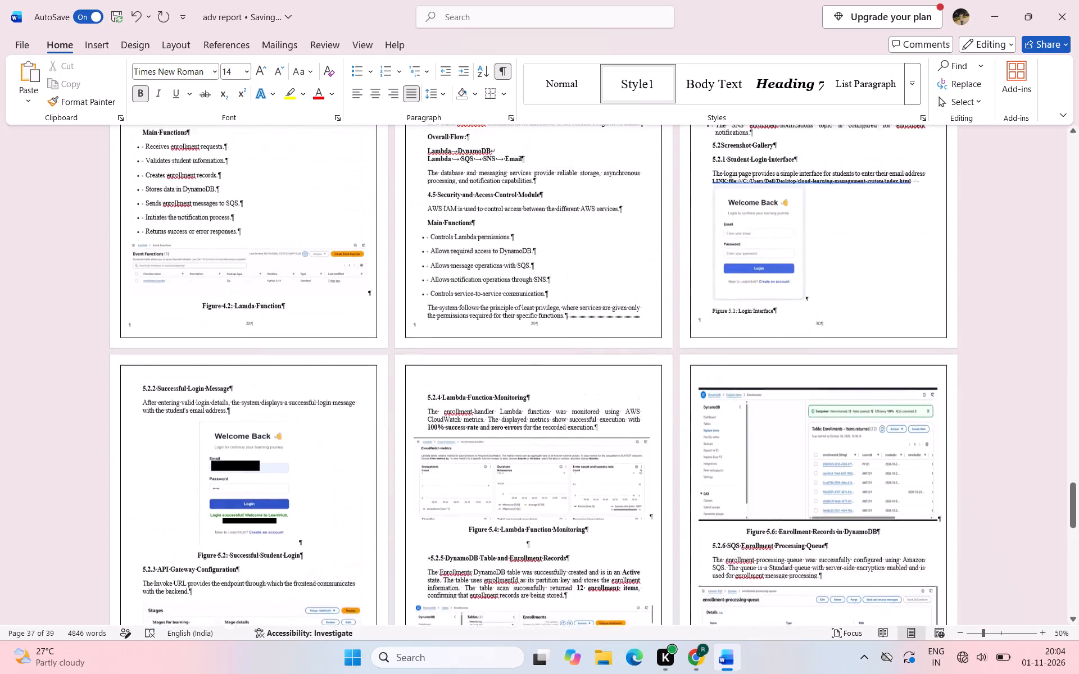
pyautogui.scroll(3, 344, 284)
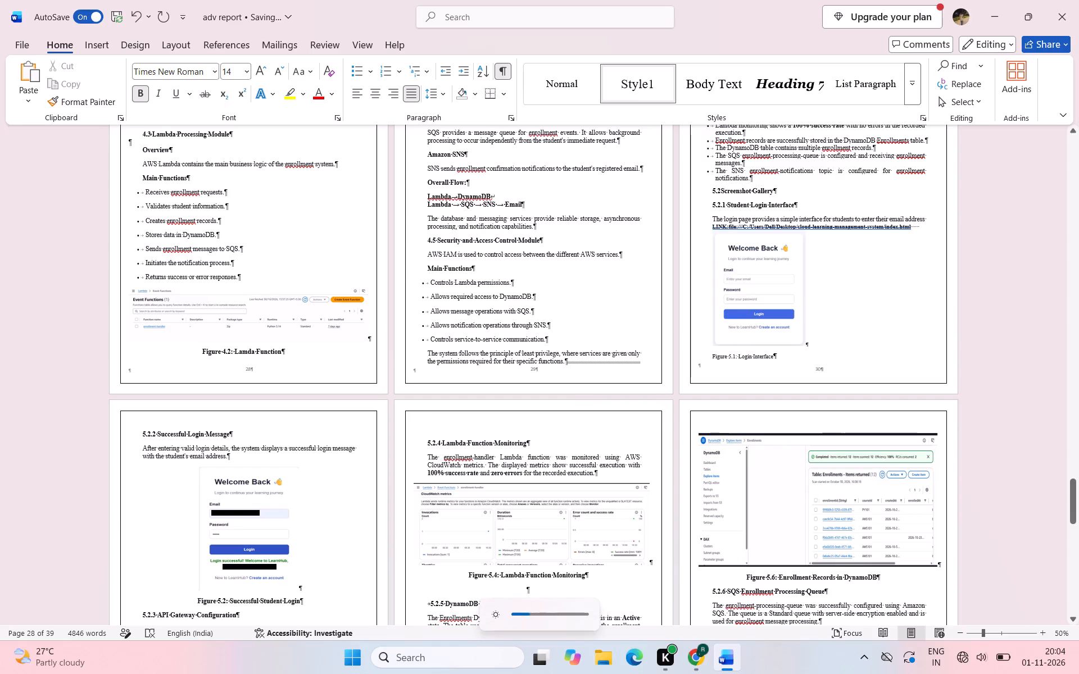
pyautogui.scroll(10, 431, 120)
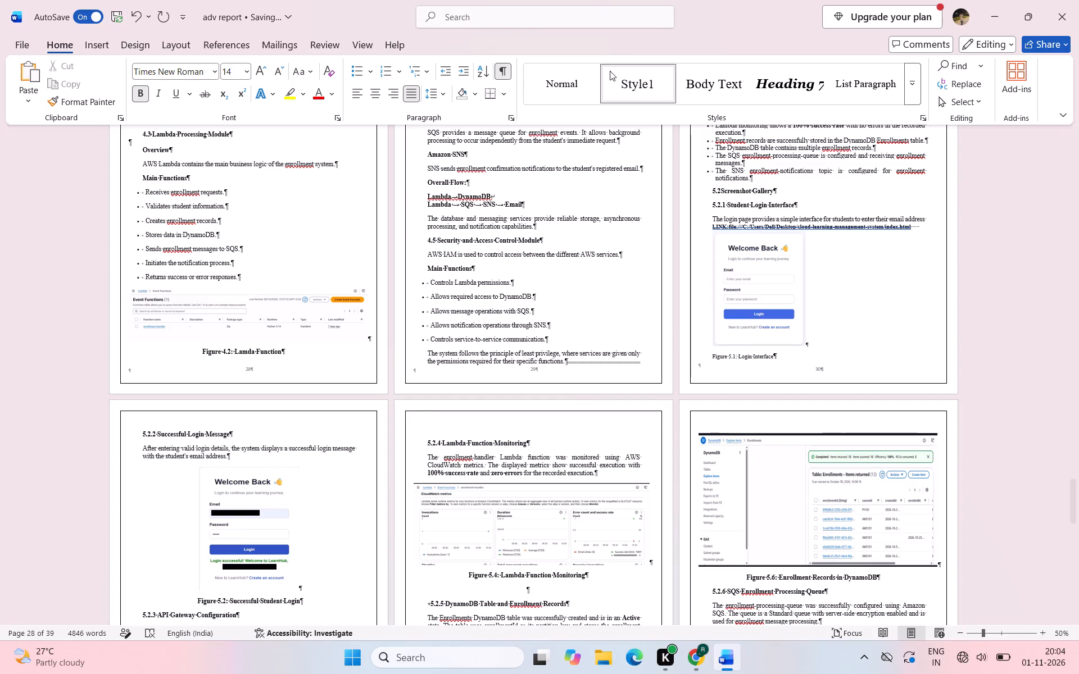
pyautogui.scroll(3, 498, 100)
pyautogui.click(505, 77)
# Check the front matter, blank page, abstract and opening sections for page order and numbering.
pyautogui.scroll(3, 496, 248)
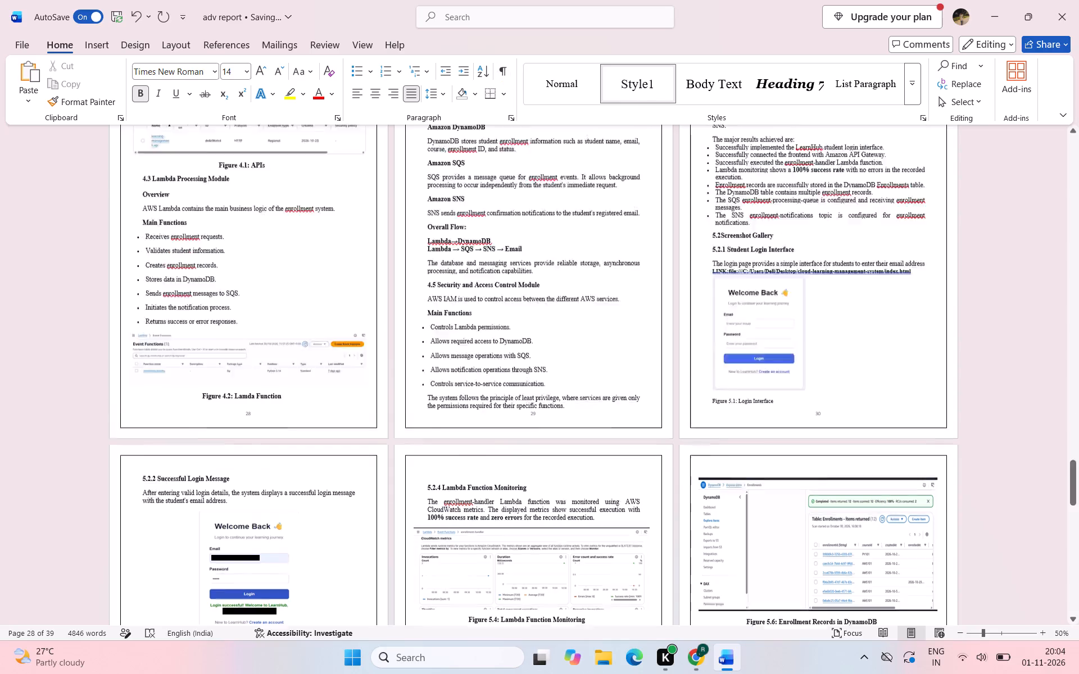
pyautogui.scroll(18, 496, 248)
pyautogui.scroll(3, 496, 248)
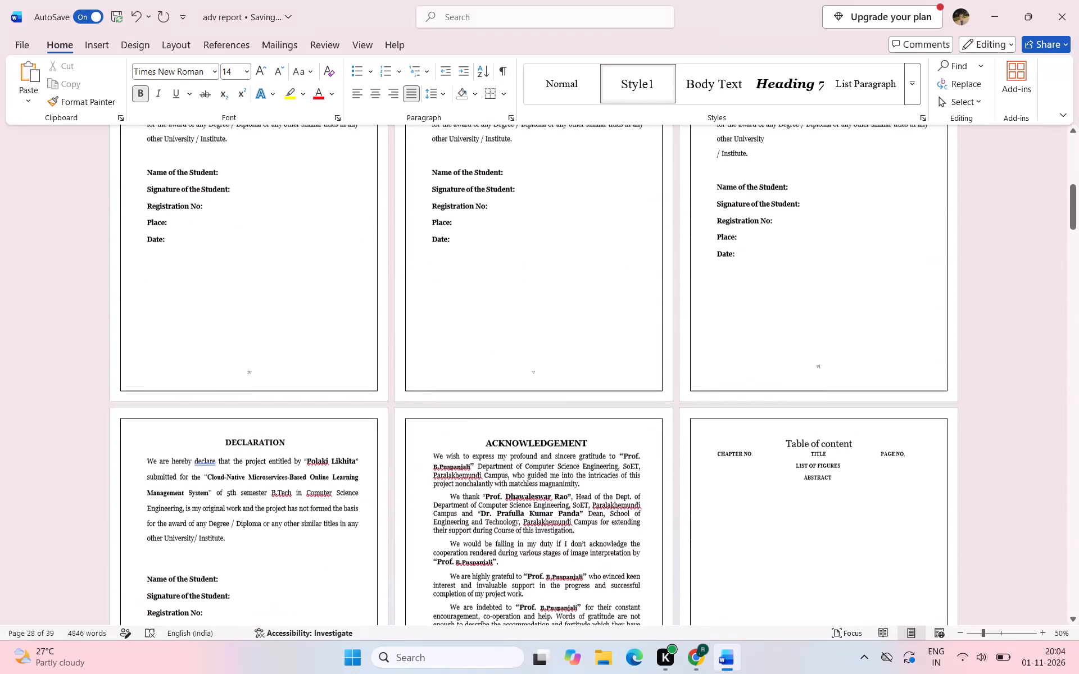
pyautogui.scroll(-7, 496, 248)
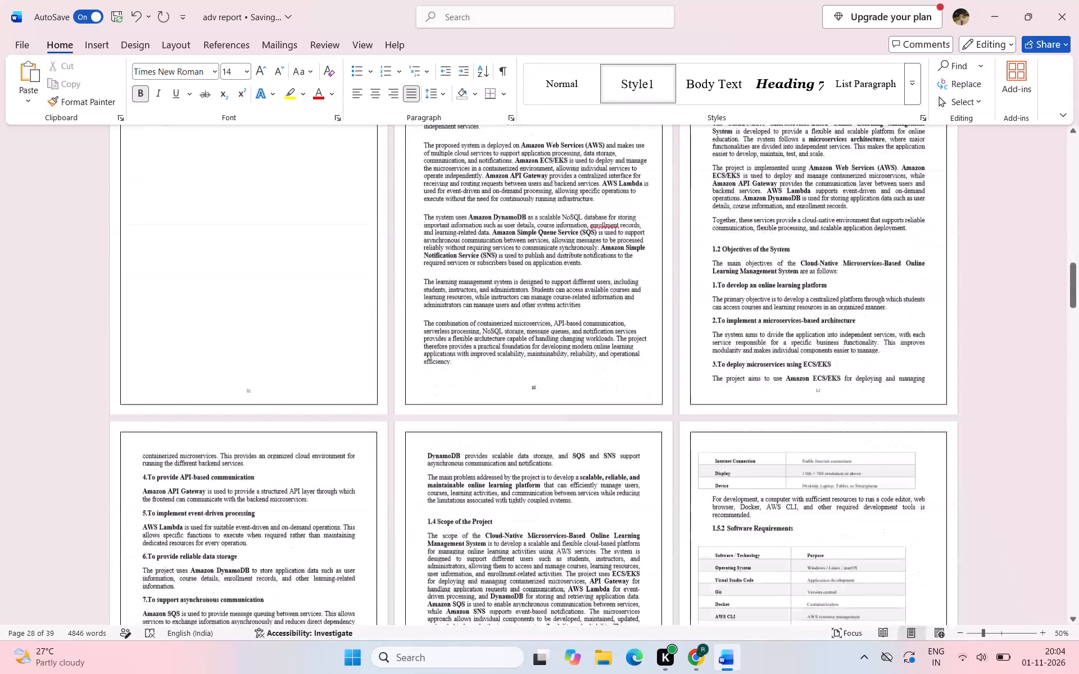
pyautogui.scroll(-1, 496, 248)
pyautogui.scroll(1, 638, 296)
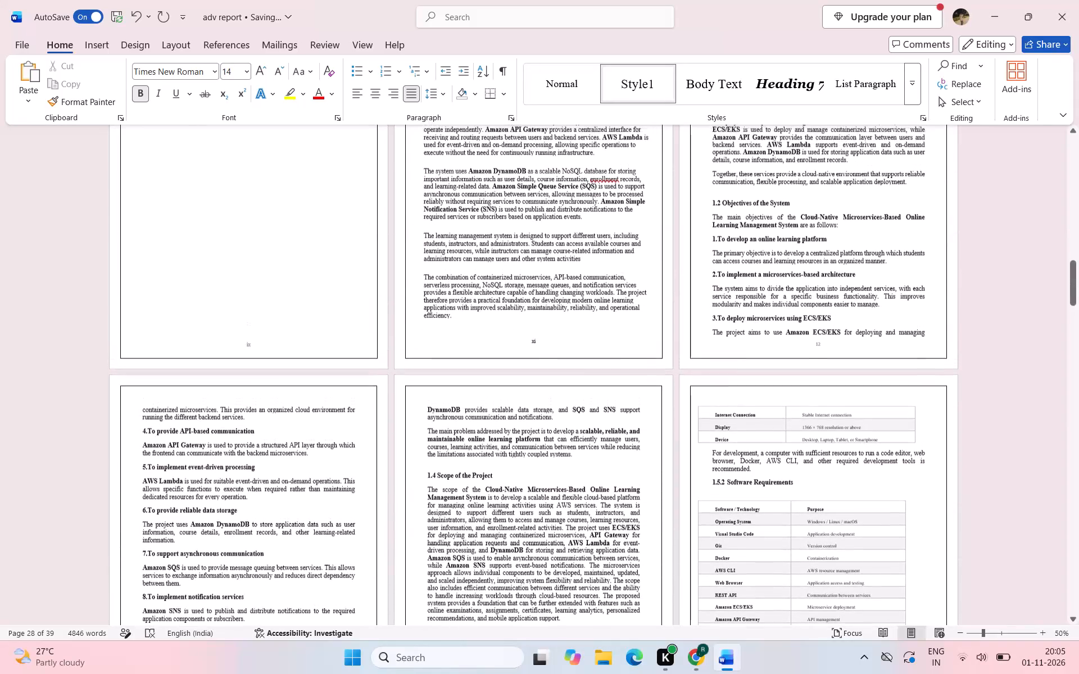
pyautogui.scroll(2, 638, 296)
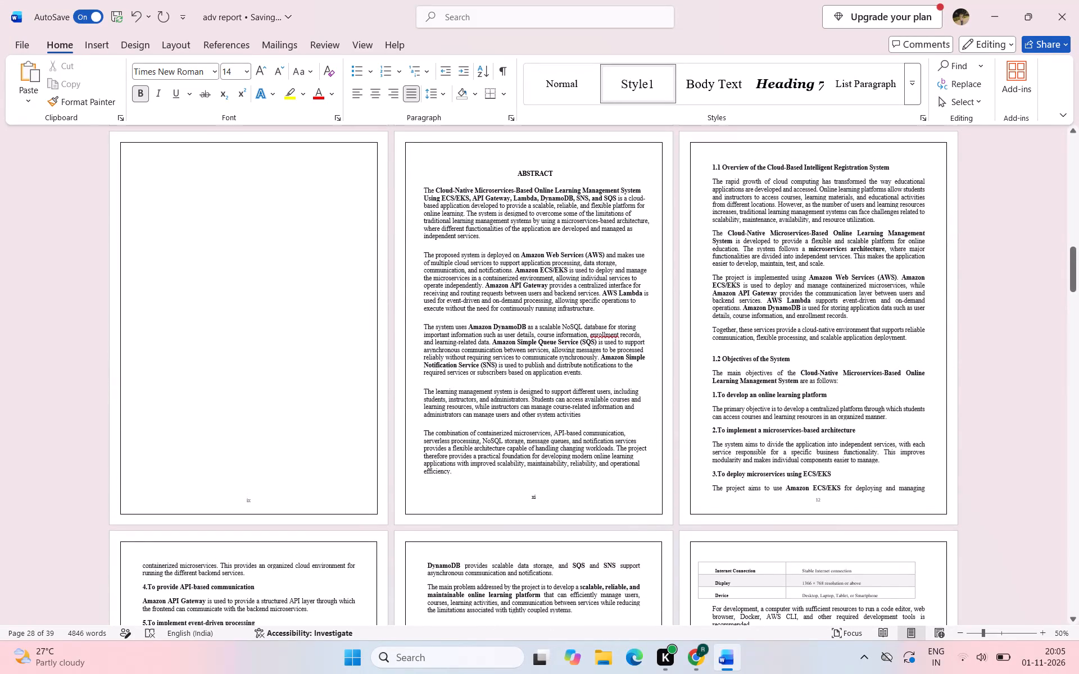
pyautogui.scroll(1, 638, 296)
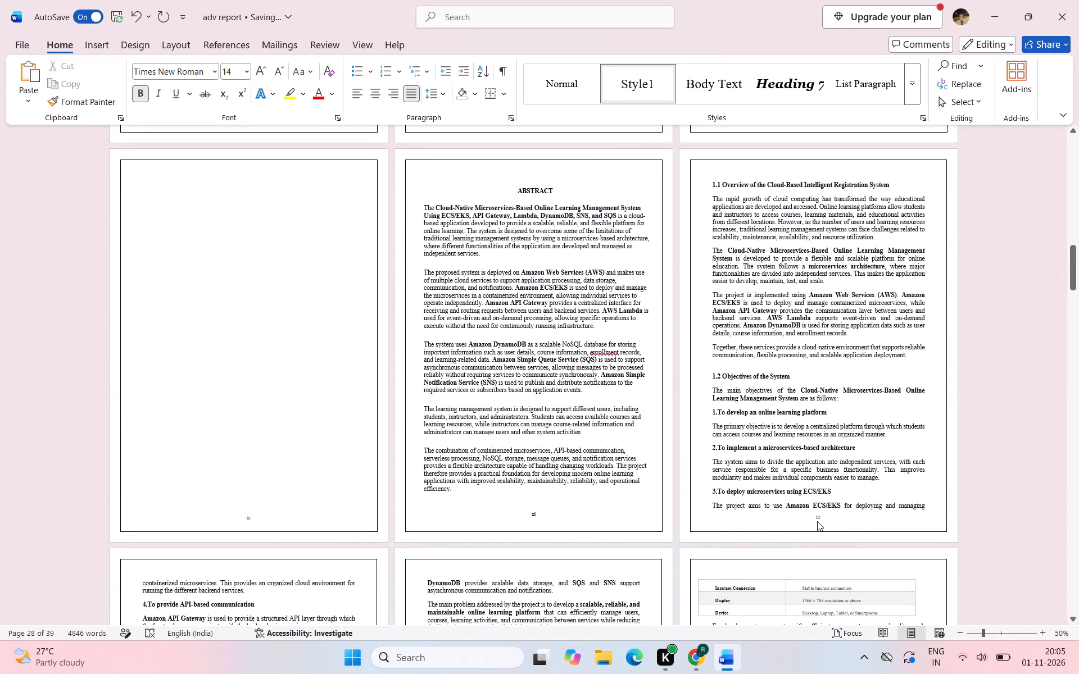
pyautogui.scroll(10, 817, 521)
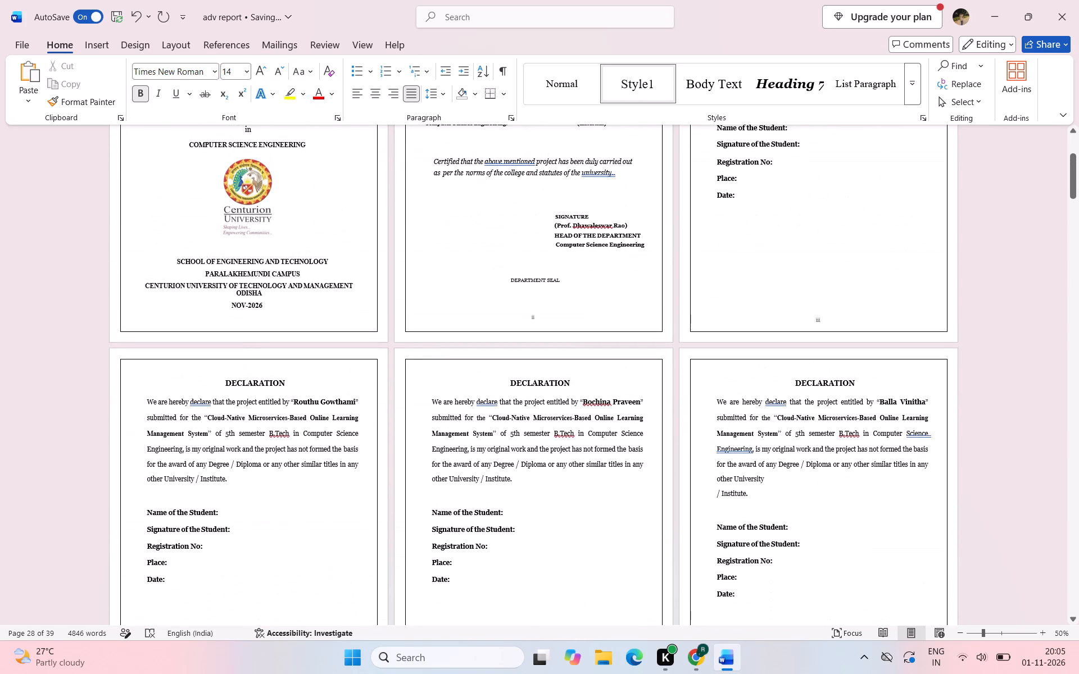
# Review the report from the declarations through the final course outcome page, checking page flow, leftover empty pages and page numbers.
pyautogui.scroll(-7, 817, 521)
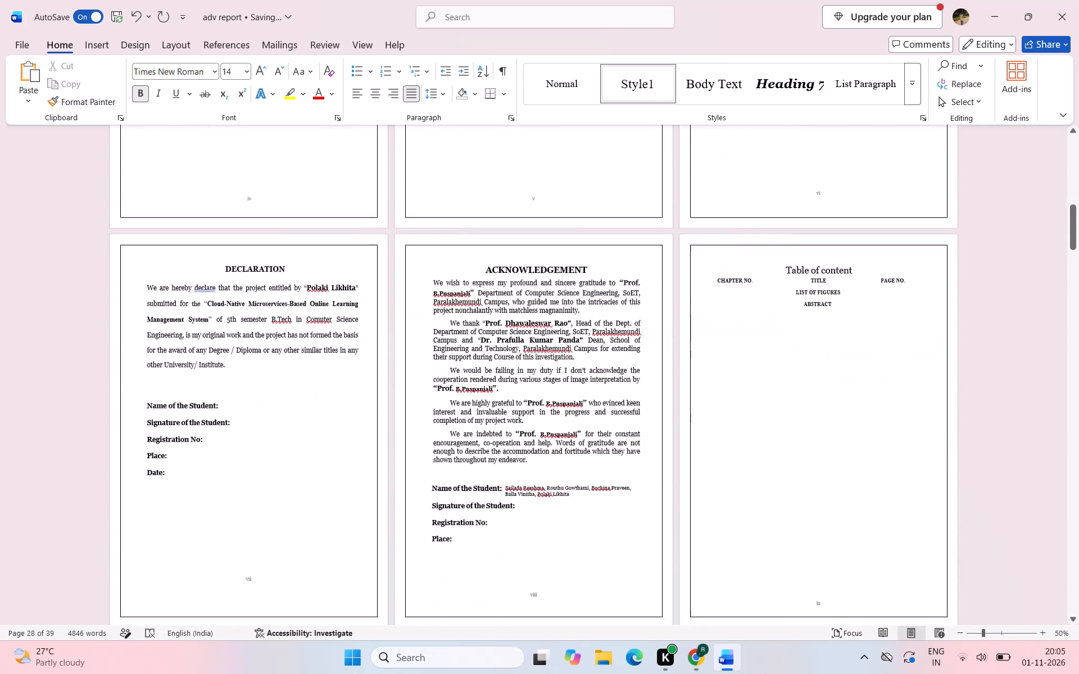
pyautogui.scroll(-7, 817, 521)
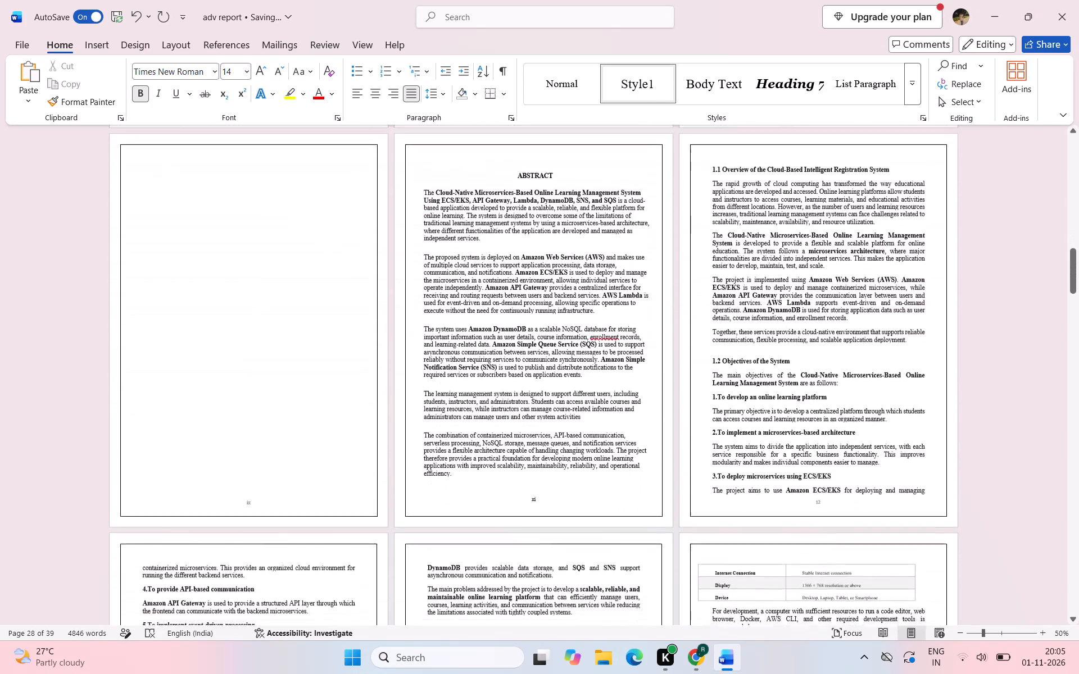
pyautogui.scroll(-6, 817, 521)
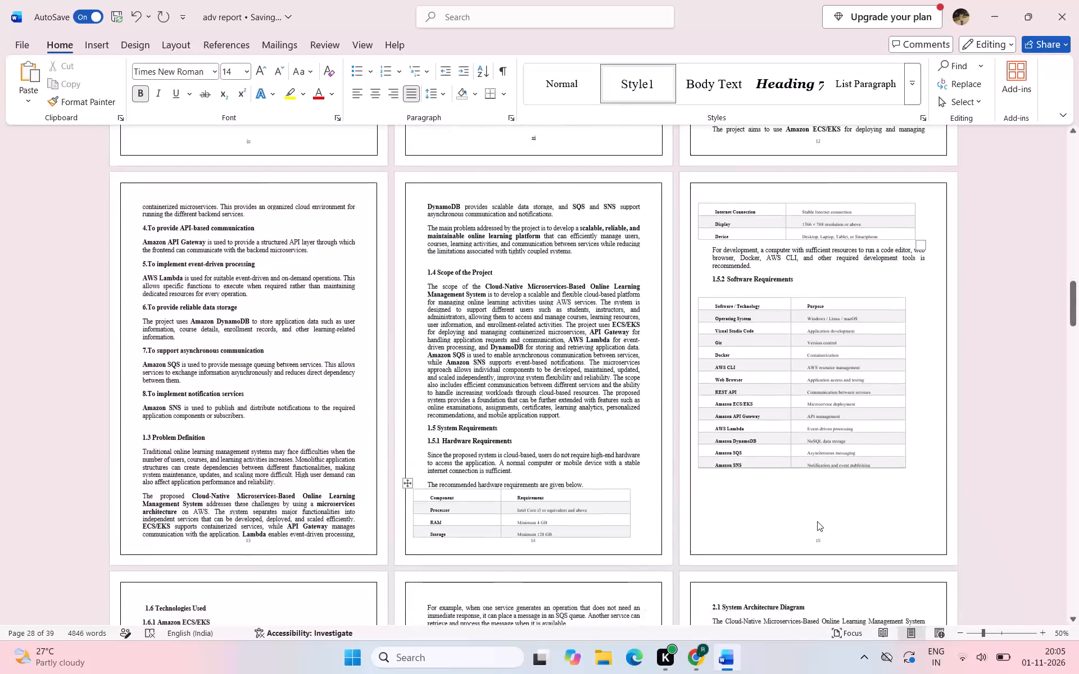
pyautogui.scroll(-5, 817, 521)
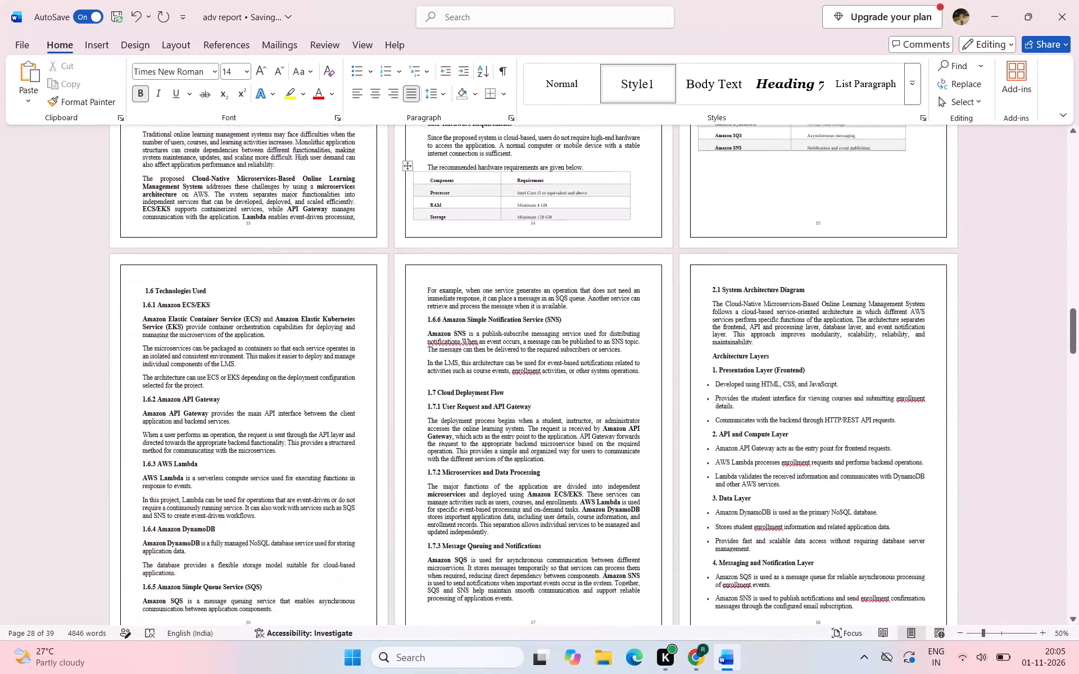
pyautogui.scroll(-5, 817, 521)
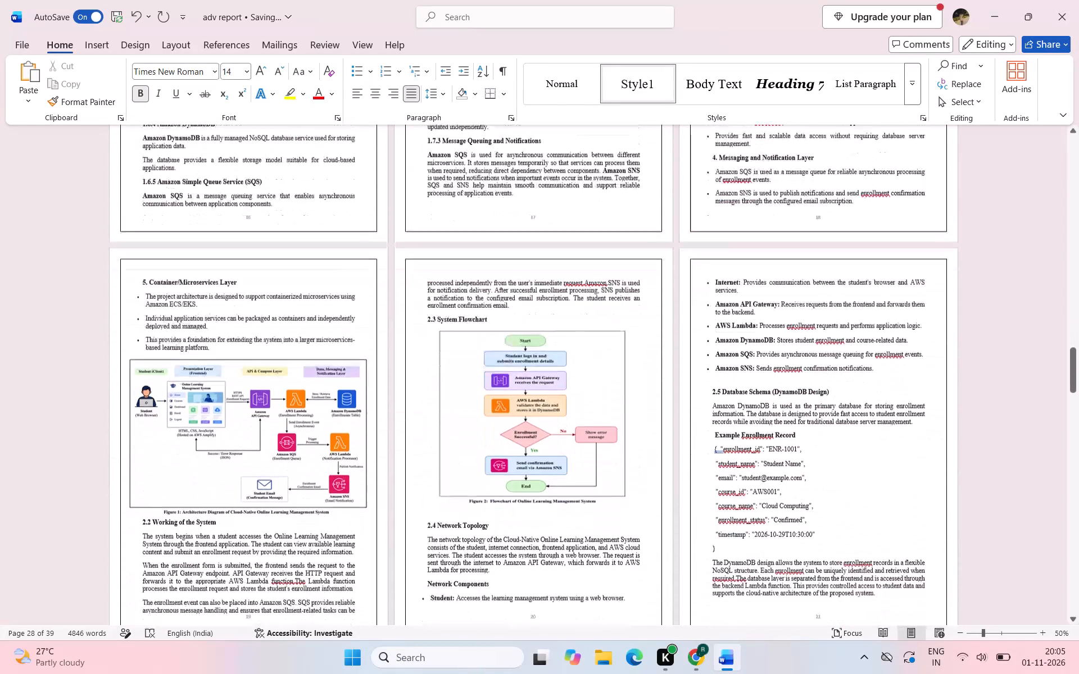
pyautogui.scroll(-5, 817, 521)
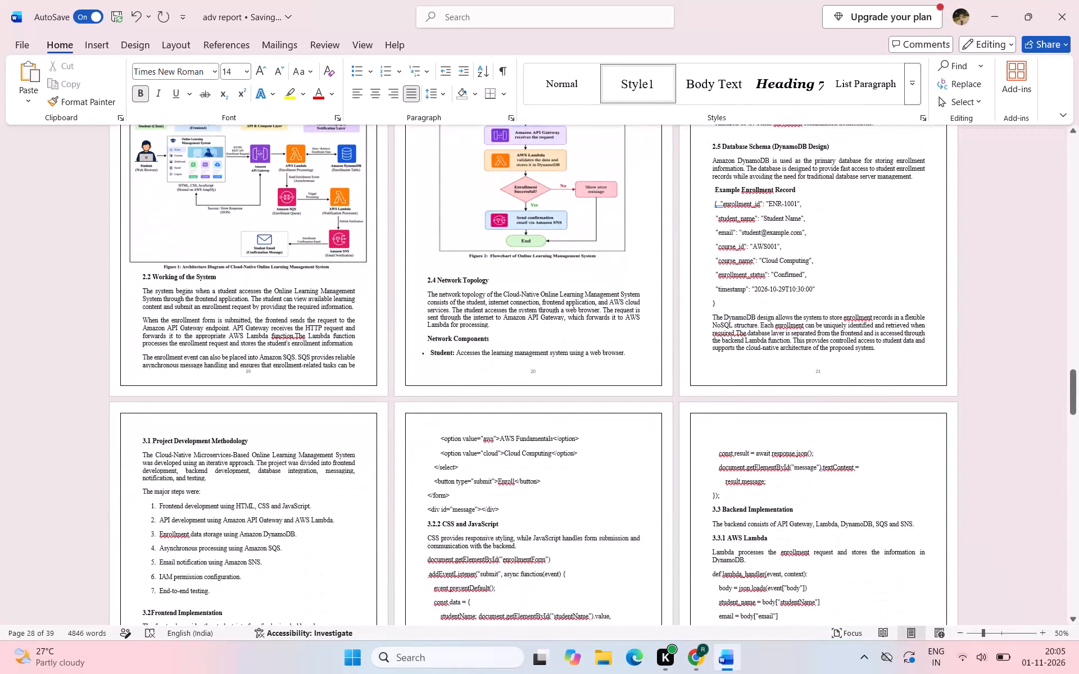
pyautogui.scroll(-6, 817, 521)
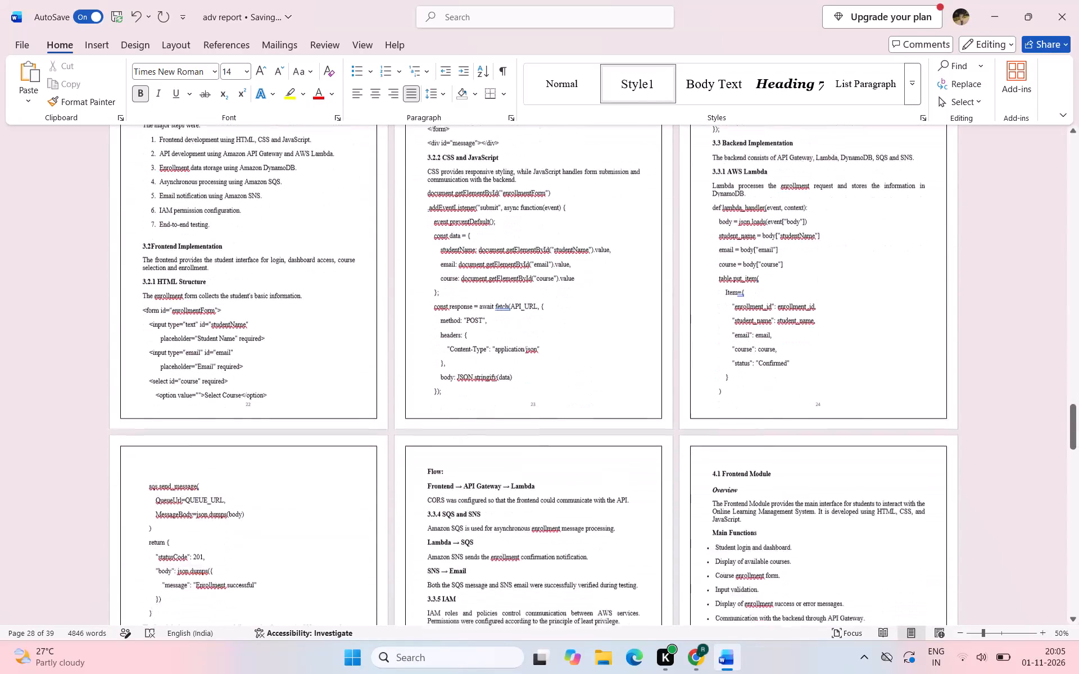
pyautogui.scroll(-5, 817, 521)
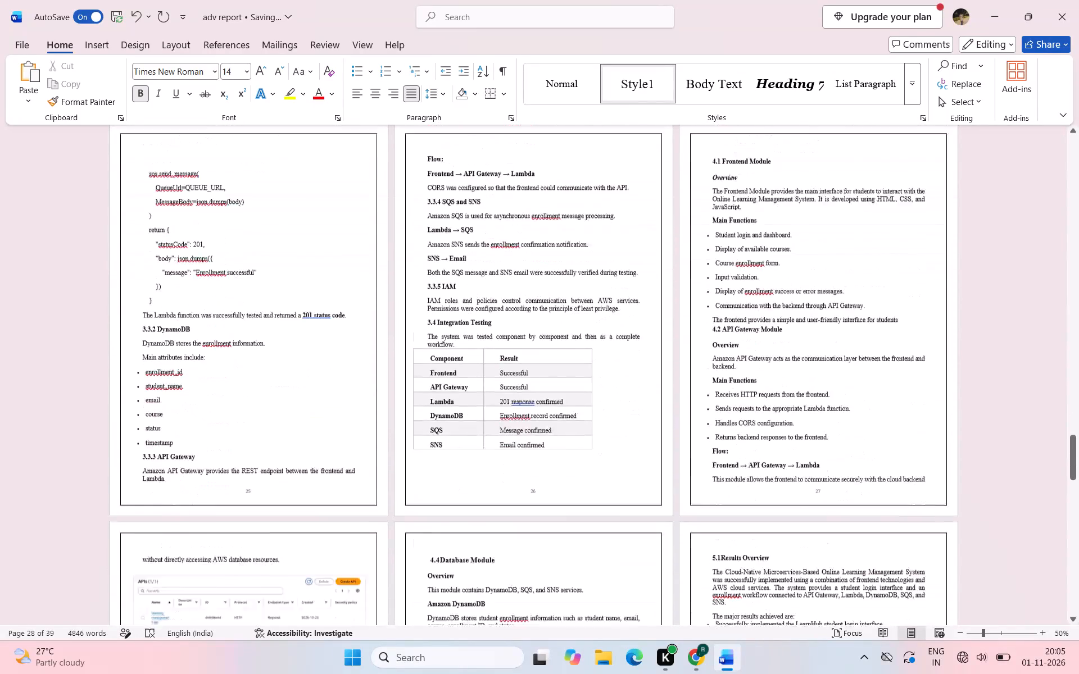
pyautogui.scroll(-5, 817, 521)
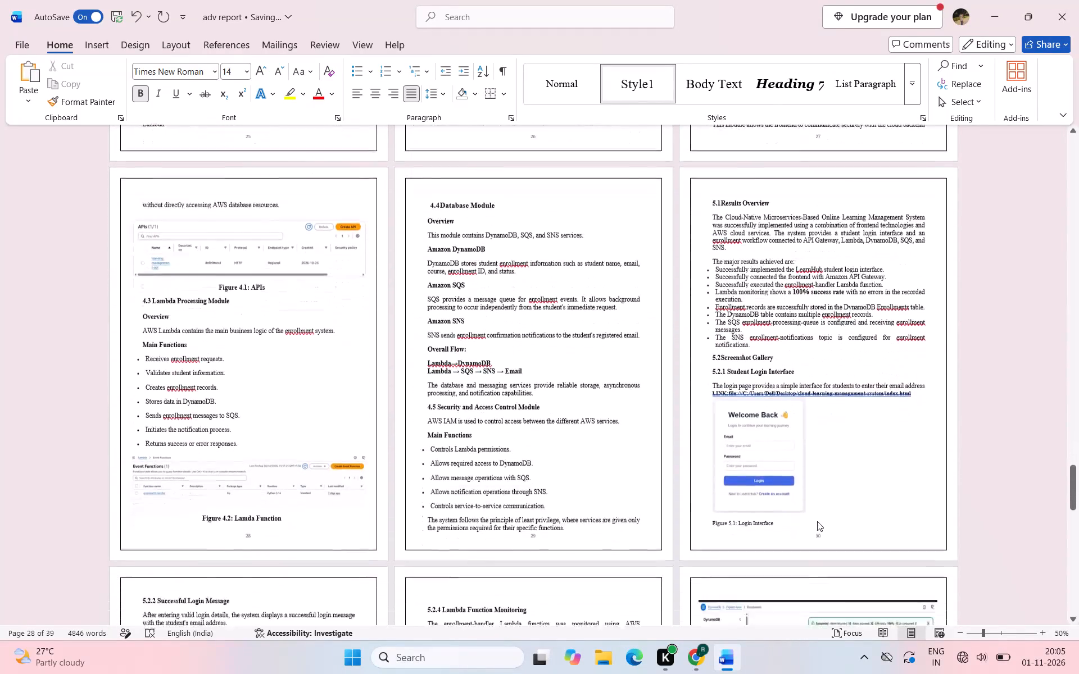
pyautogui.scroll(-2, 817, 521)
pyautogui.scroll(-1, 742, 501)
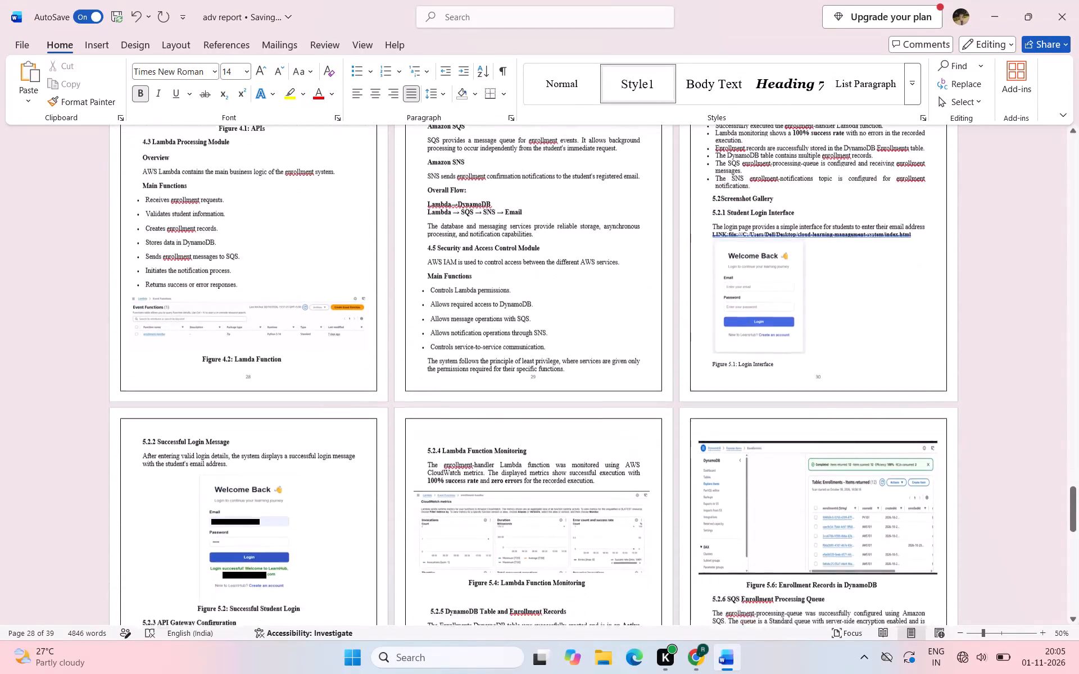
pyautogui.scroll(-3, 742, 501)
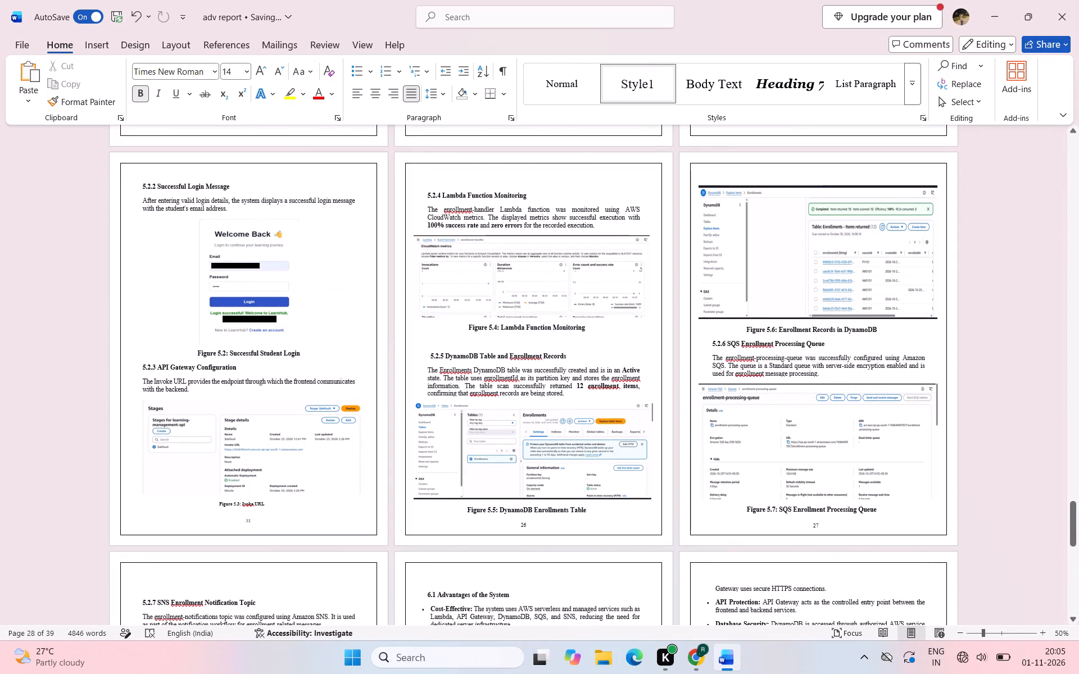
pyautogui.scroll(-5, 583, 531)
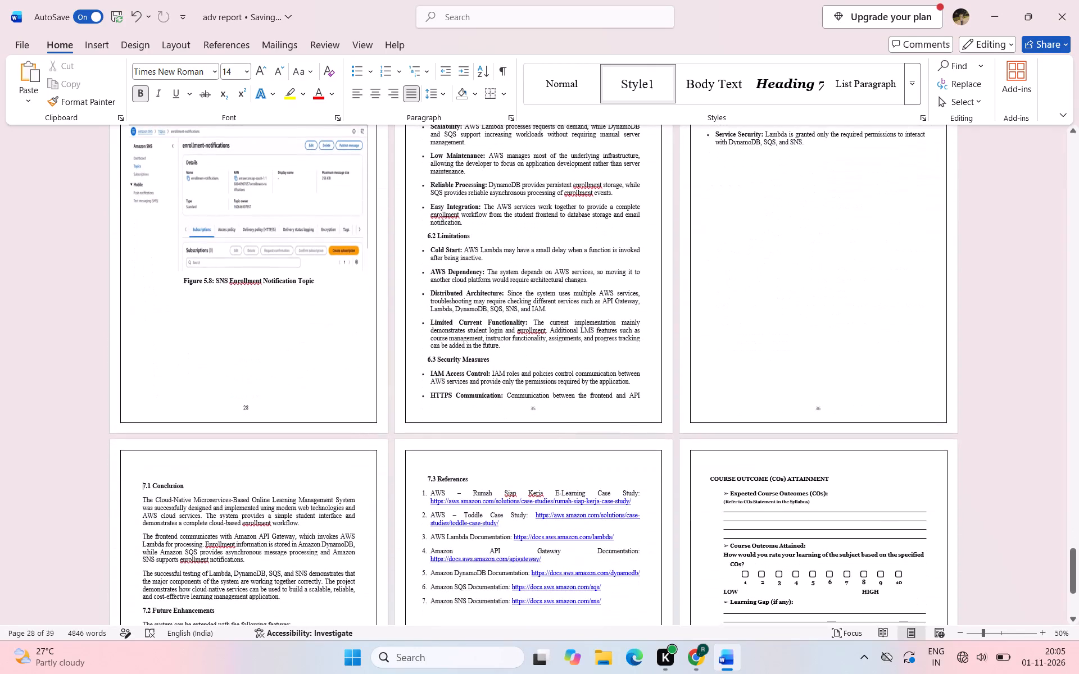
pyautogui.scroll(-1, 583, 531)
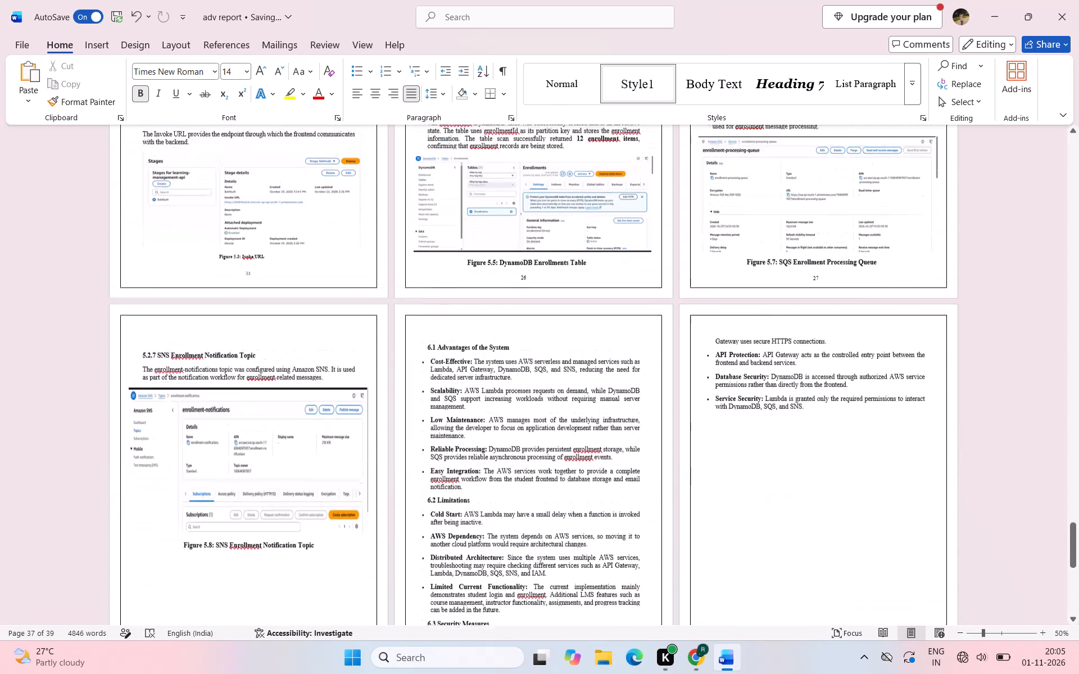
pyautogui.scroll(-2, 583, 531)
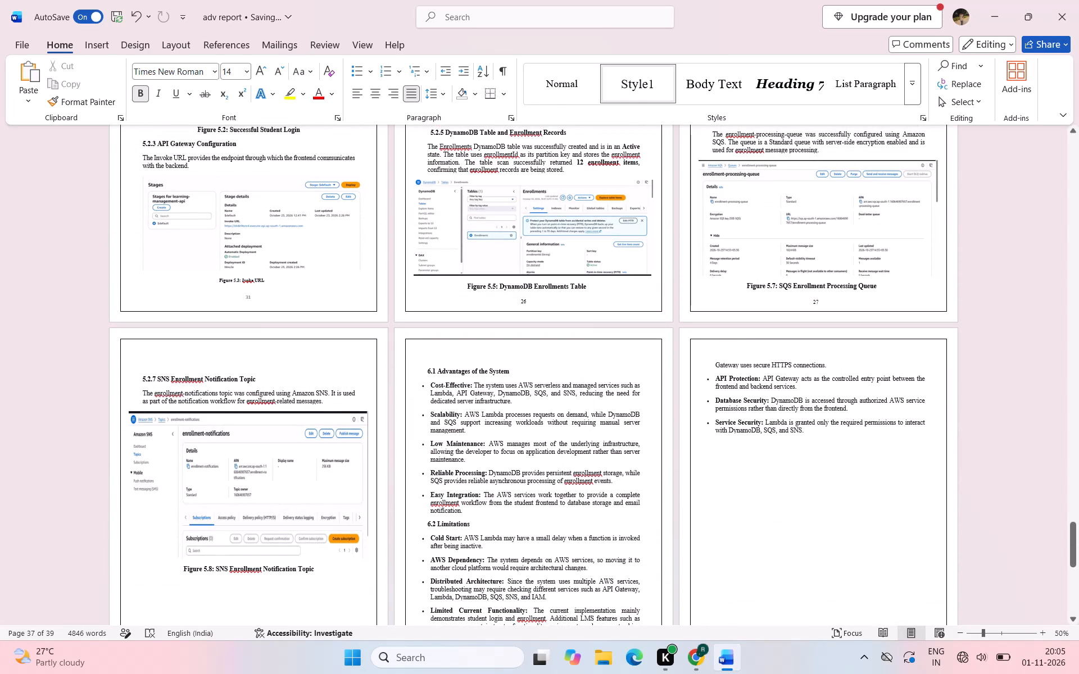
pyautogui.scroll(-1, 583, 531)
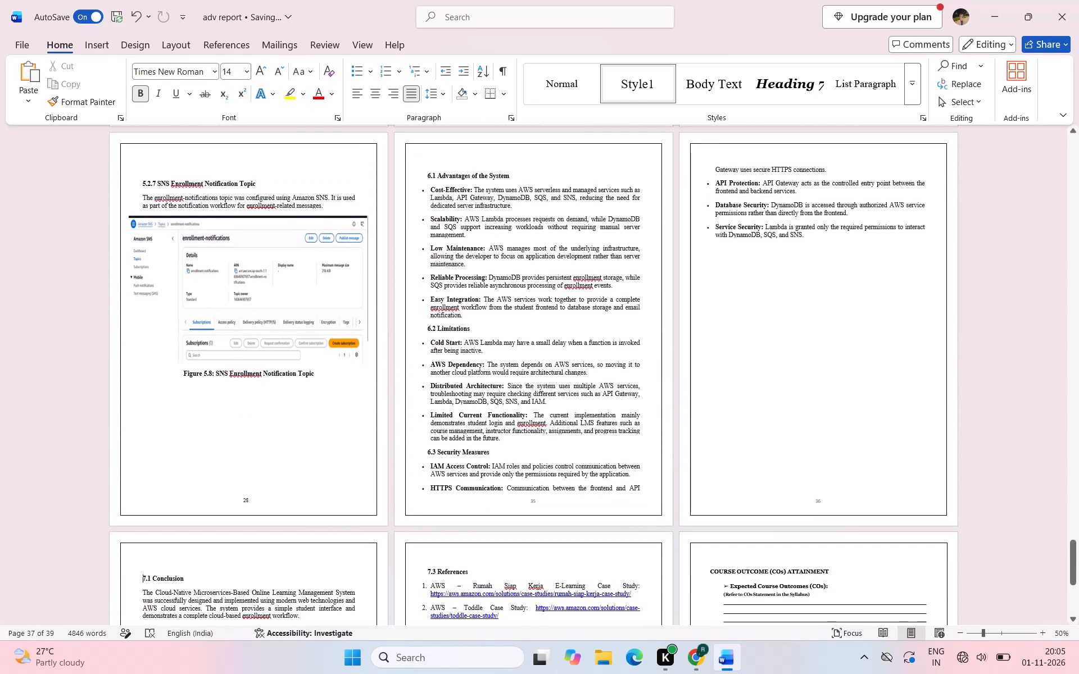
pyautogui.scroll(-6, 583, 531)
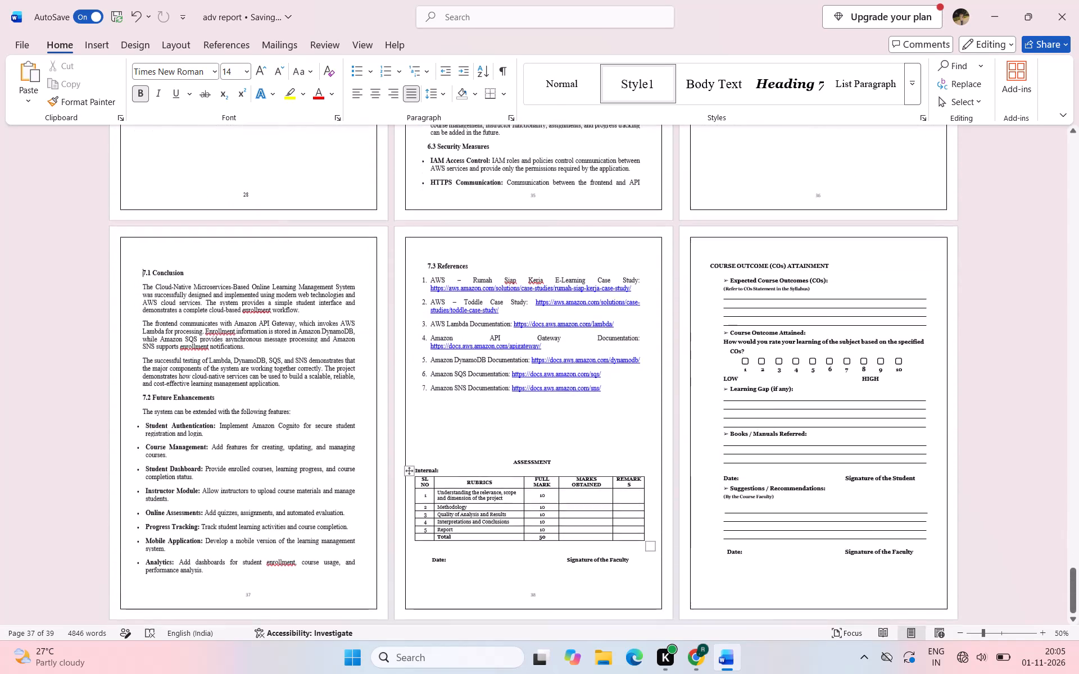
pyautogui.scroll(-3, 583, 531)
pyautogui.scroll(-1, 666, 403)
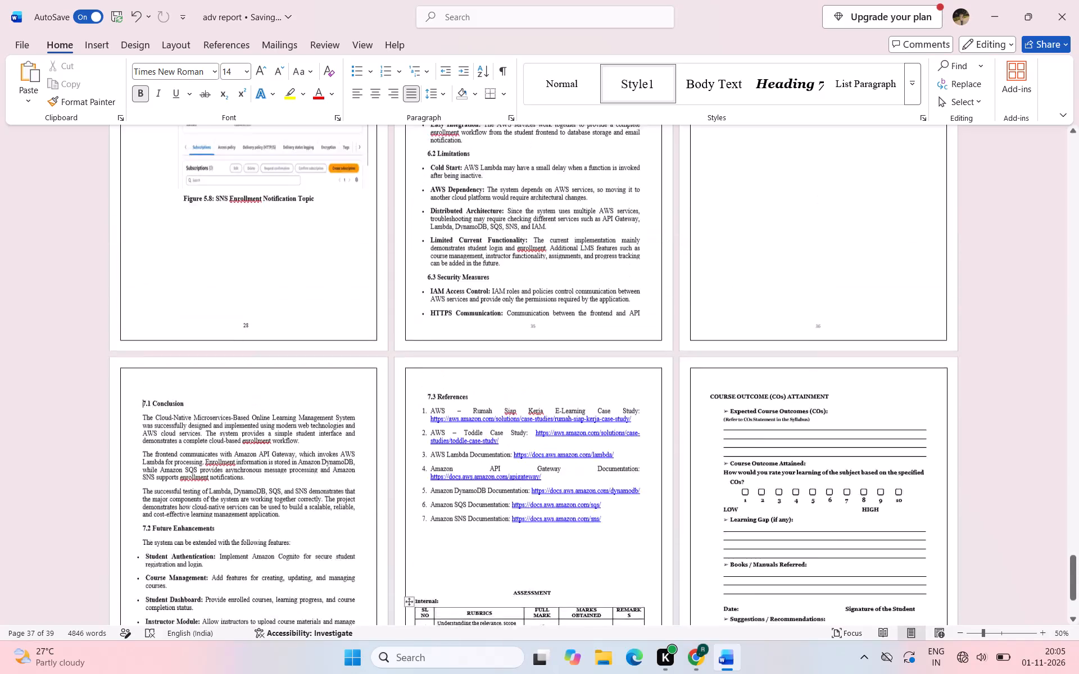
pyautogui.scroll(-1, 666, 403)
# Go back to the start of the report and examine the title, certificate and declaration pages.
pyautogui.scroll(4, 666, 403)
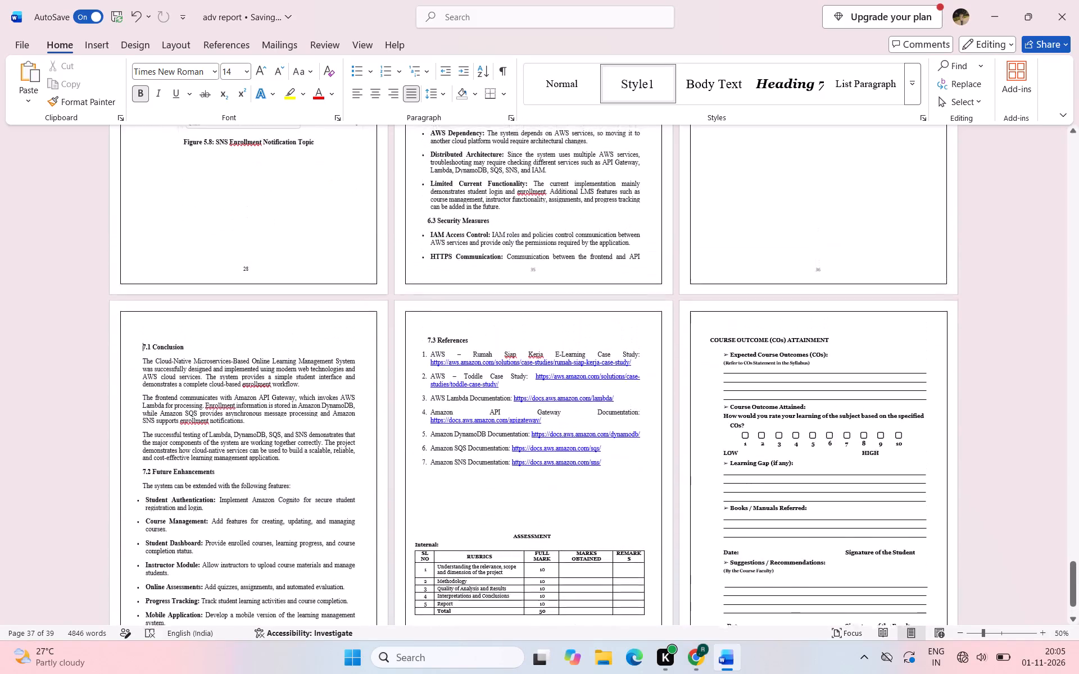
pyautogui.scroll(19, 666, 403)
pyautogui.scroll(2, 666, 403)
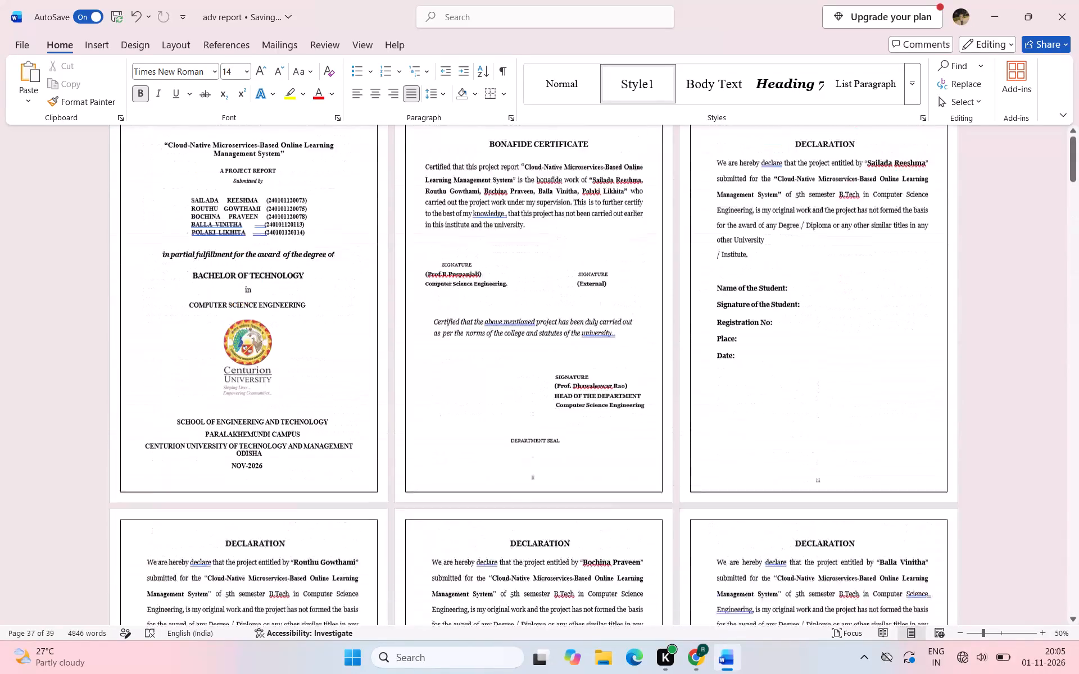
pyautogui.scroll(4, 666, 403)
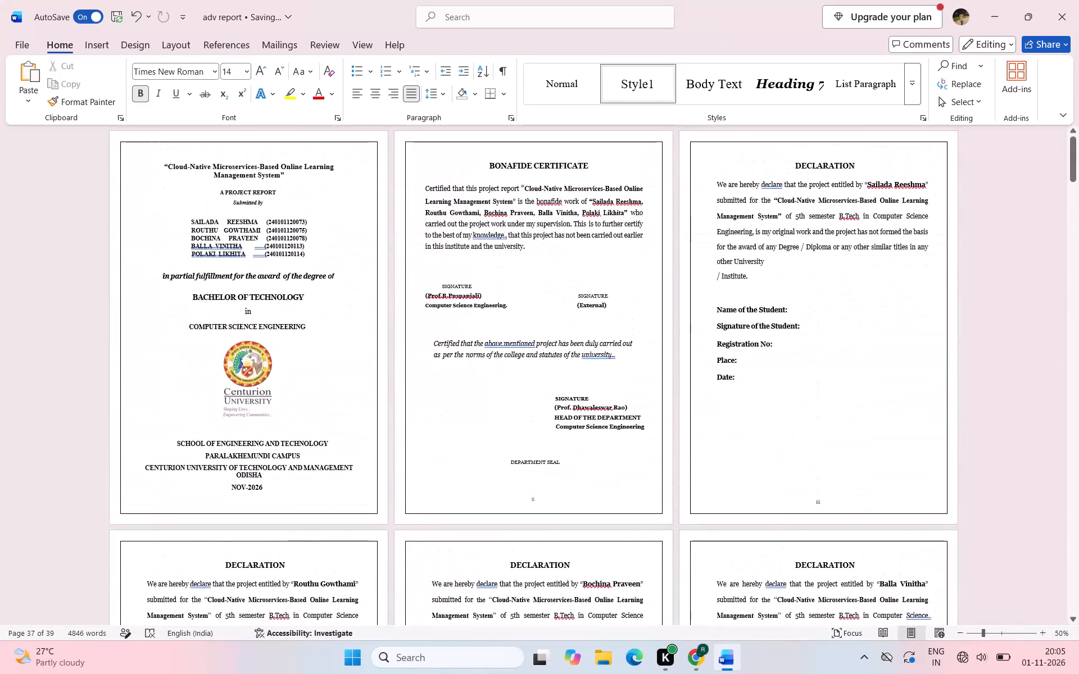
pyautogui.scroll(1, 752, 342)
pyautogui.scroll(-5, 752, 342)
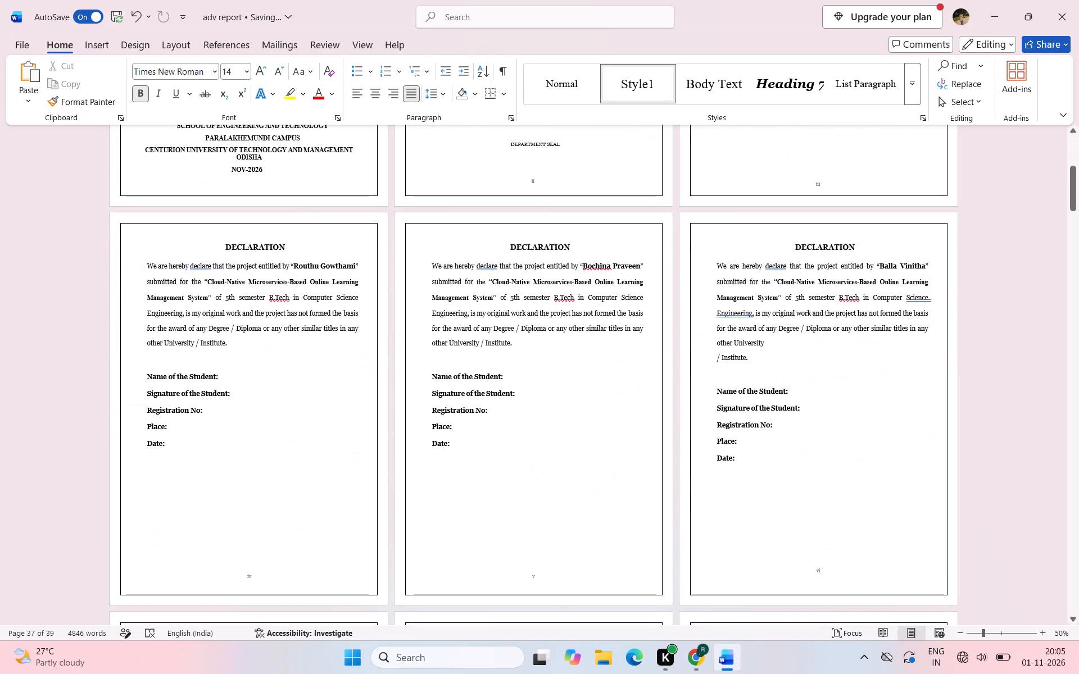
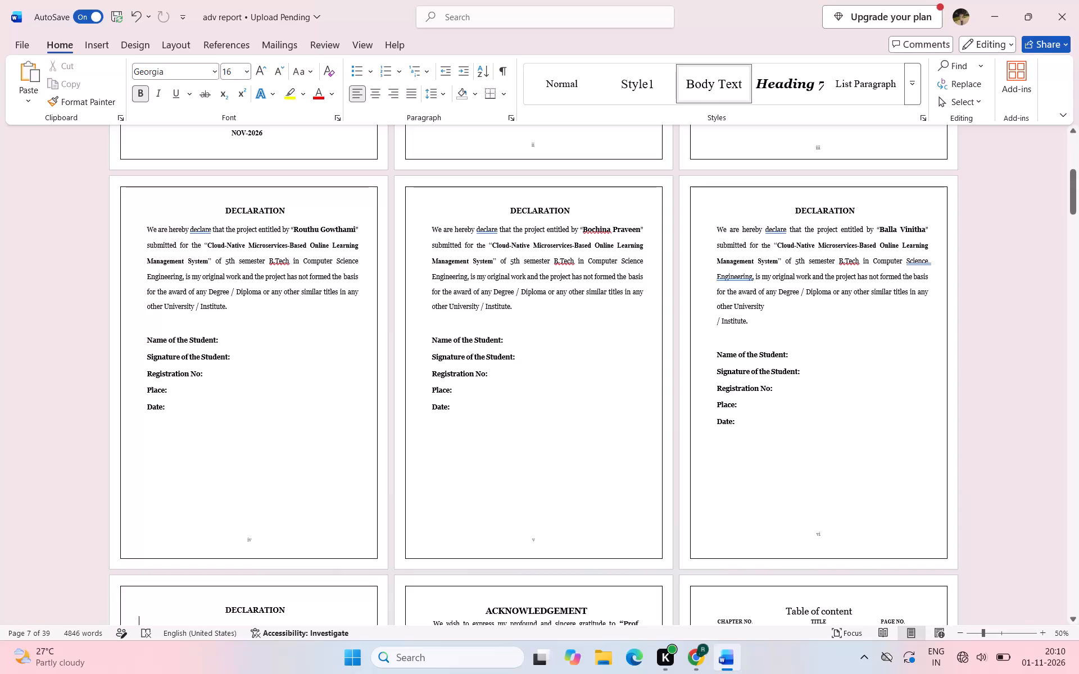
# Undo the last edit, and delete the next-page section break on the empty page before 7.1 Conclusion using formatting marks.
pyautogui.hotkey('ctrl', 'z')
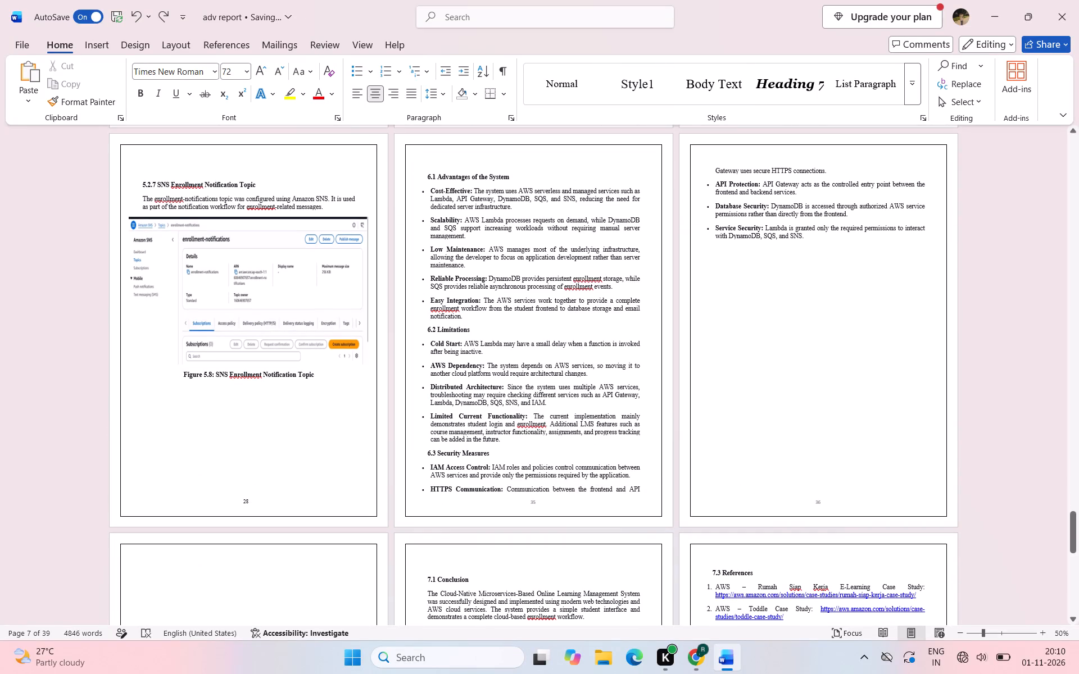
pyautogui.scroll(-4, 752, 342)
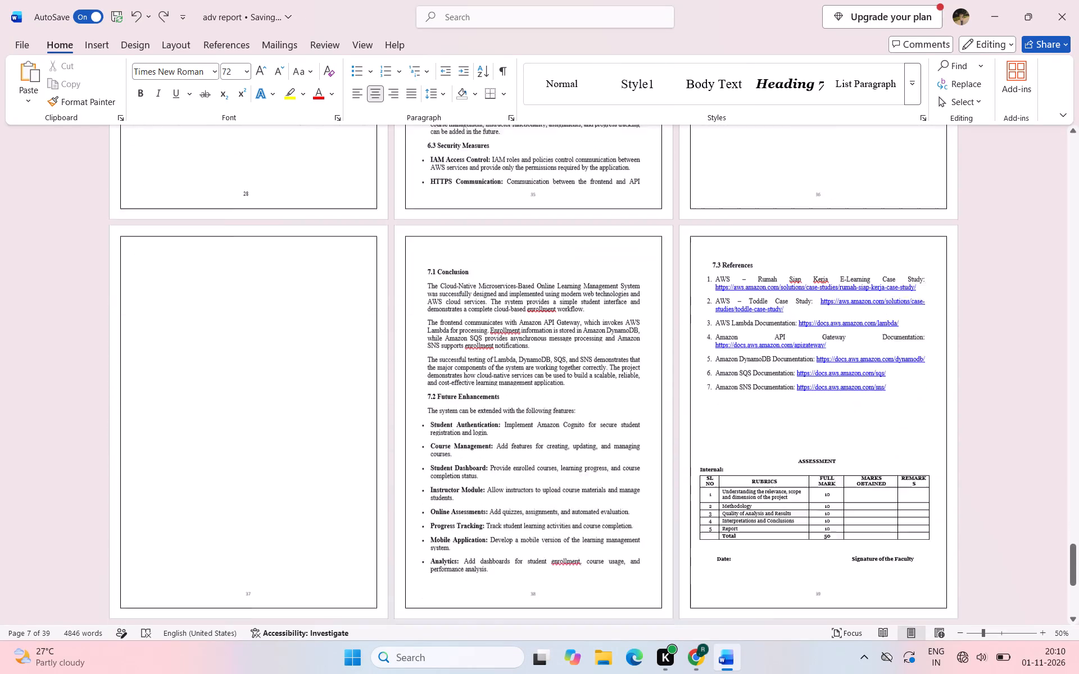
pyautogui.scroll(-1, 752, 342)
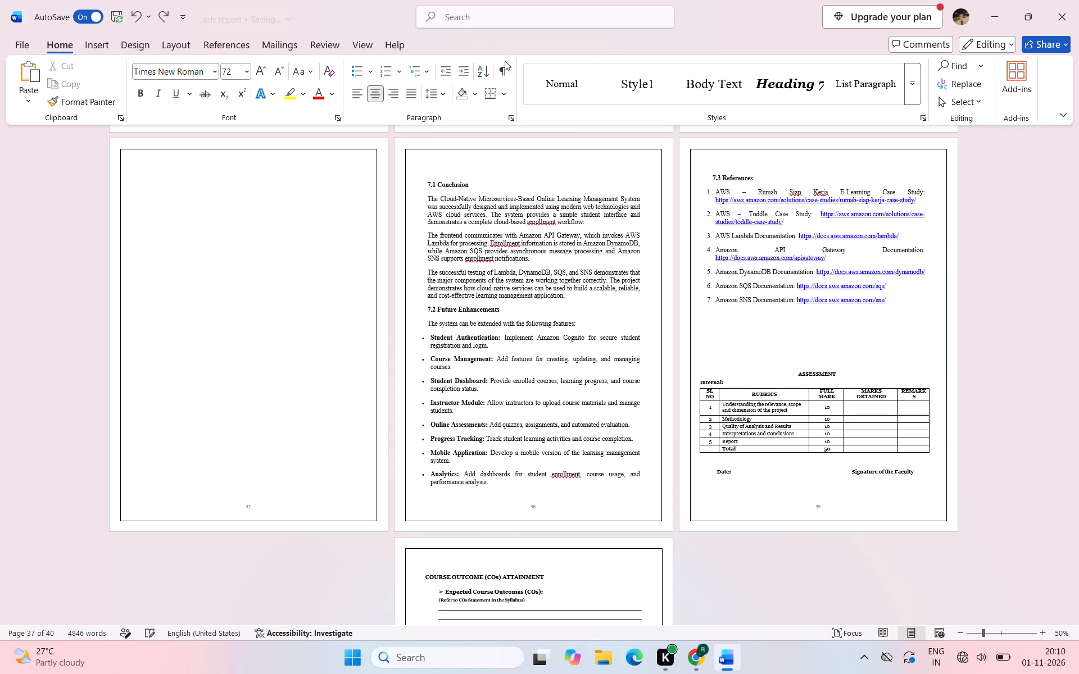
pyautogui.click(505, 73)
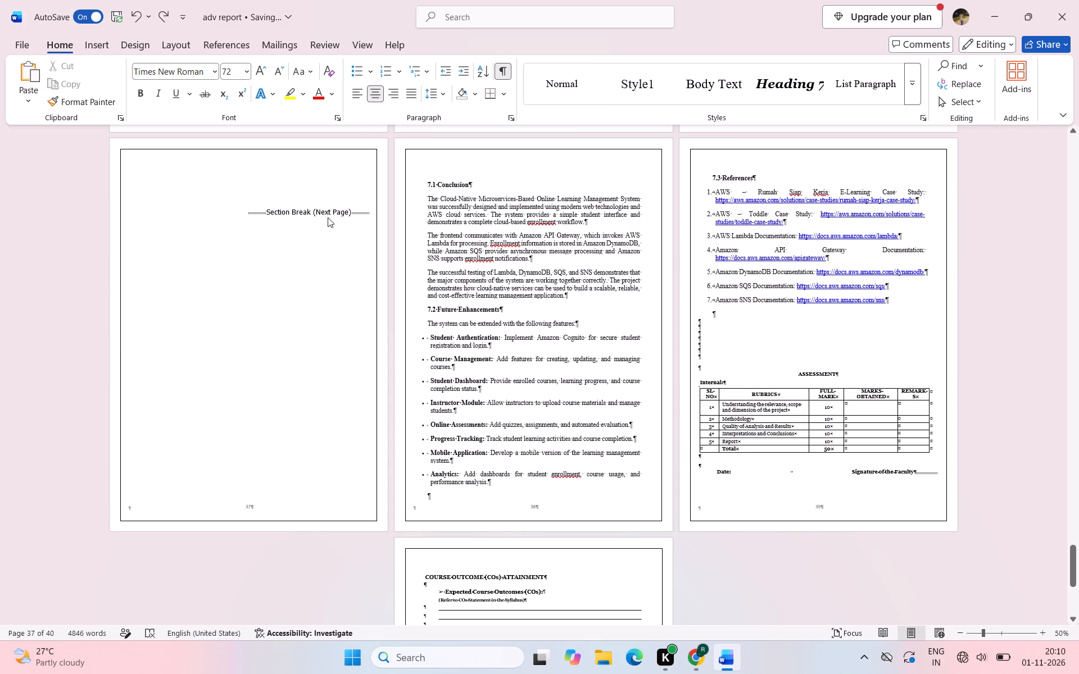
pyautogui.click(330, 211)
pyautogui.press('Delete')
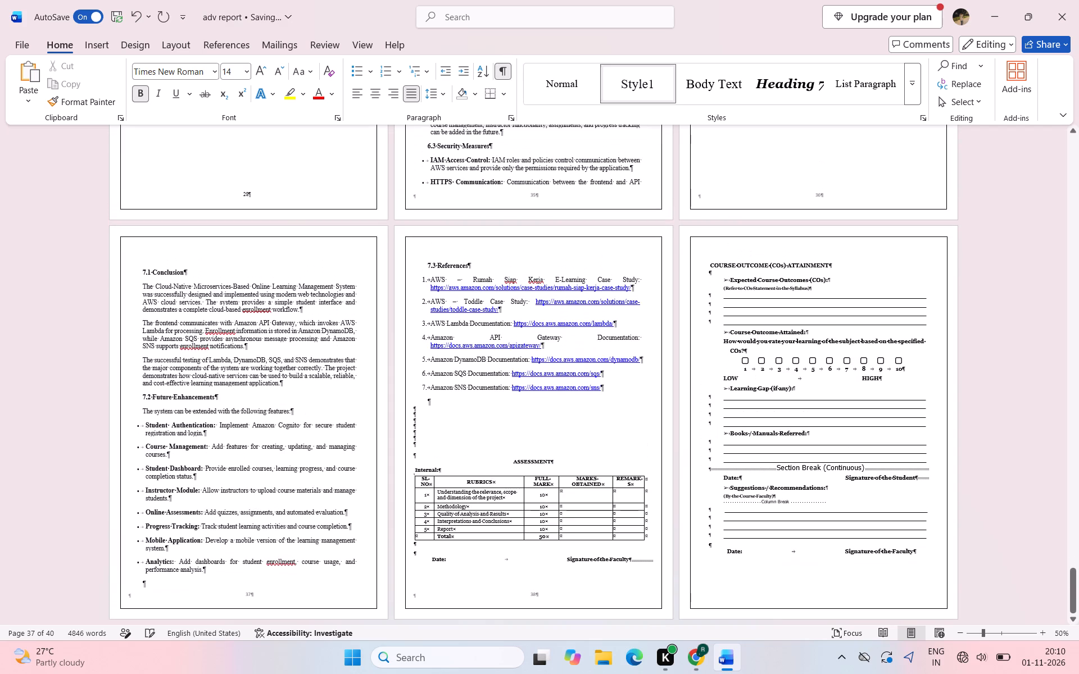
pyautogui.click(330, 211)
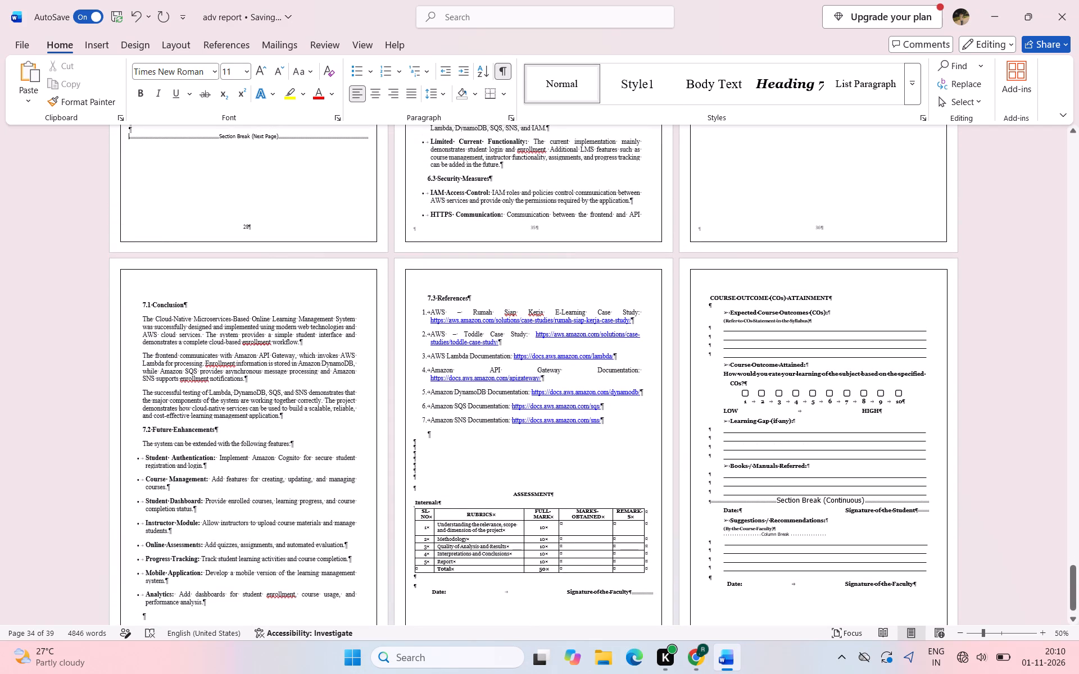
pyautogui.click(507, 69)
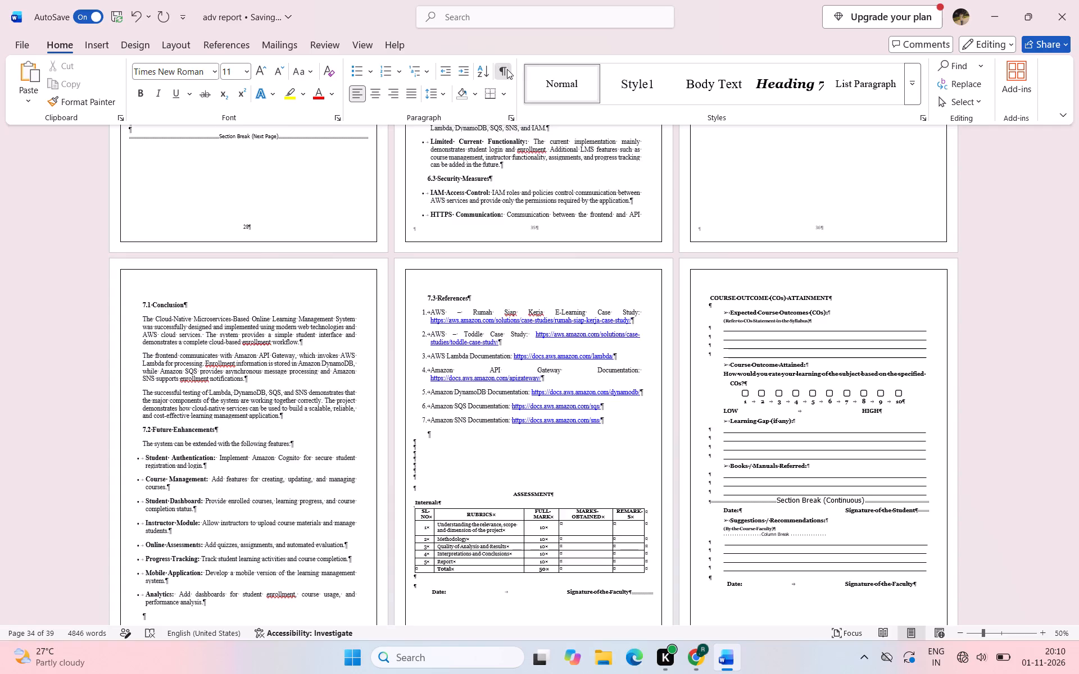
pyautogui.scroll(7, 458, 198)
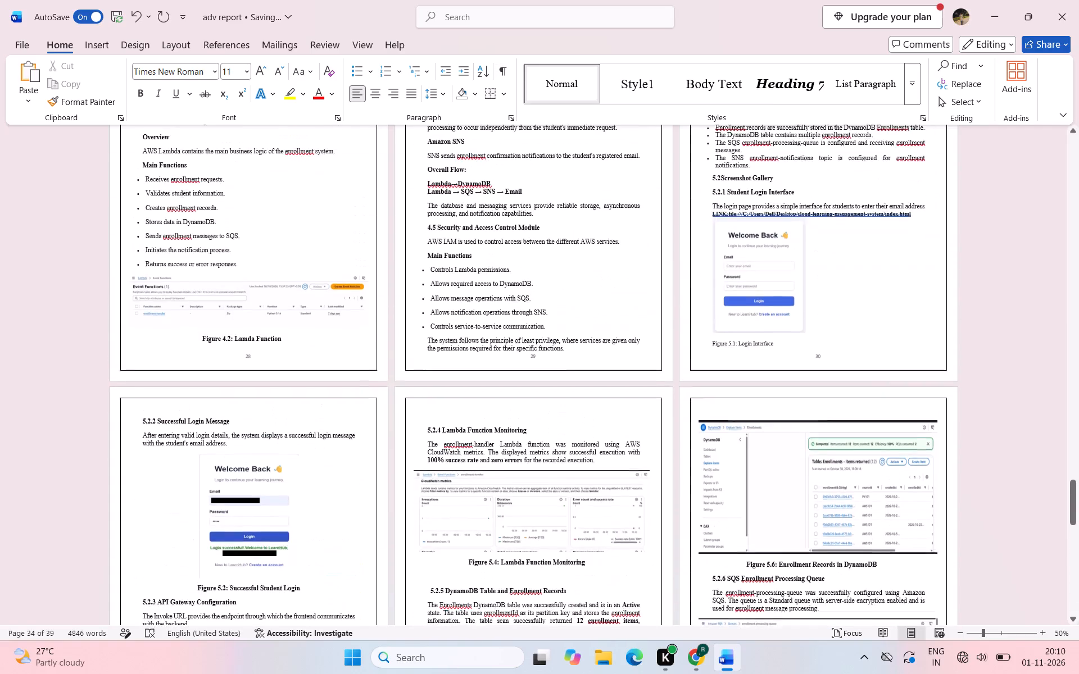
pyautogui.click(693, 647)
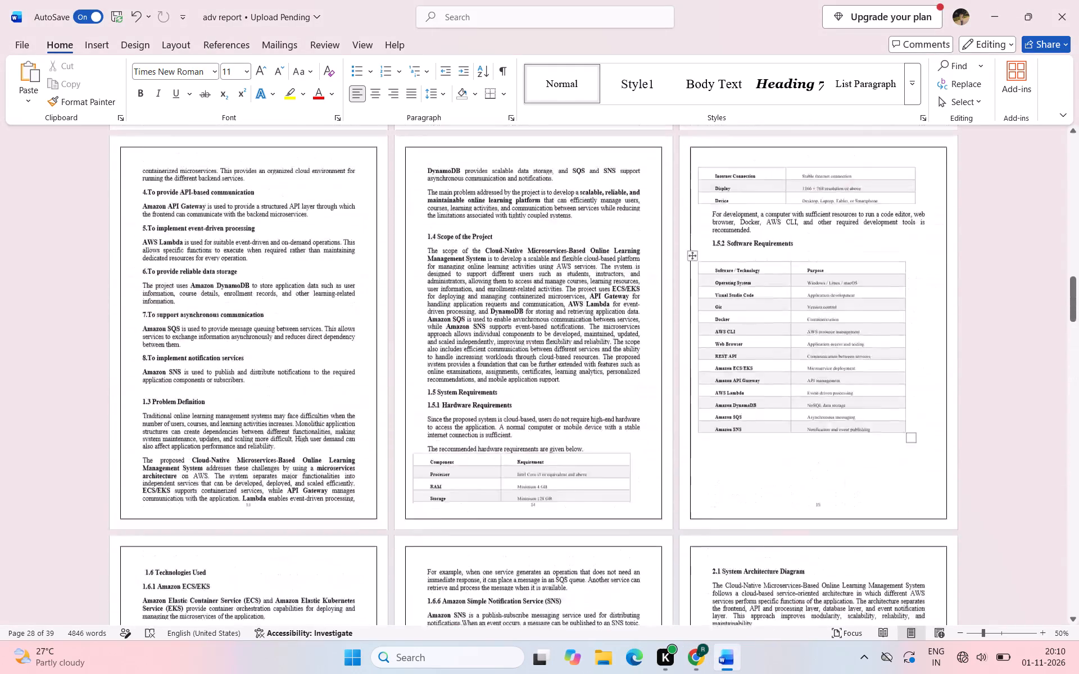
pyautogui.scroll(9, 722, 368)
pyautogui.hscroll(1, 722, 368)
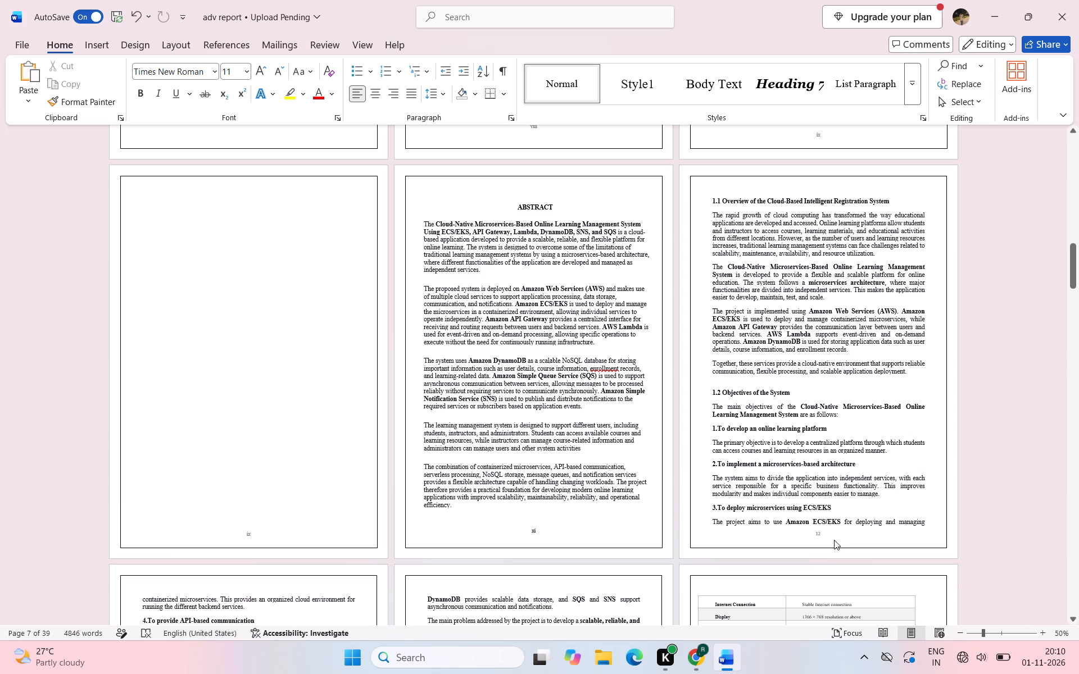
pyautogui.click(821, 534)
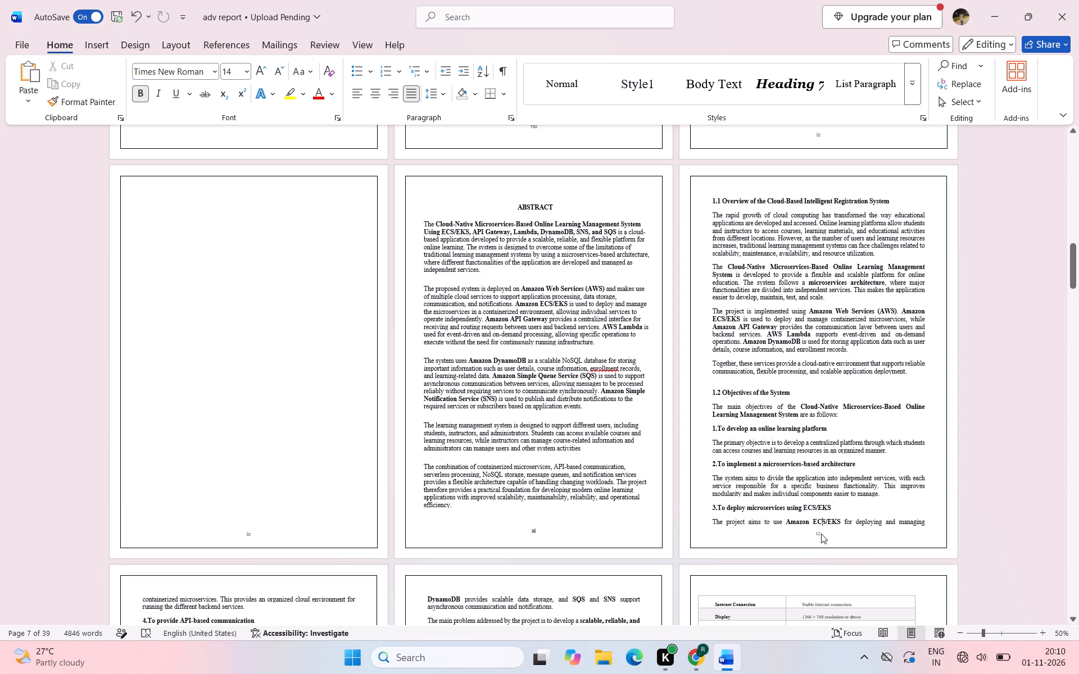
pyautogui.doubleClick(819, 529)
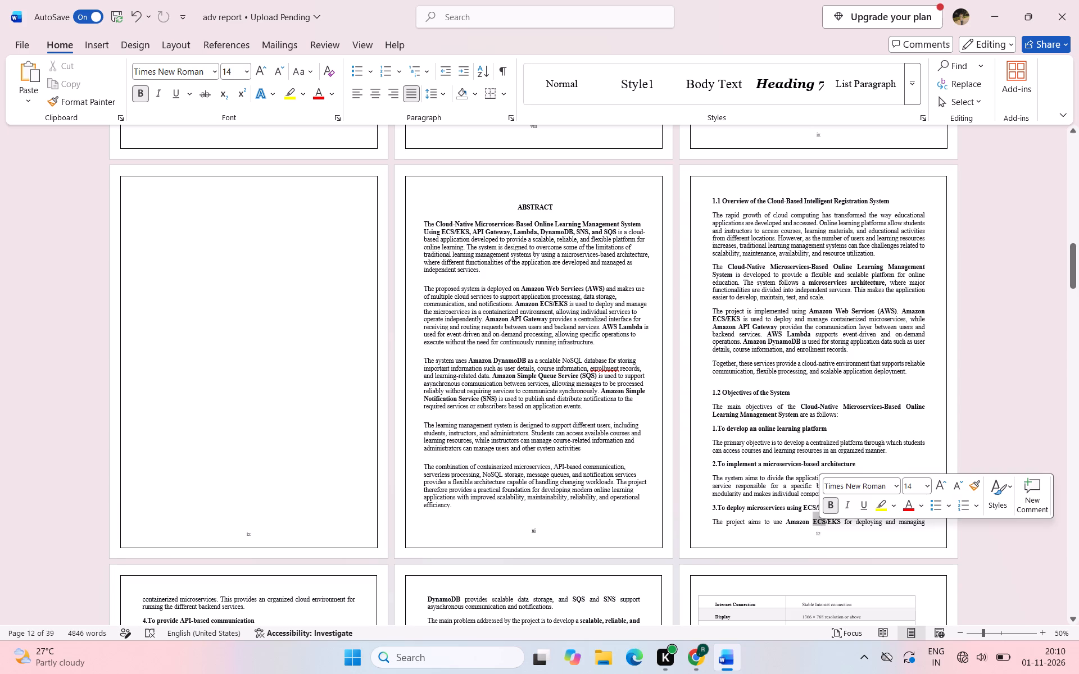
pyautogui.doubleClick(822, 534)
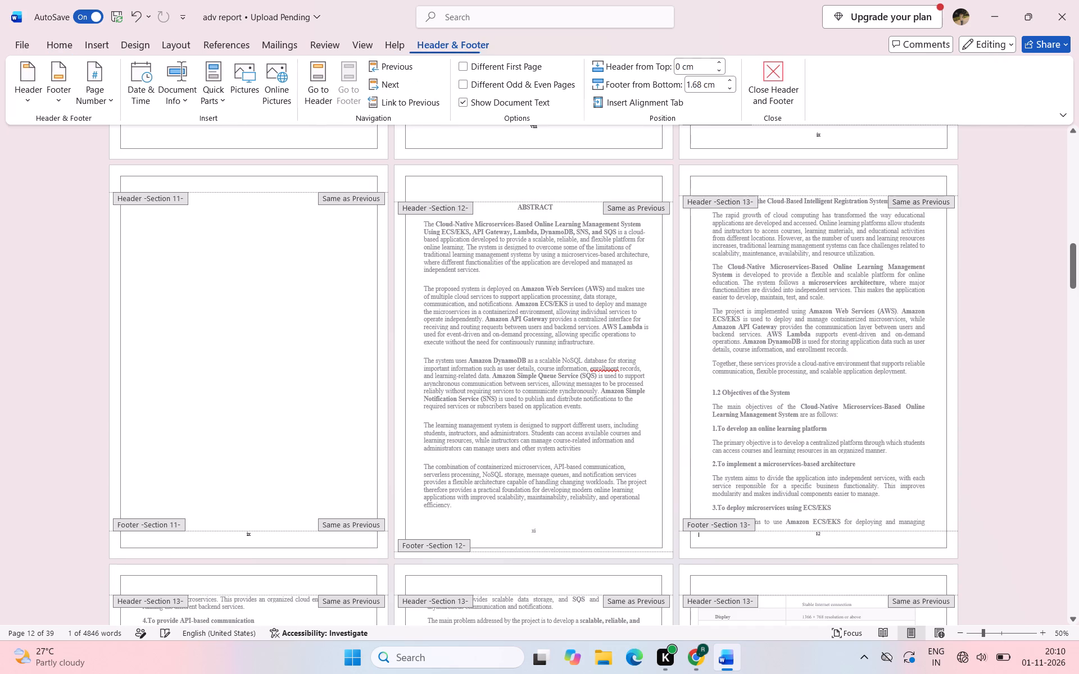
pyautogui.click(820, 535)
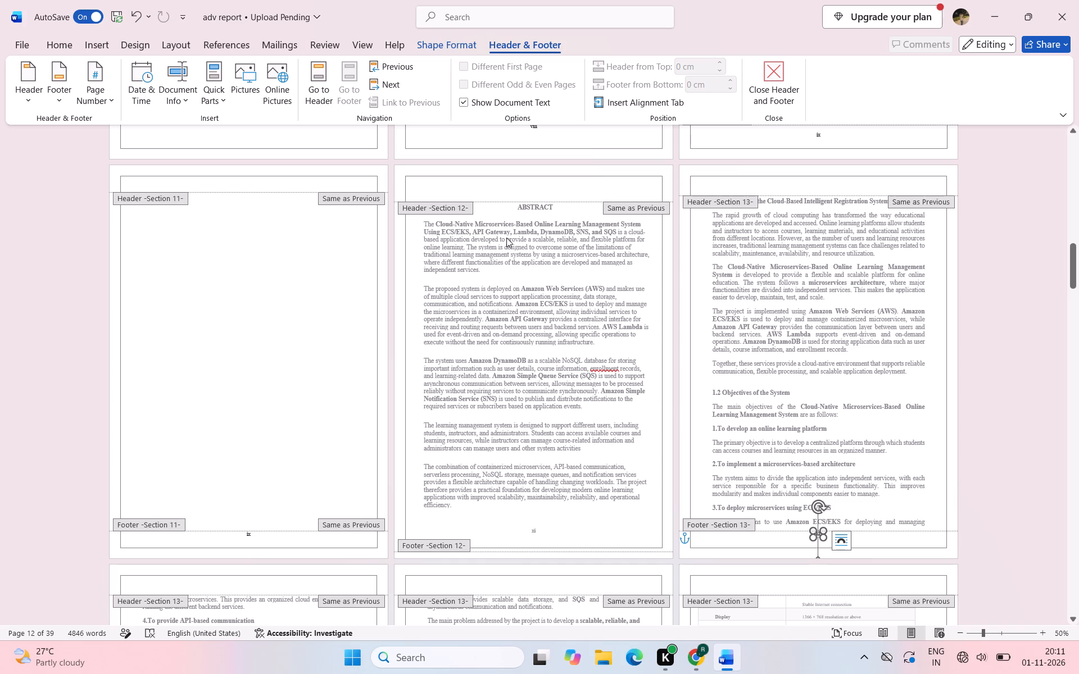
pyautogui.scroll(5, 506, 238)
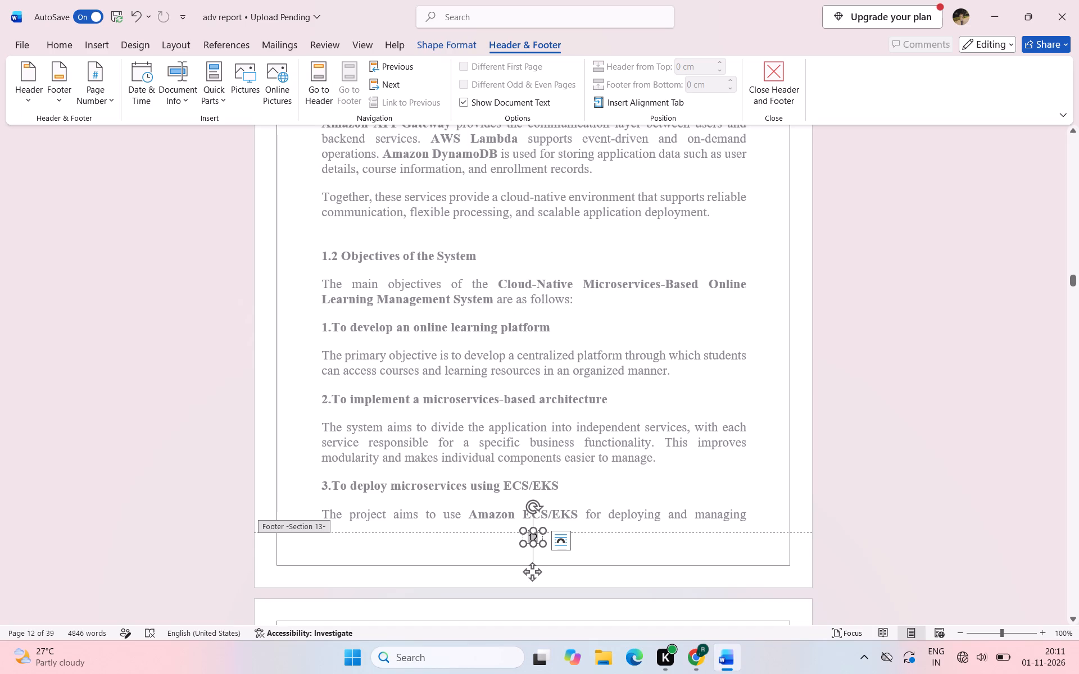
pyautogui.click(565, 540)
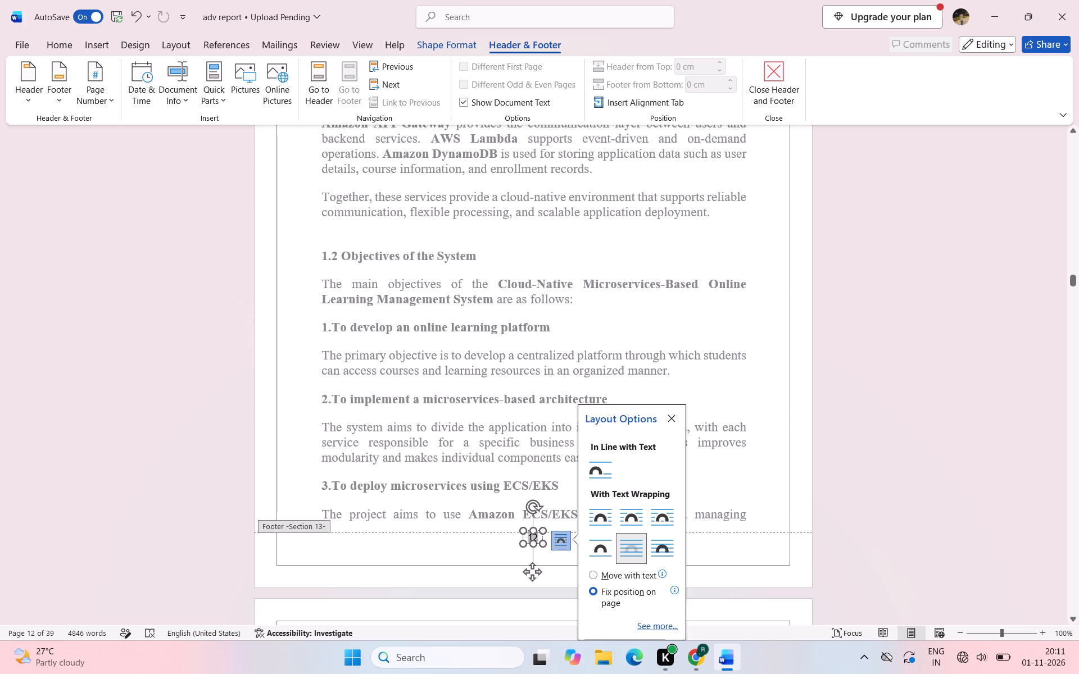
# Check the computer's Wi-Fi connection status, and return to the report.
pyautogui.click(951, 657)
pyautogui.click(973, 659)
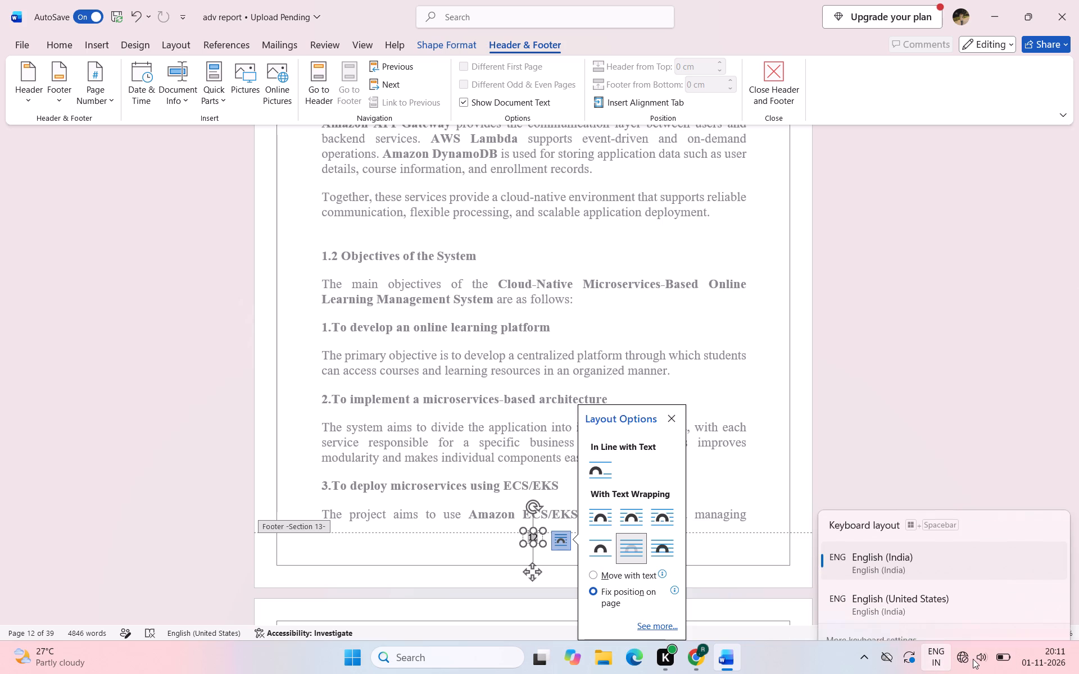
pyautogui.click(958, 647)
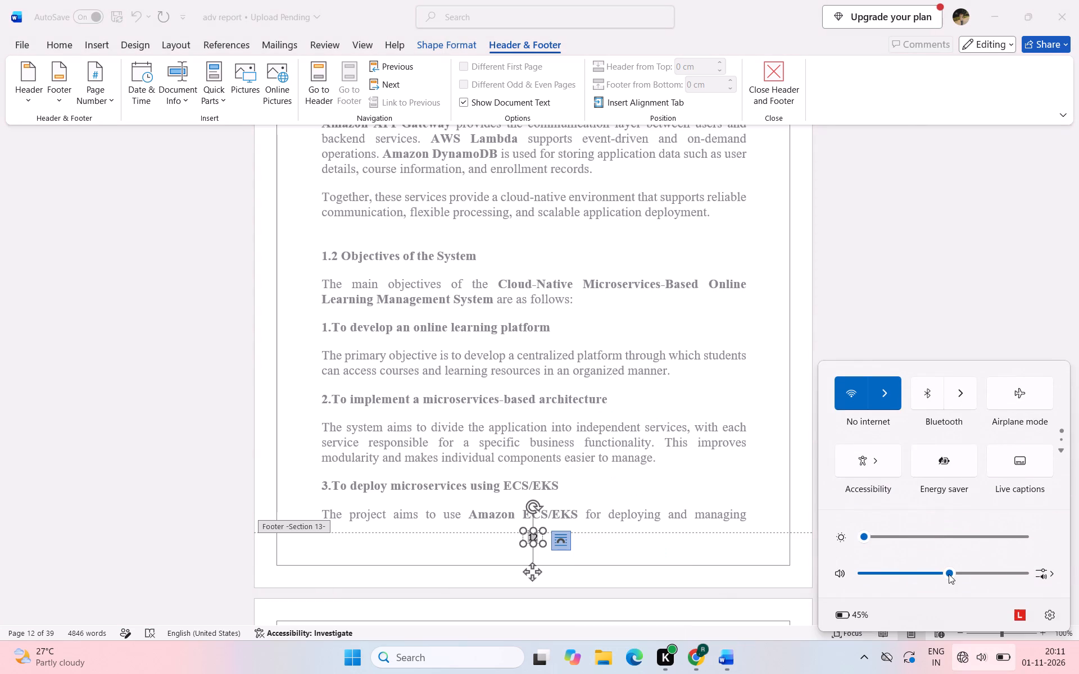
pyautogui.click(887, 390)
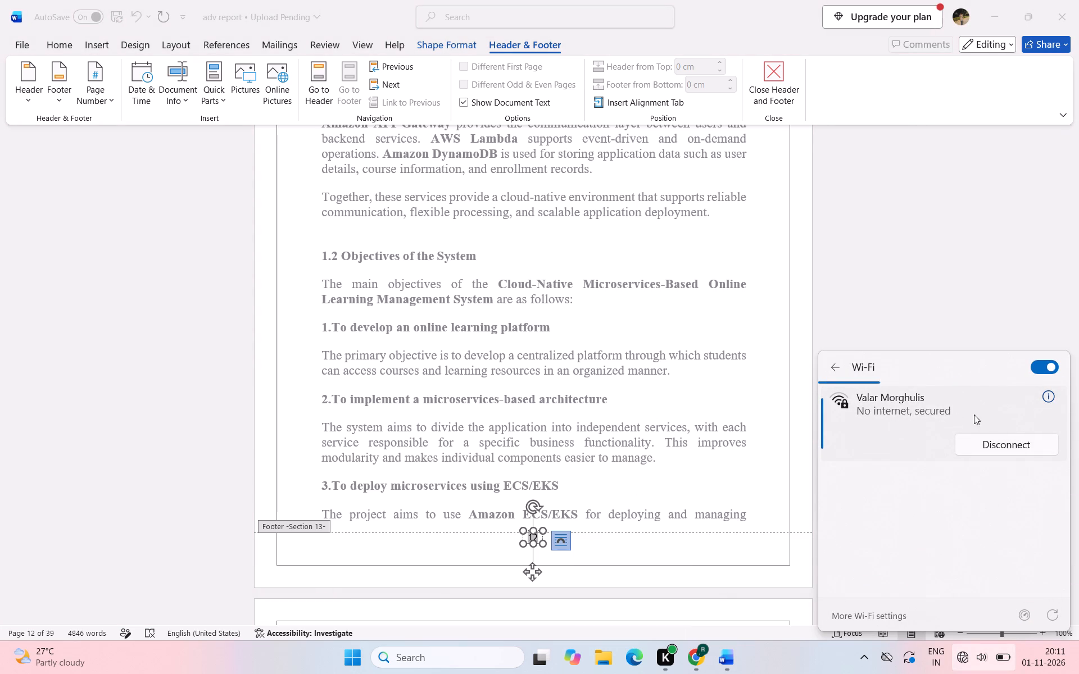
pyautogui.click(635, 537)
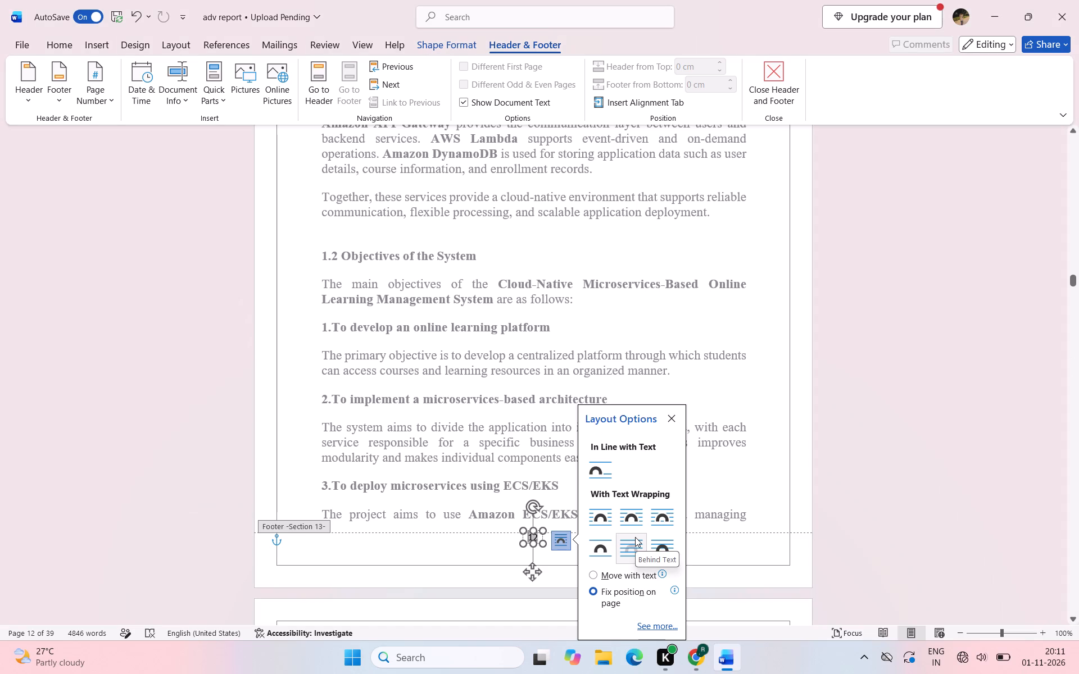
# Leave the footer page number selection and undo the last ten edits, back through the section break deletion to the CHAPTER-7 title page change.
pyautogui.scroll(-1, 624, 598)
pyautogui.click(495, 570)
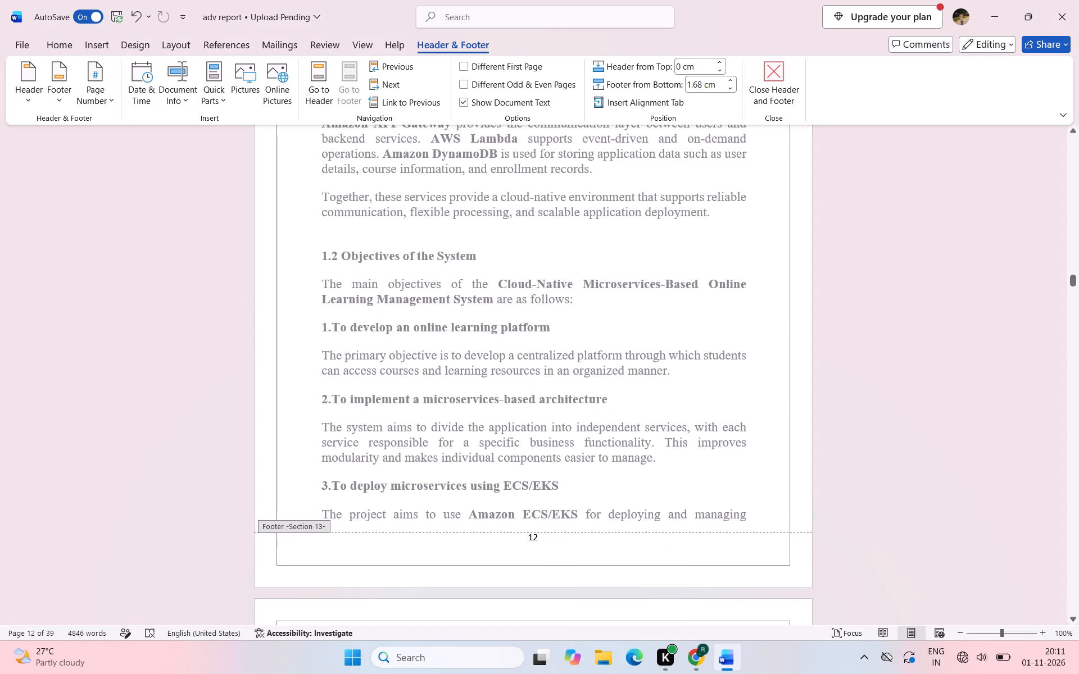
pyautogui.hotkey('ctrl', 'z')
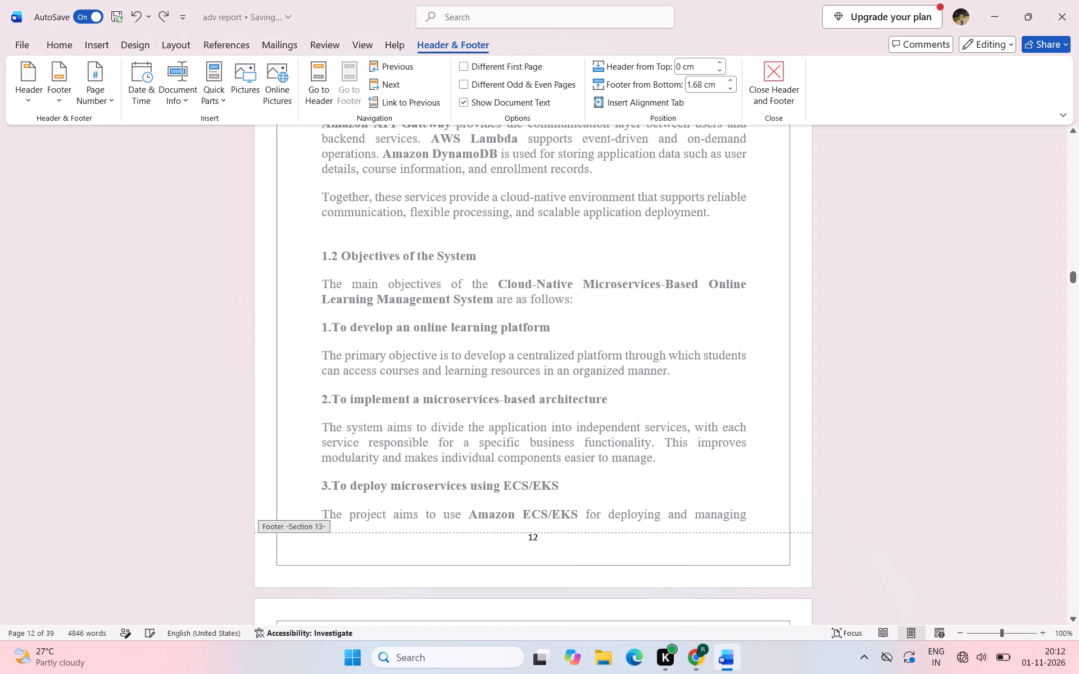
pyautogui.hotkey('ctrl', 'z')
pyautogui.hotkey('ctrl', 'z')
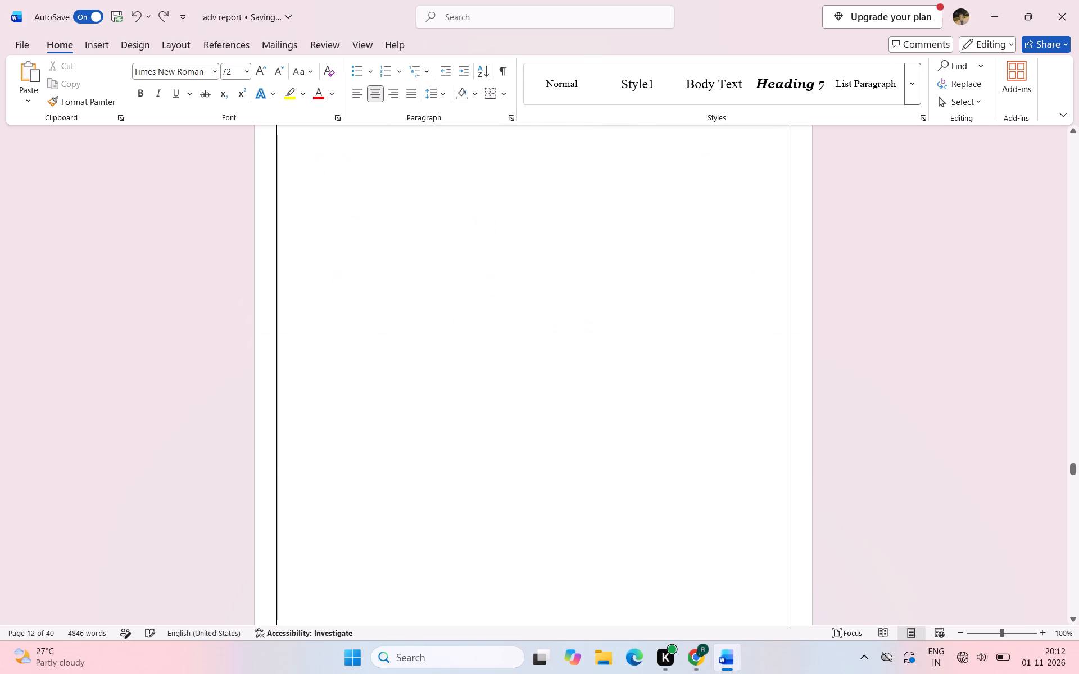
pyautogui.hotkey('ctrl', 'z')
pyautogui.hotkey('ctrl', 'z')
pyautogui.hotkey('ctrl', 'z')
pyautogui.hotkey('ctrl', 'z')
pyautogui.hotkey('ctrl', 'z')
pyautogui.hotkey('ctrl', 'z')
pyautogui.hotkey('ctrl', 'z')
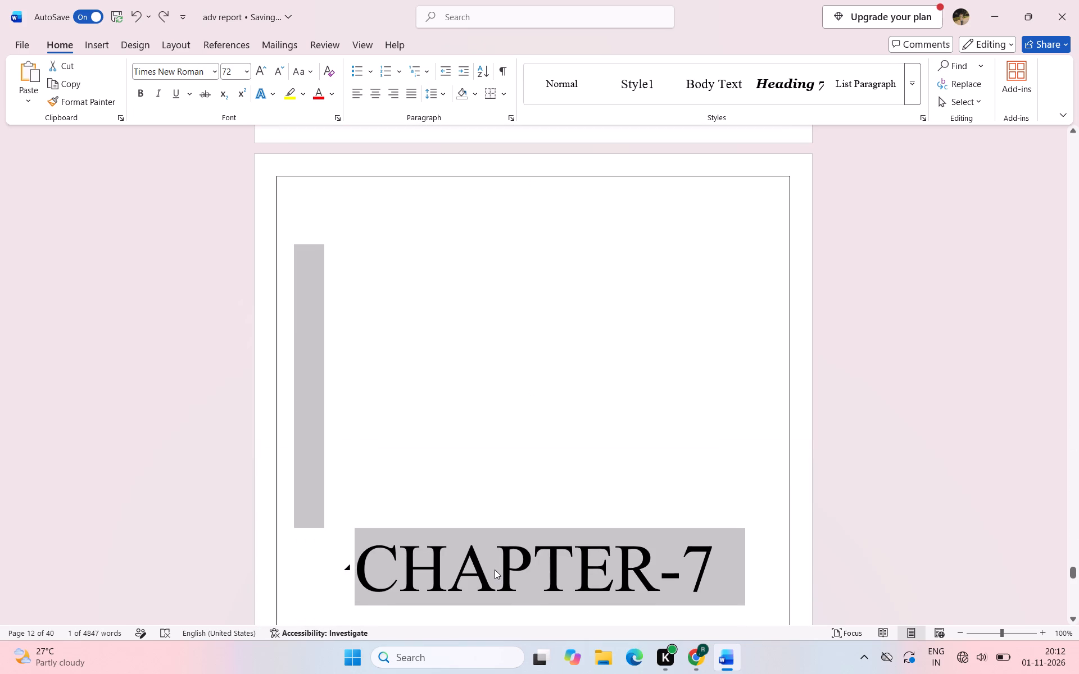
# Undo the earlier deletions of the large chapter title headings, going back until CHAPTER-1 is restored.
pyautogui.click(541, 484)
pyautogui.scroll(11, 541, 484)
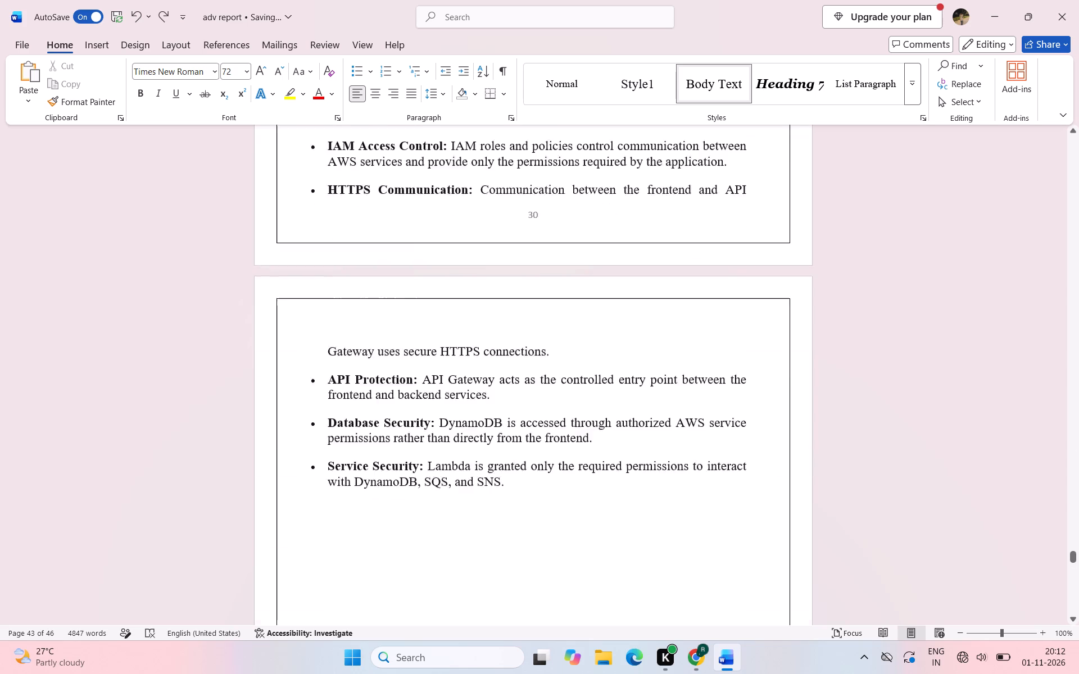
pyautogui.scroll(2, 541, 484)
pyautogui.scroll(-2, 541, 484)
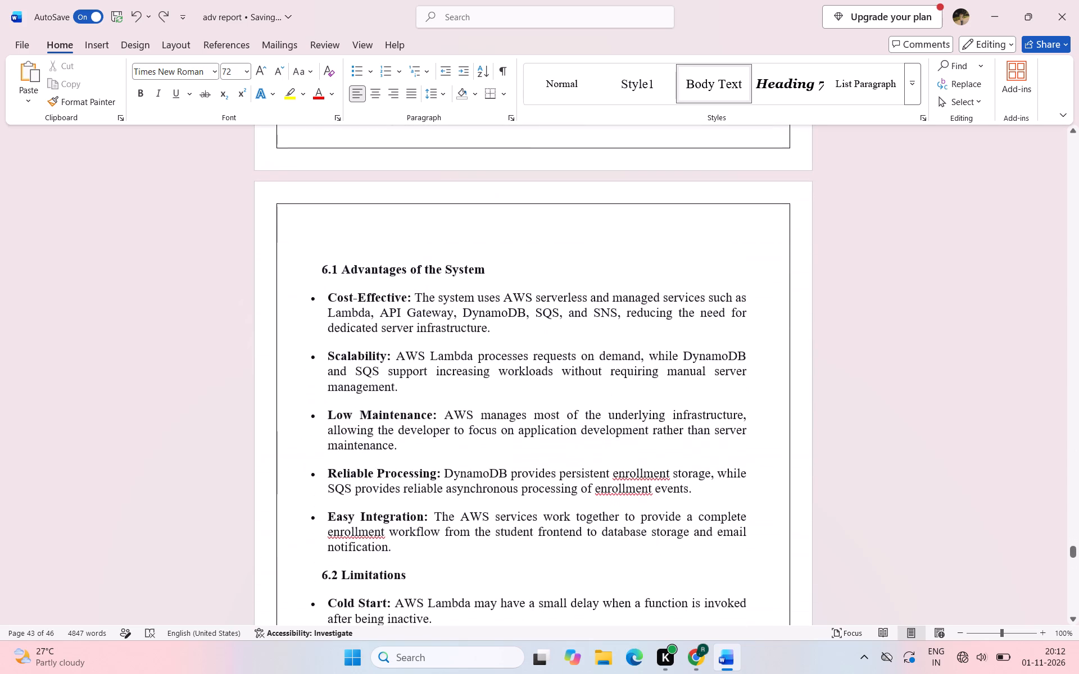
pyautogui.hotkey('ctrl', 'z')
pyautogui.hotkey('ctrl', 'z')
pyautogui.hotkey('ctrl', 'z')
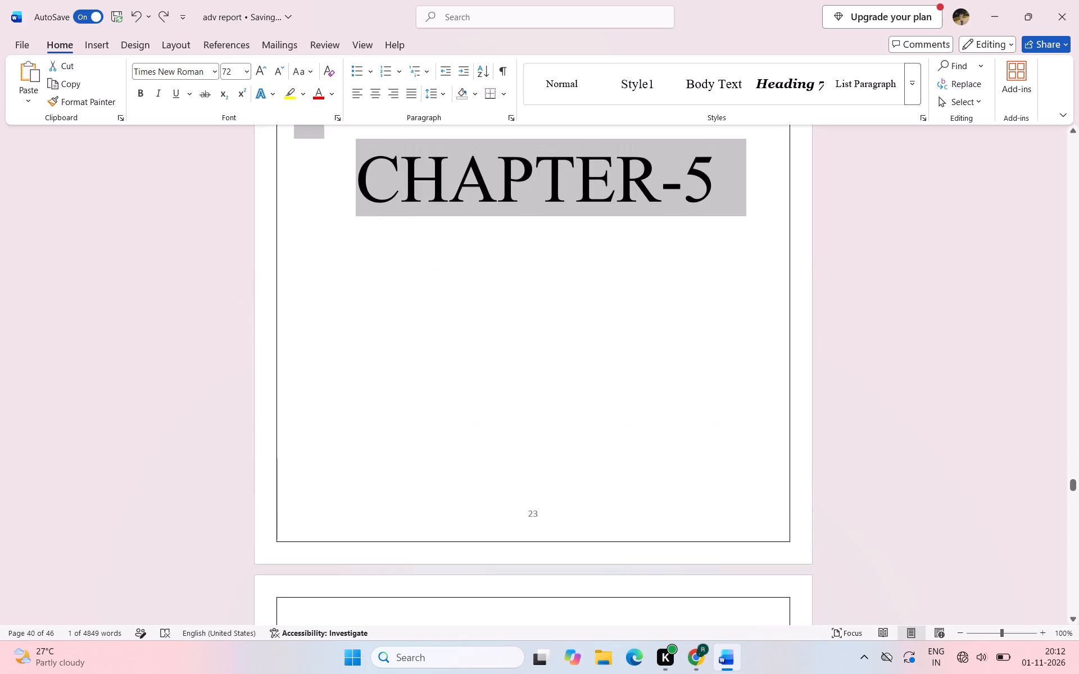
pyautogui.hotkey('ctrl', 'z')
pyautogui.hotkey('ctrl', 'z')
pyautogui.hotkey('ctrl', 'z')
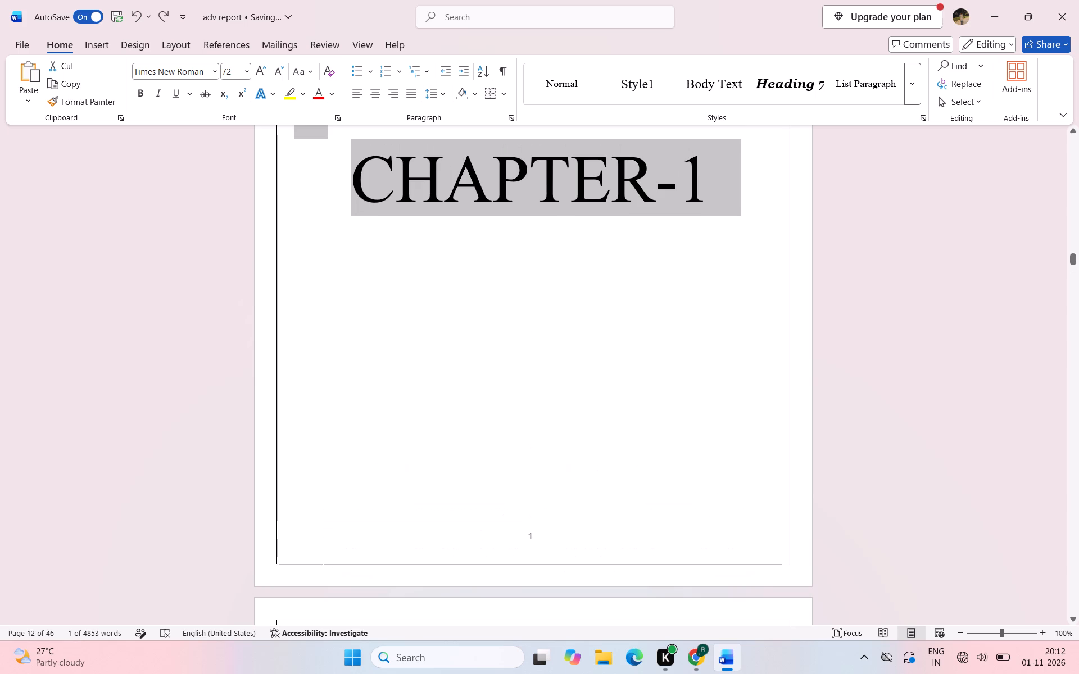
# Open the footer on the CHAPTER-1 title page for editing and select its page number box.
pyautogui.doubleClick(547, 531)
pyautogui.tripleClick(548, 536)
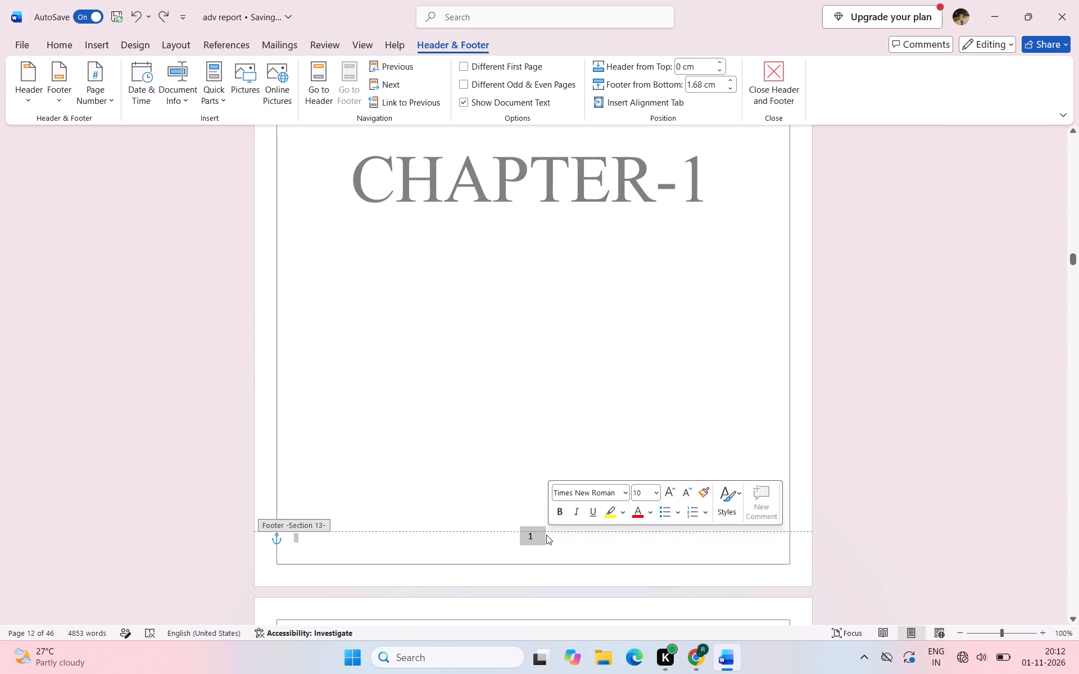
pyautogui.click(532, 534)
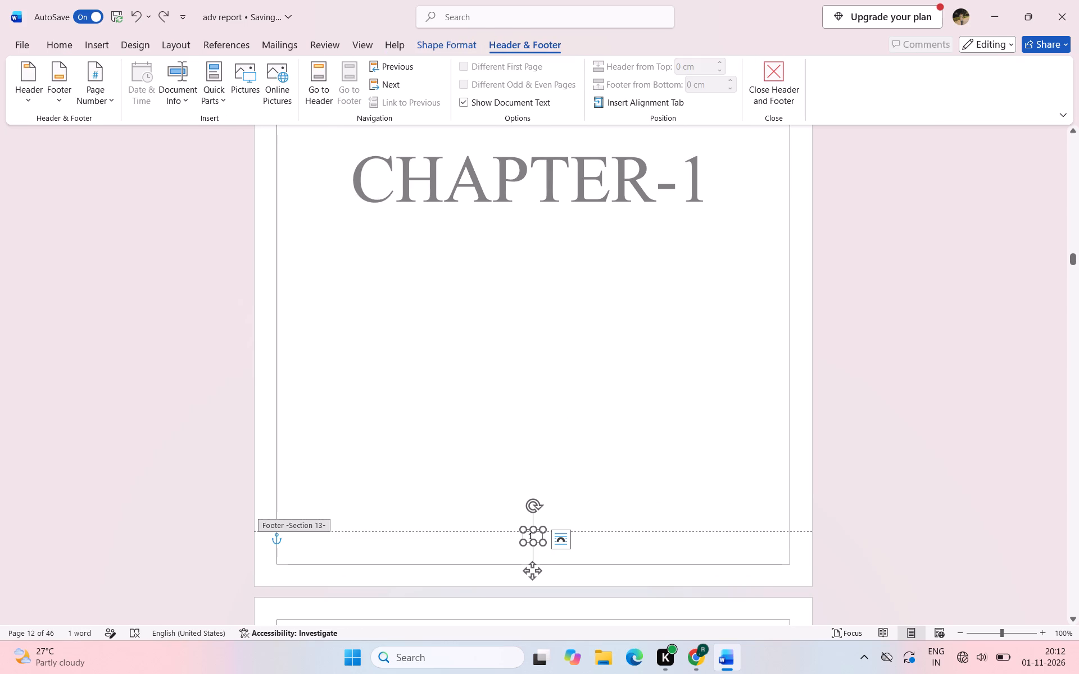
pyautogui.doubleClick(575, 541)
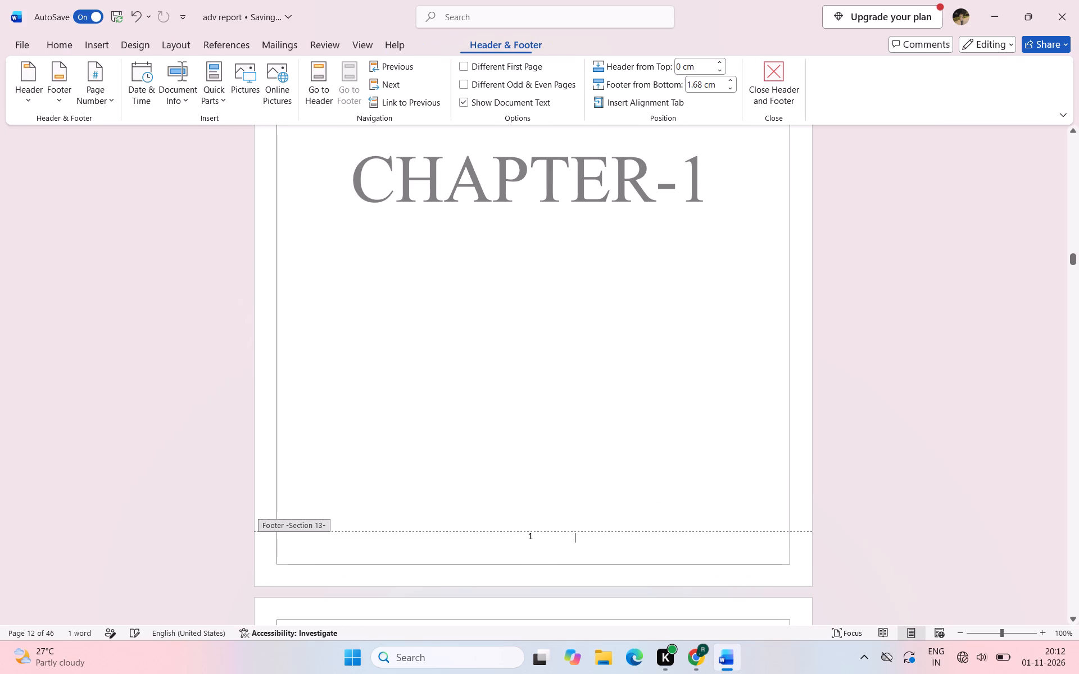
pyautogui.click(533, 538)
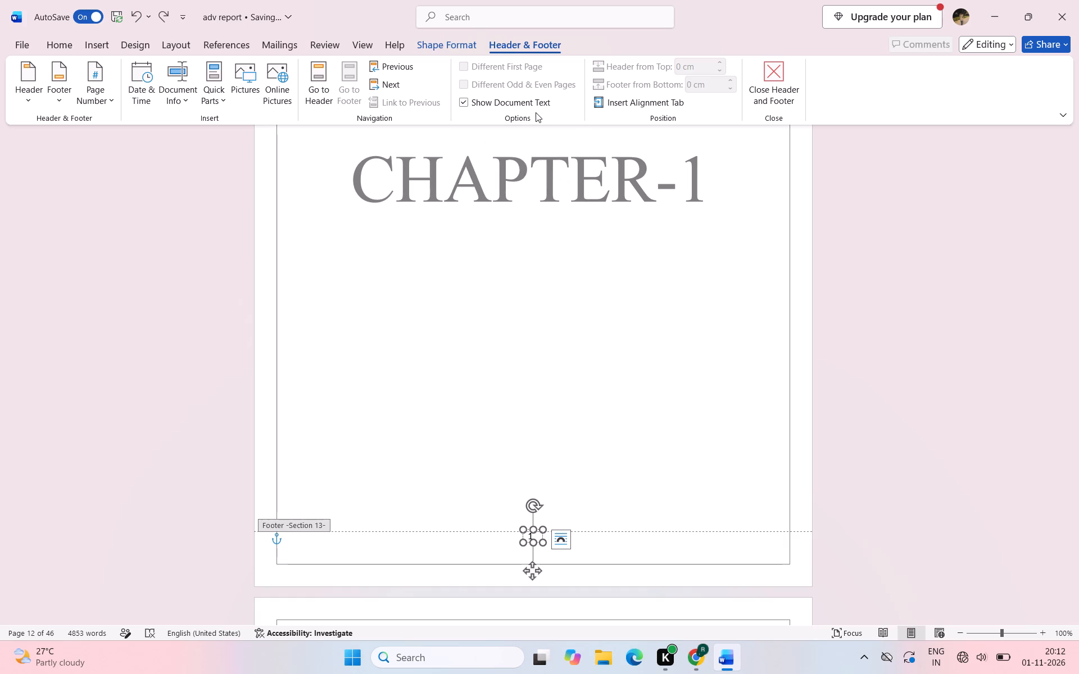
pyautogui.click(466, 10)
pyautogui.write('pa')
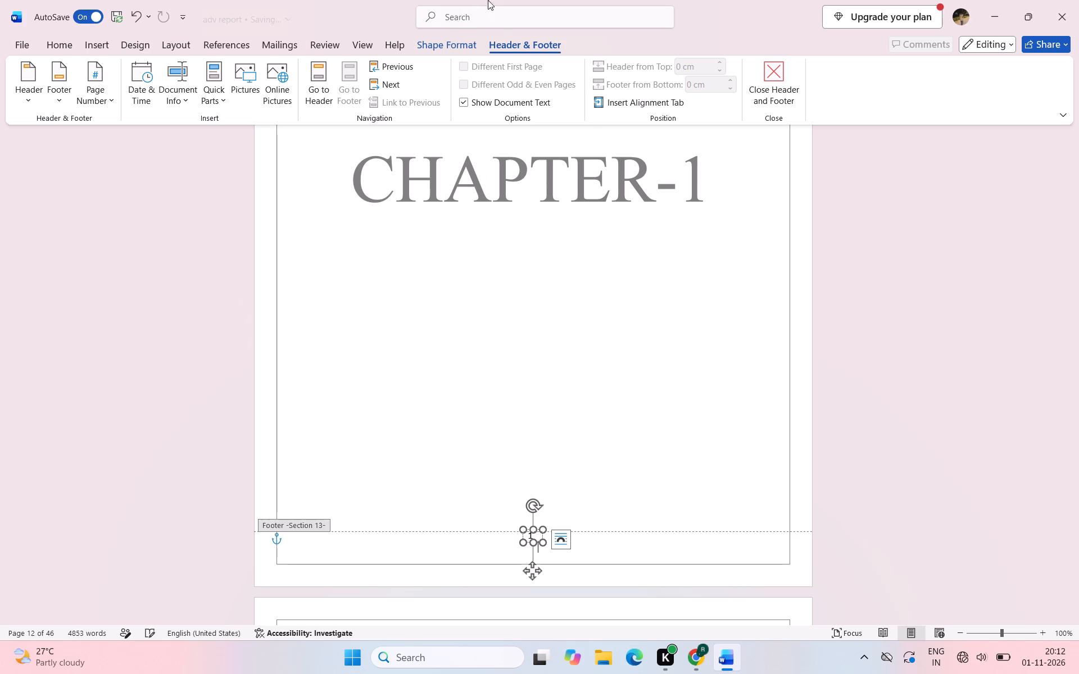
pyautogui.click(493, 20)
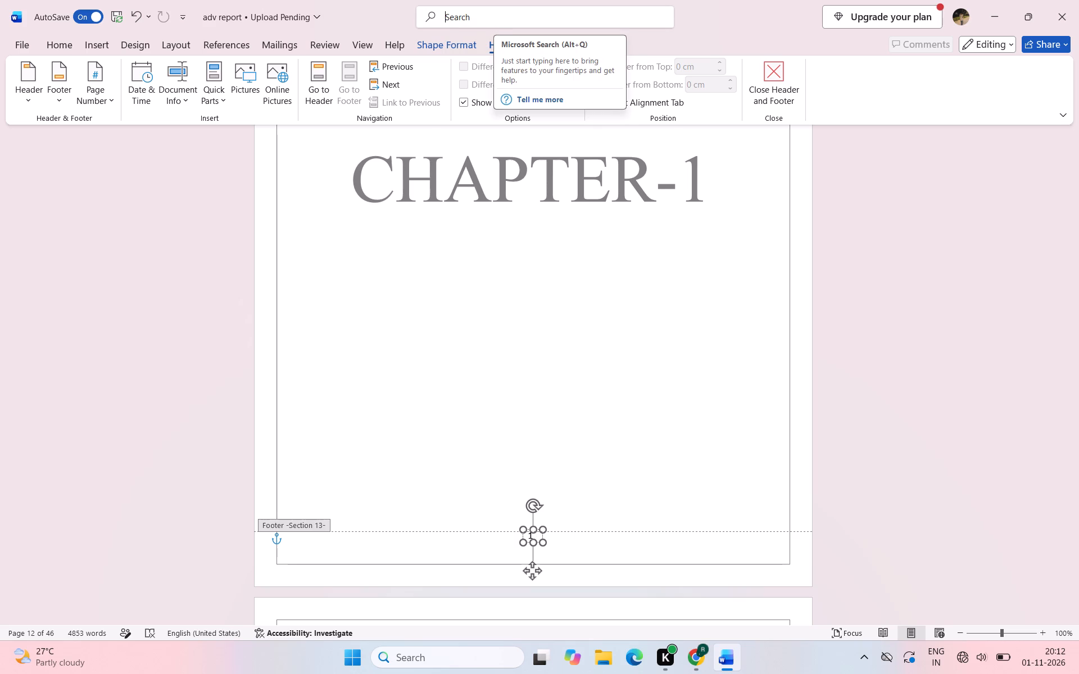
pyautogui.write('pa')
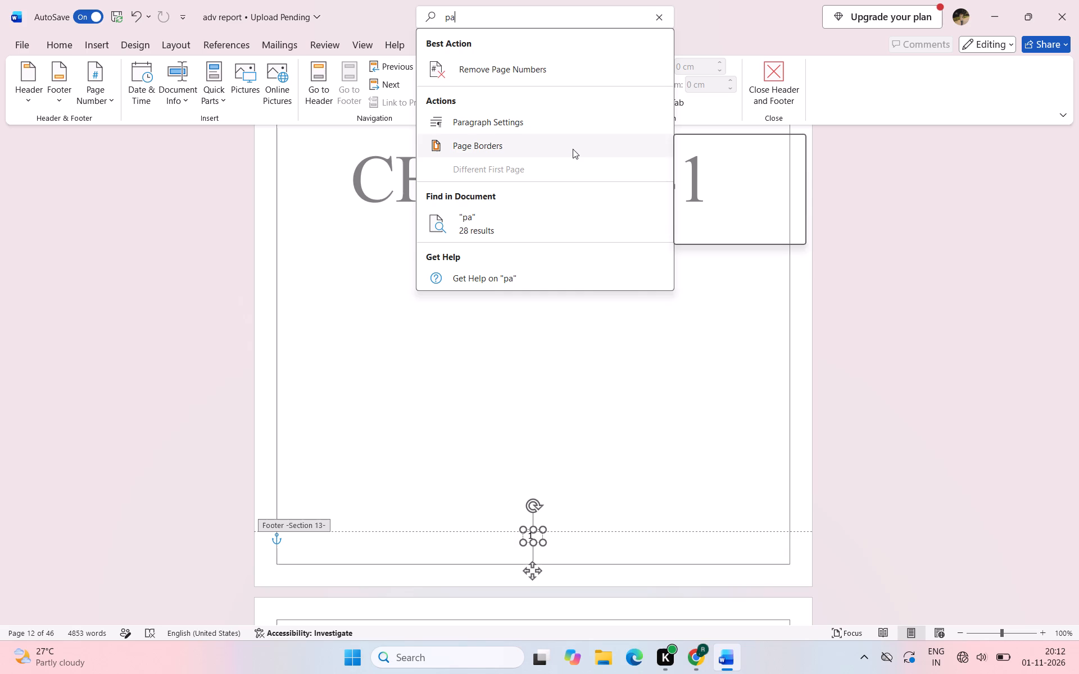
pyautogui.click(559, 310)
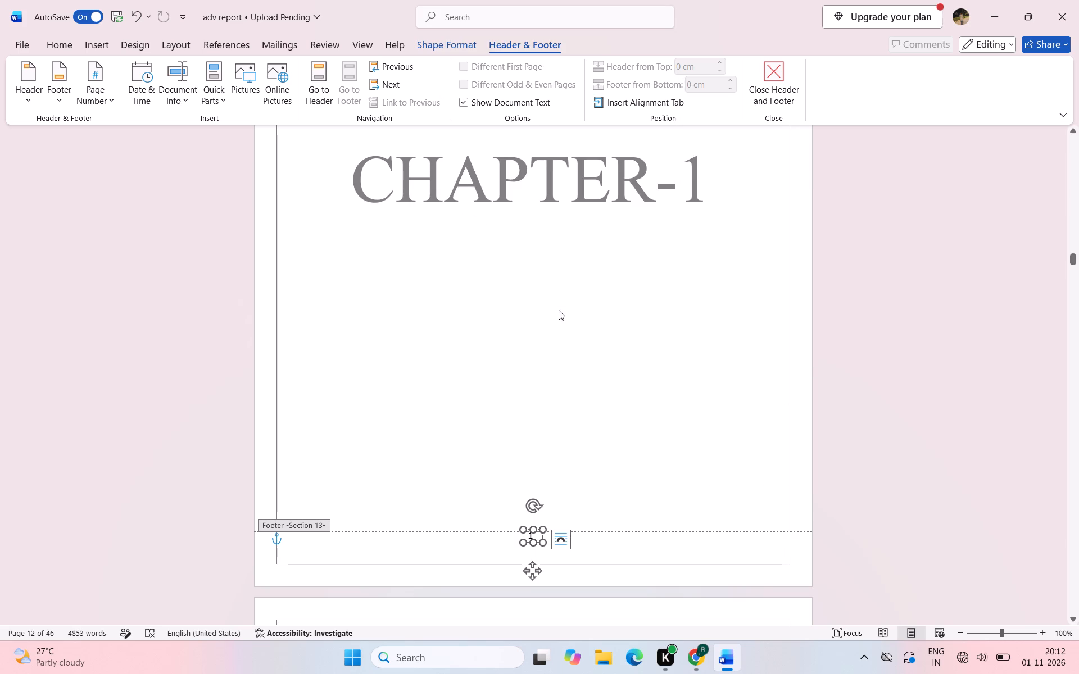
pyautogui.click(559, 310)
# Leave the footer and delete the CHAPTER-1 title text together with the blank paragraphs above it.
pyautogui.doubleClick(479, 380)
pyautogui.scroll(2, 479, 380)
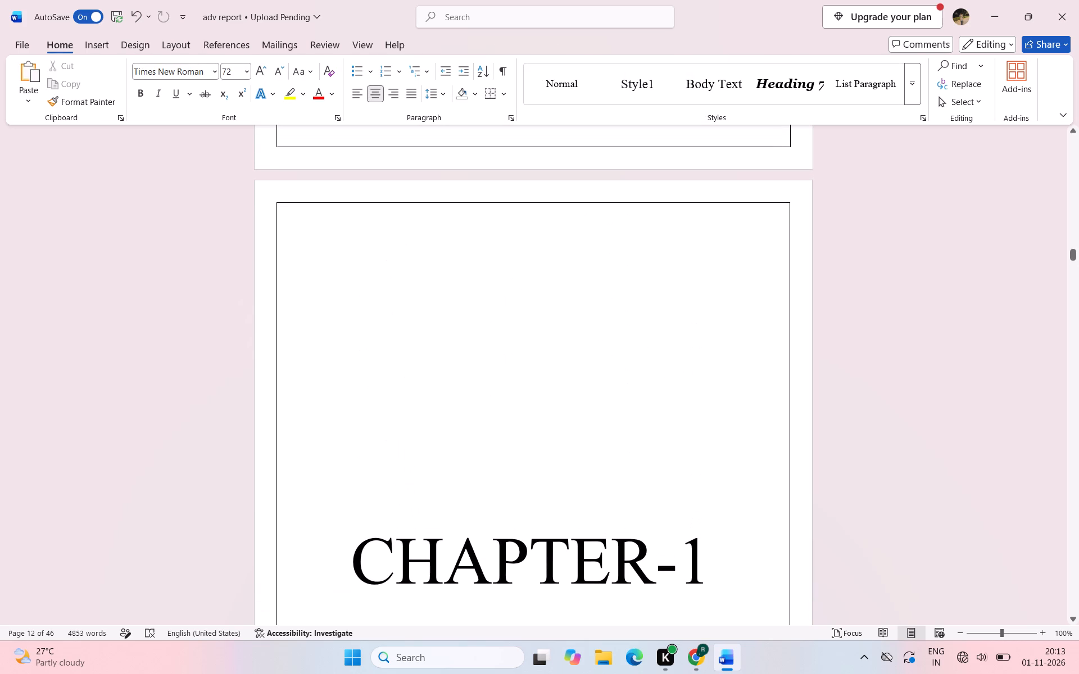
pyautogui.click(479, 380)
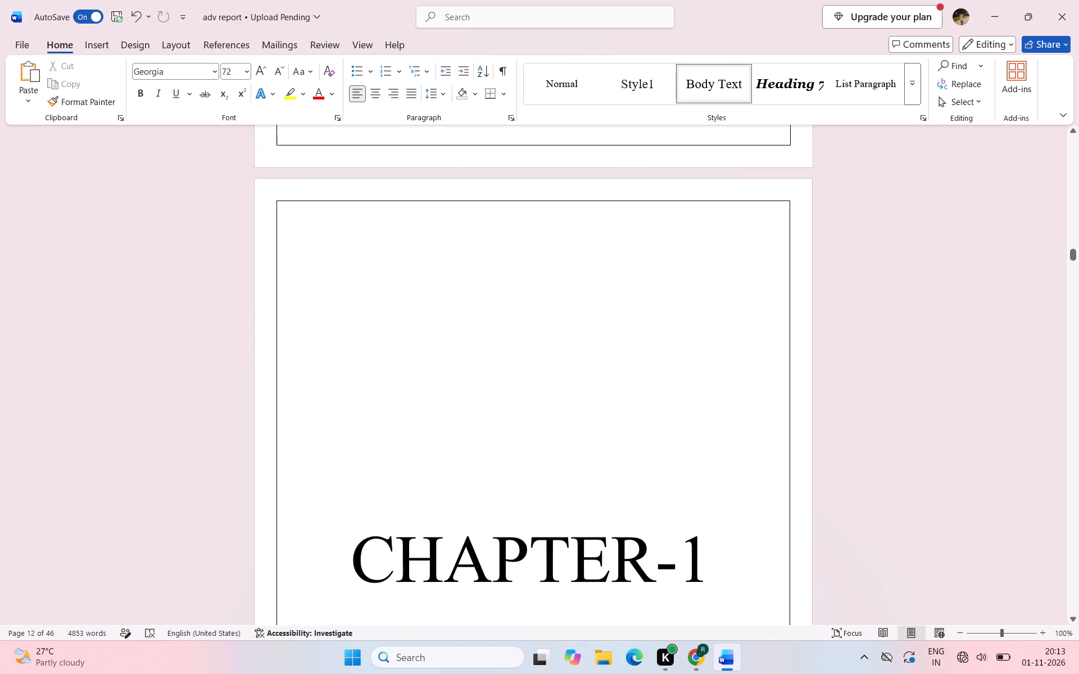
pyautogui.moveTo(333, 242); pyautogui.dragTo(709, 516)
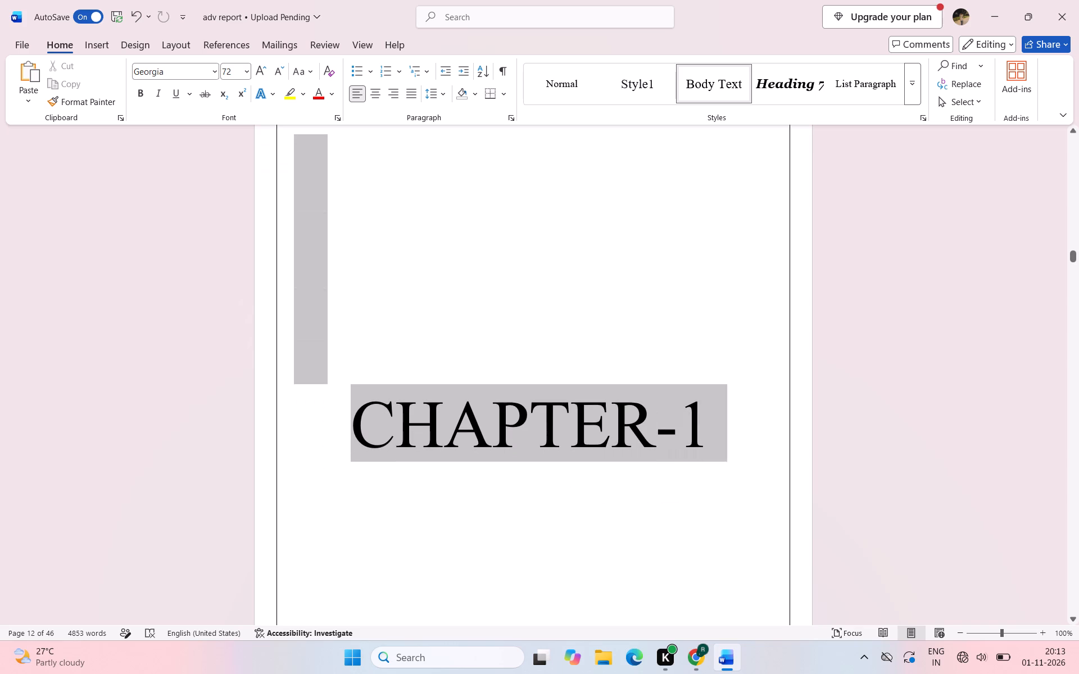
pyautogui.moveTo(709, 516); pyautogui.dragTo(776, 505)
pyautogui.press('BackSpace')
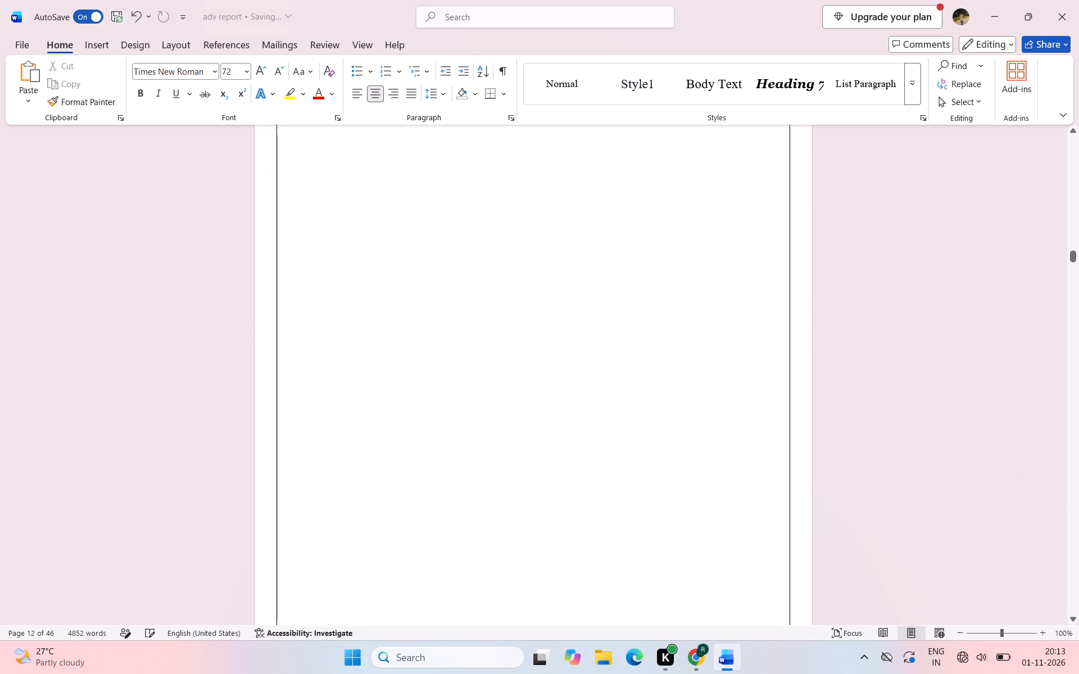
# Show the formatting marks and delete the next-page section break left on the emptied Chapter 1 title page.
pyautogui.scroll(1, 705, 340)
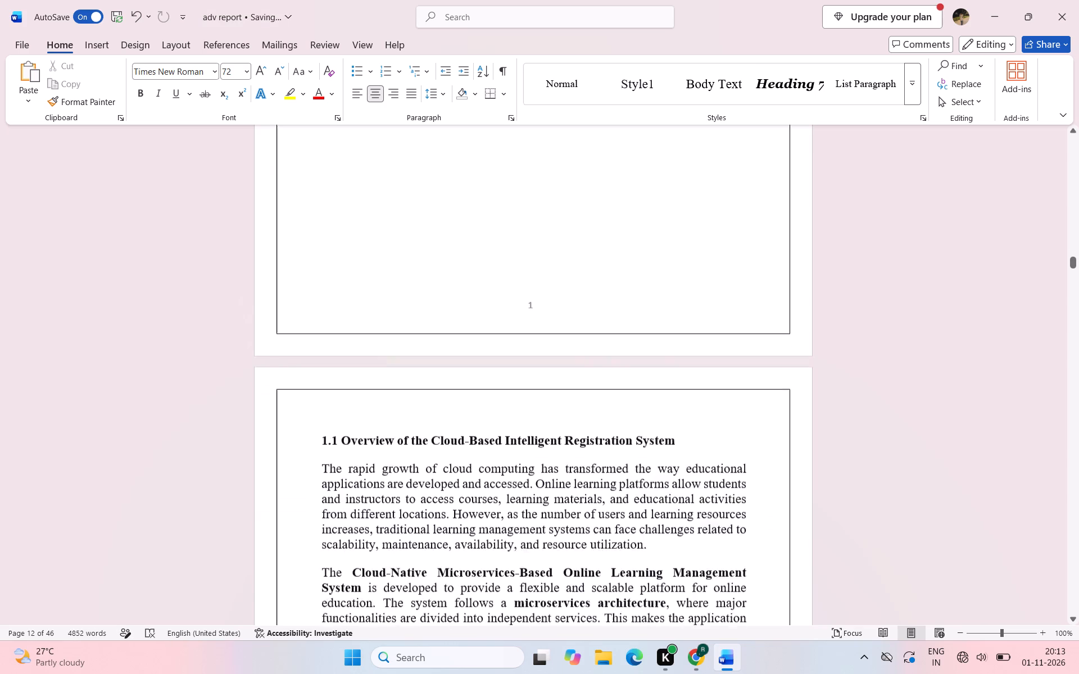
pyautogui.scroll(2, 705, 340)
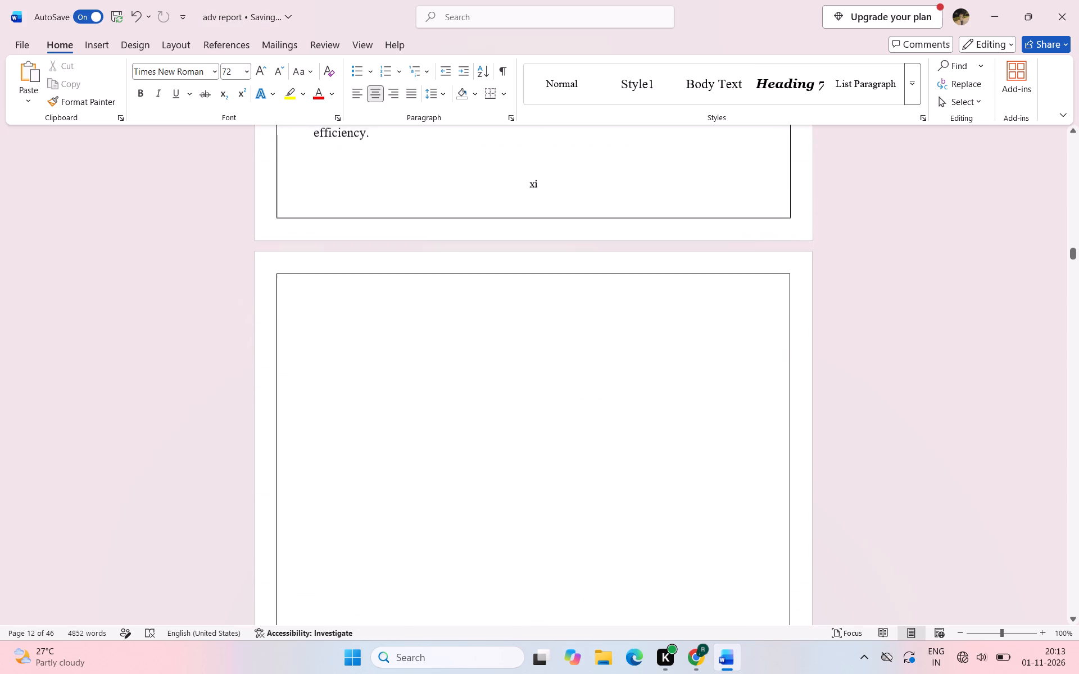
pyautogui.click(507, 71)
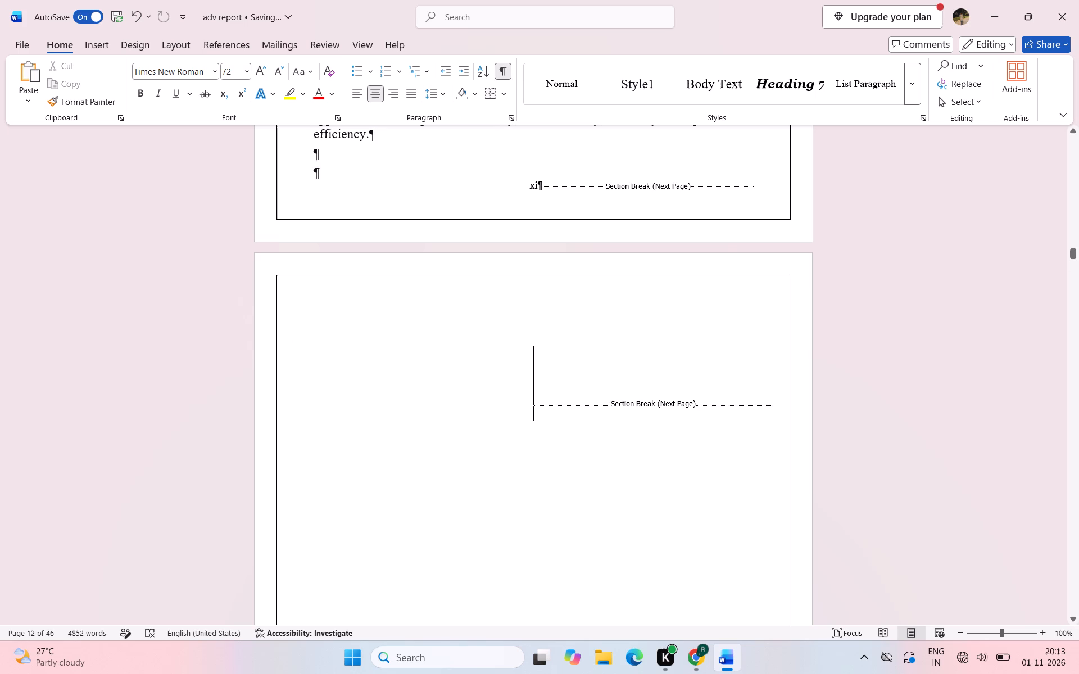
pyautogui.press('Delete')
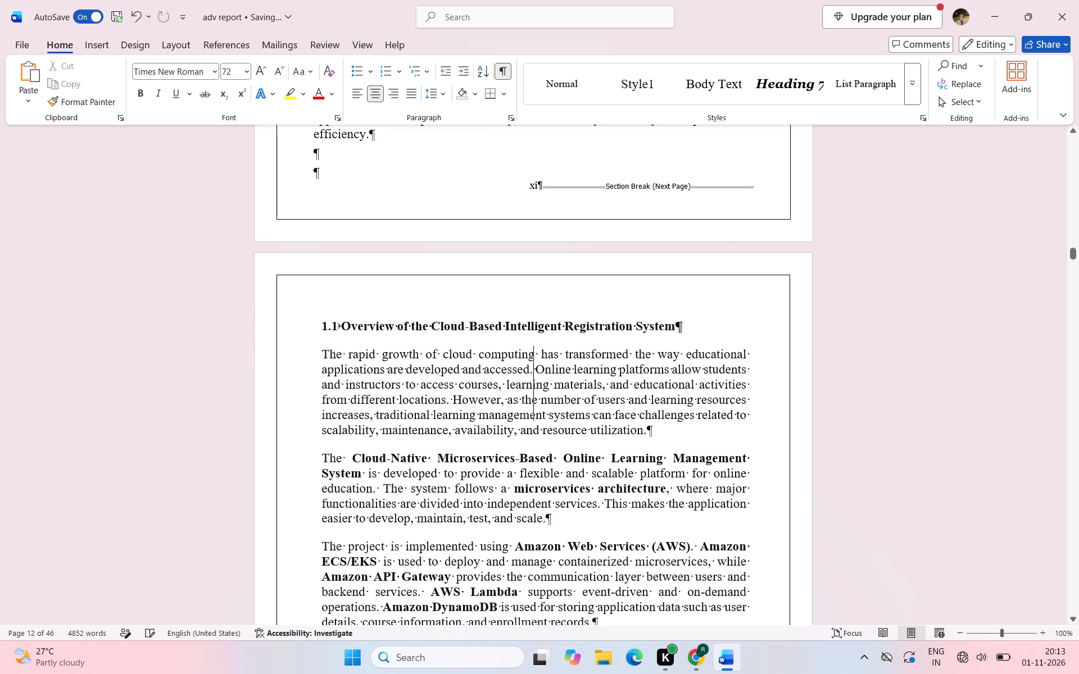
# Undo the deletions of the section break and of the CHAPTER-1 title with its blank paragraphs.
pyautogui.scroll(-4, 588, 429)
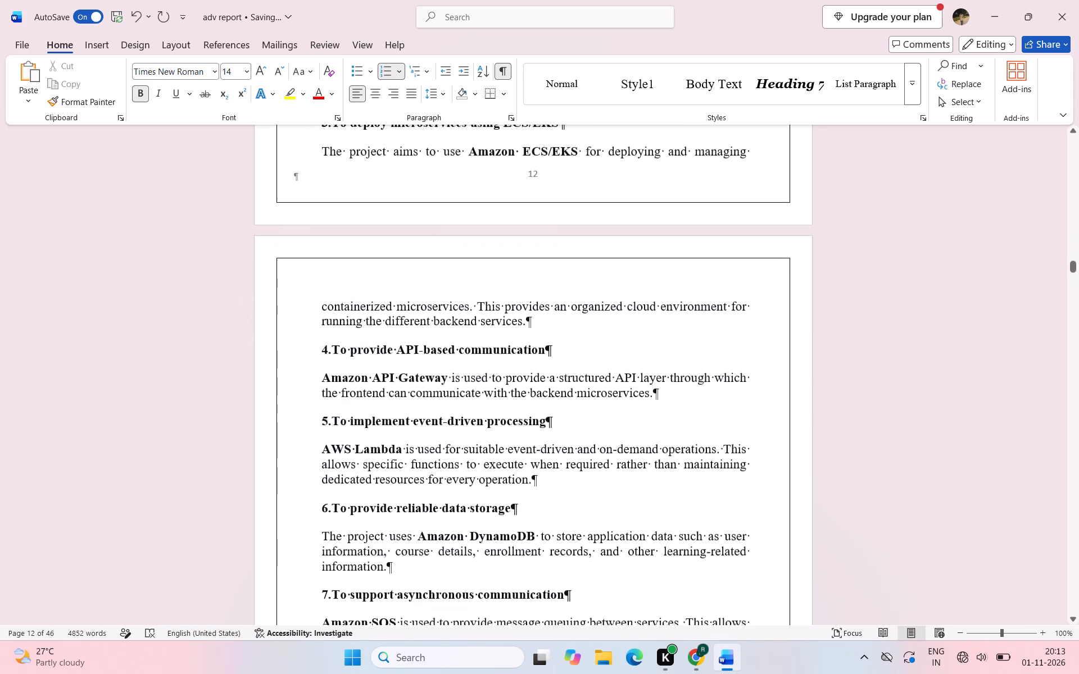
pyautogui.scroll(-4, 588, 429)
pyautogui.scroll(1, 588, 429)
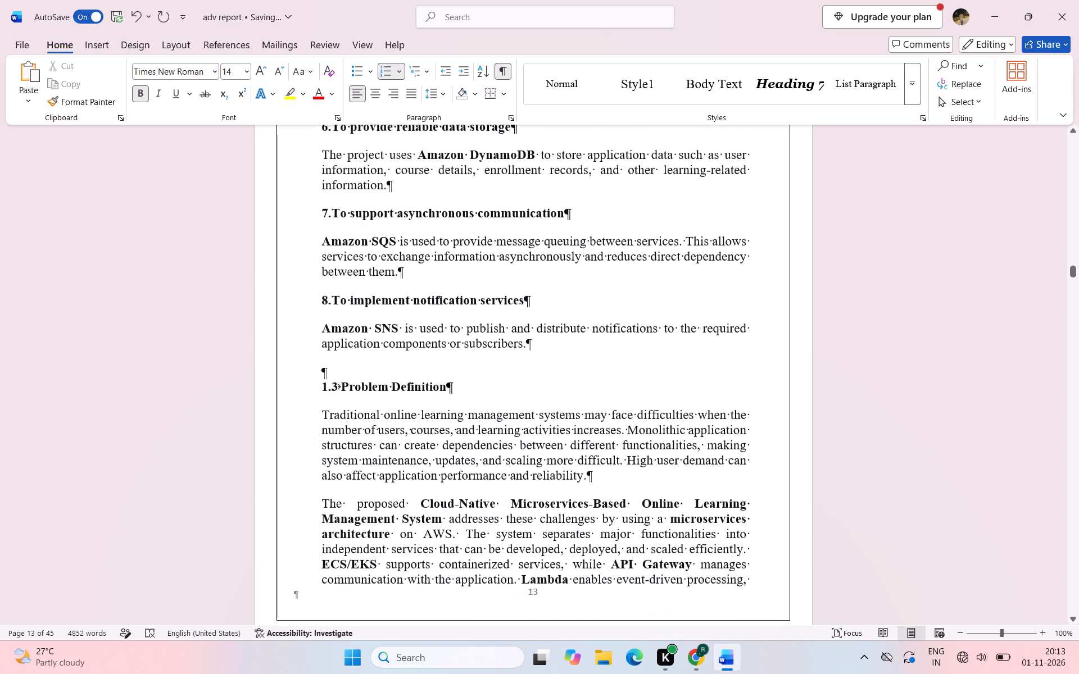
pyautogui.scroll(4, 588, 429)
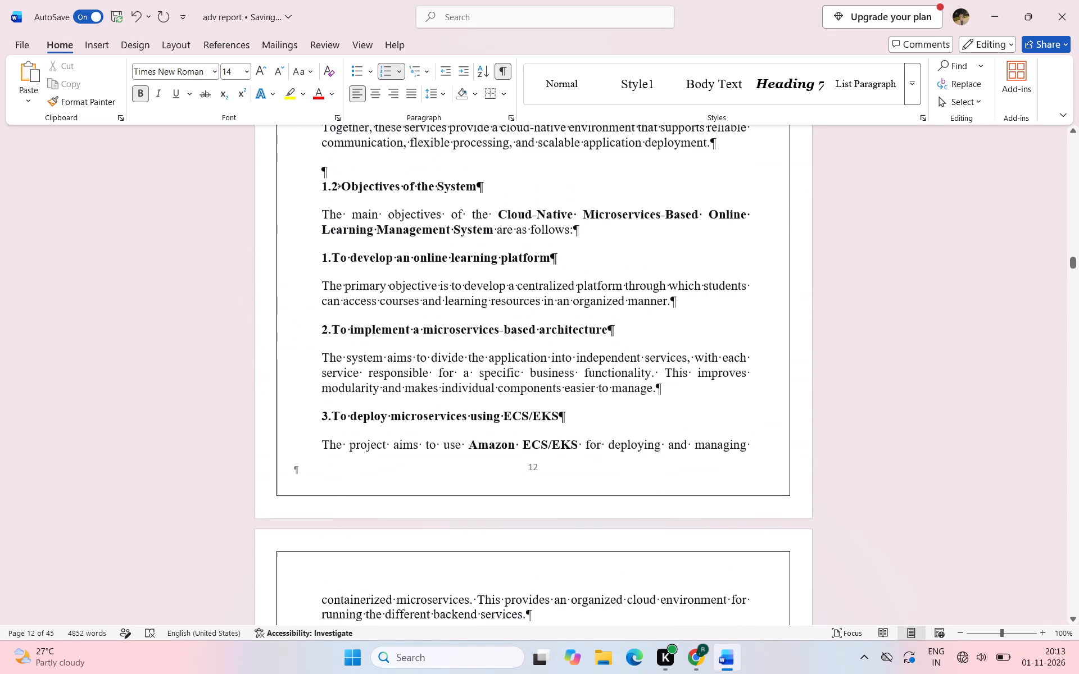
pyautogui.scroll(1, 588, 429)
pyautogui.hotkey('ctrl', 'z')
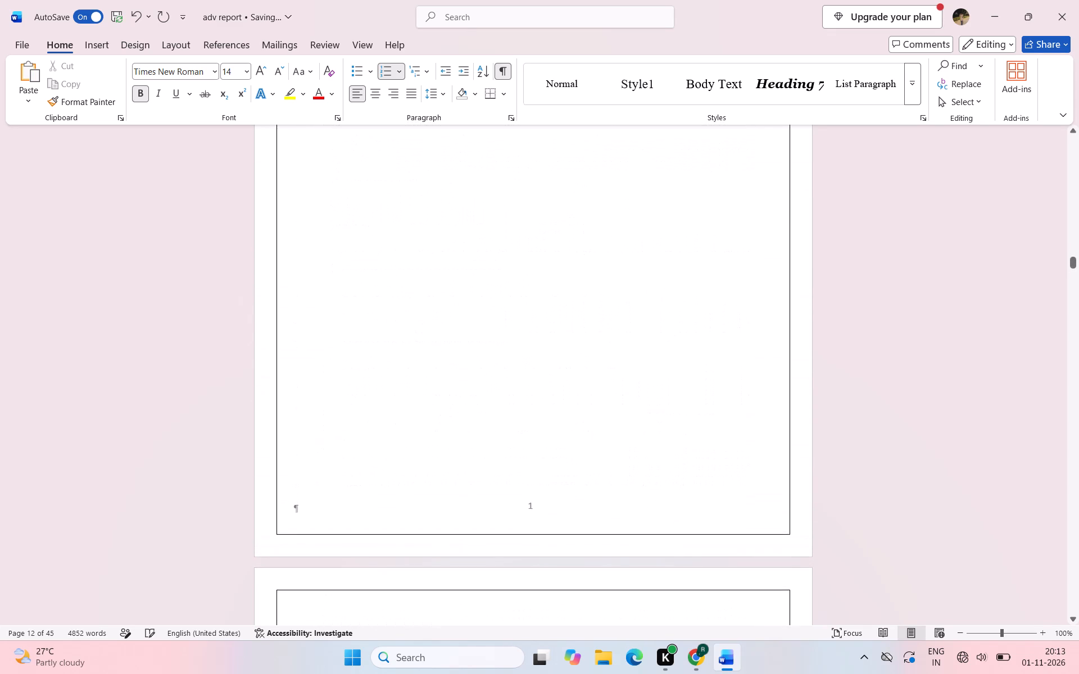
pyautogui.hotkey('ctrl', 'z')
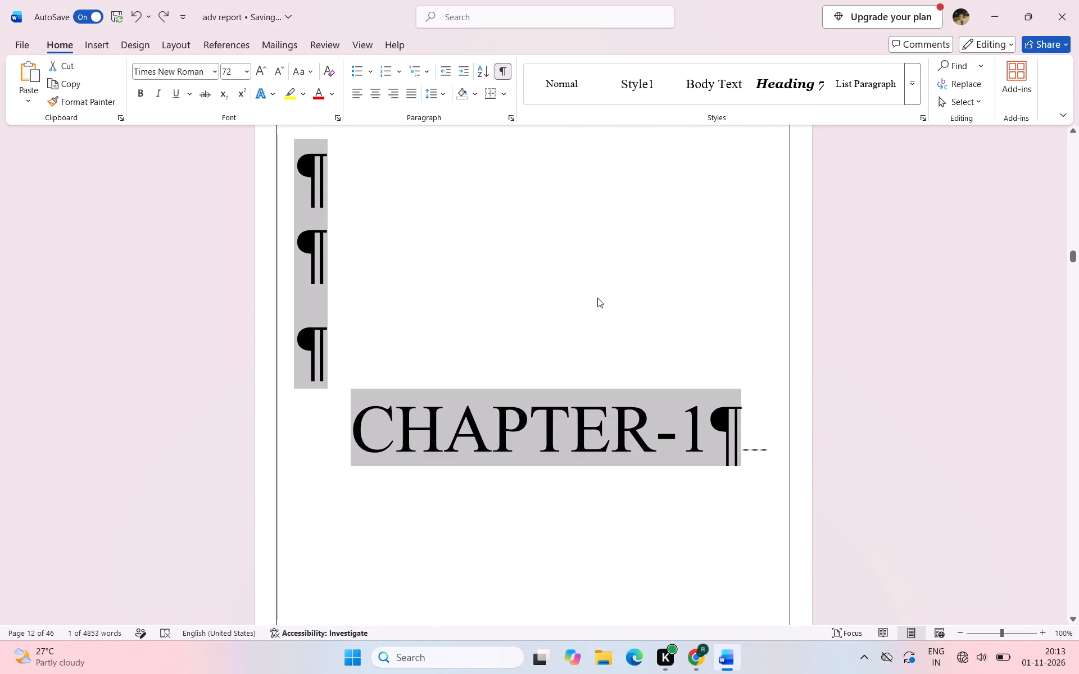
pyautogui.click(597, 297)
# Examine the footer page numbers from the CHAPTER-1 title page through the end of the report and back around CHAPTER-7.
pyautogui.scroll(-5, 597, 297)
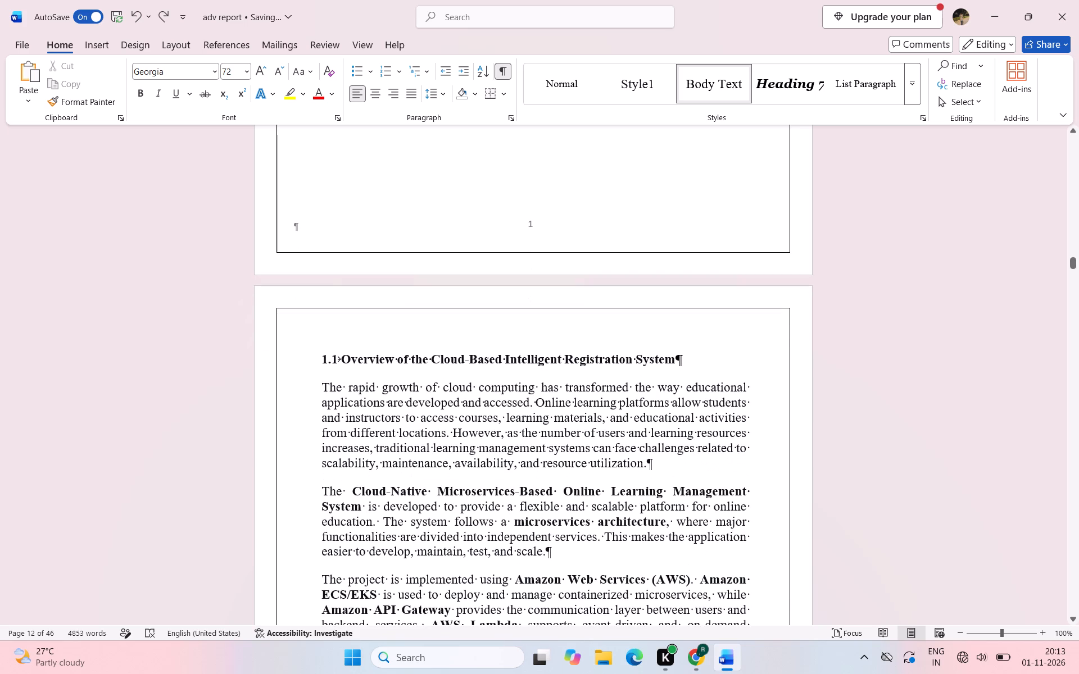
pyautogui.scroll(-8, 597, 297)
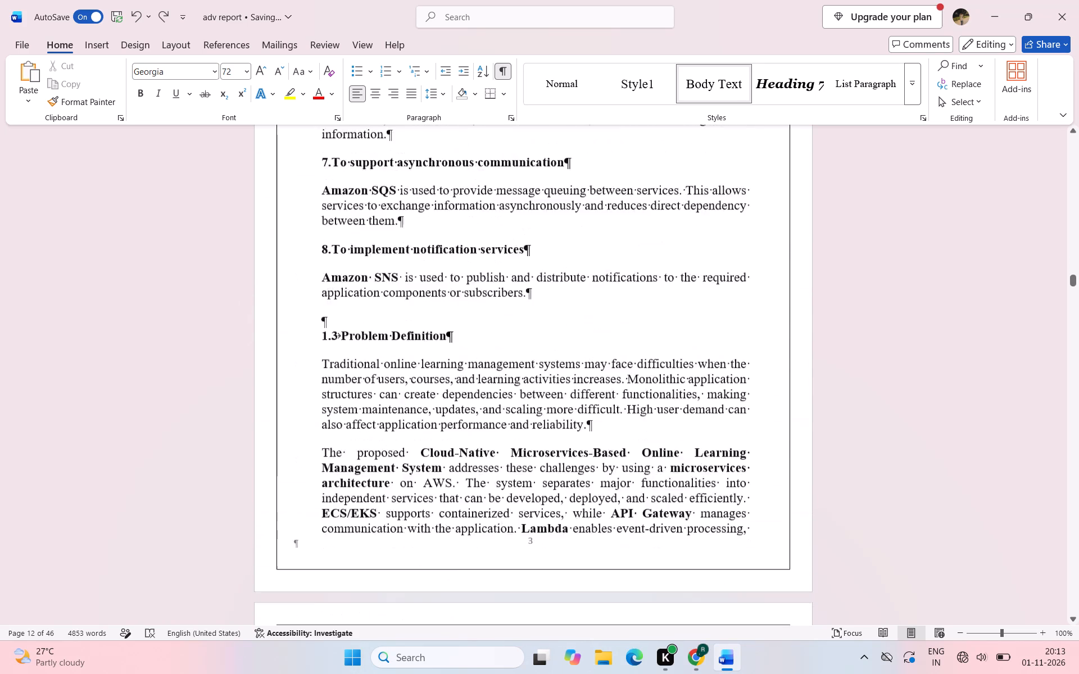
pyautogui.scroll(-15, 597, 297)
pyautogui.scroll(-18, 597, 297)
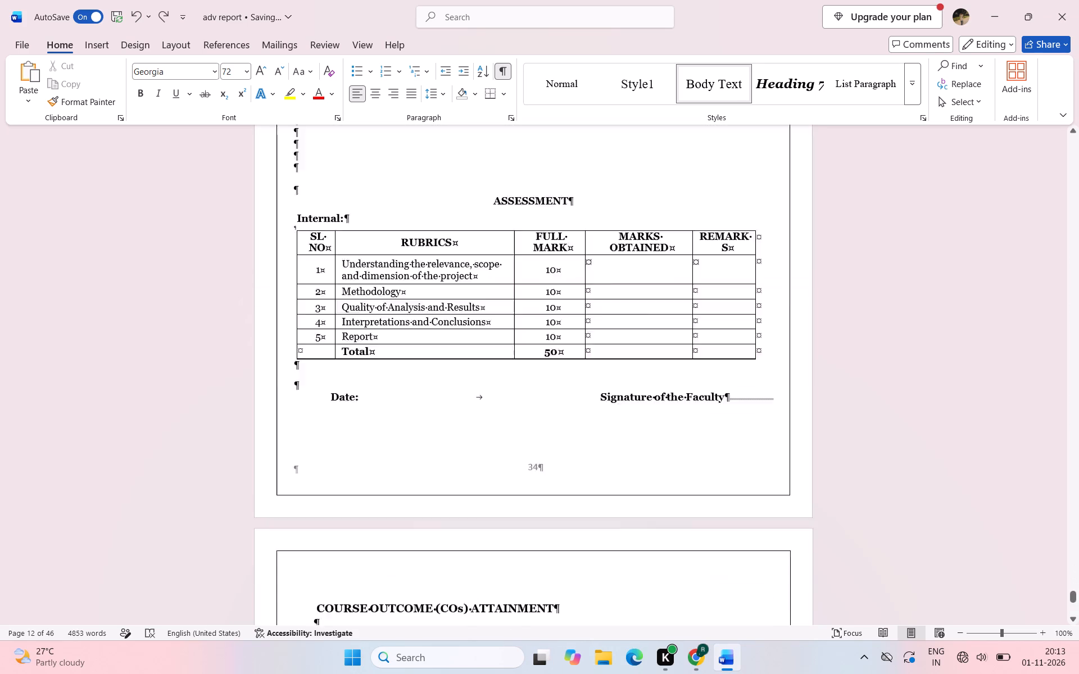
pyautogui.scroll(-18, 597, 297)
pyautogui.scroll(7, 597, 297)
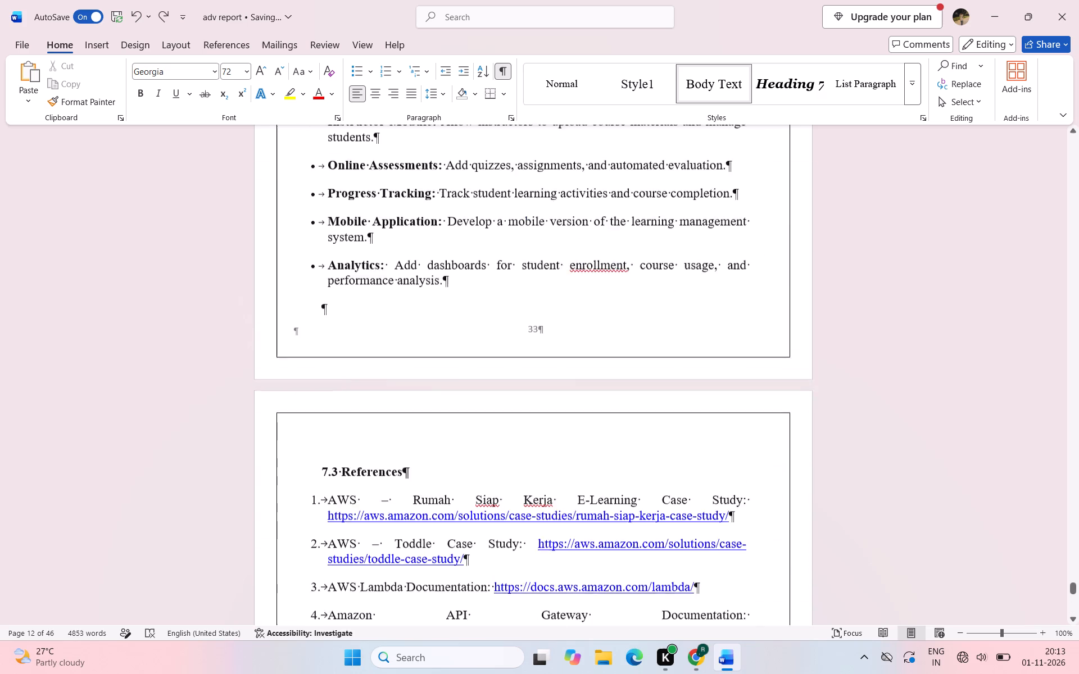
pyautogui.scroll(6, 597, 297)
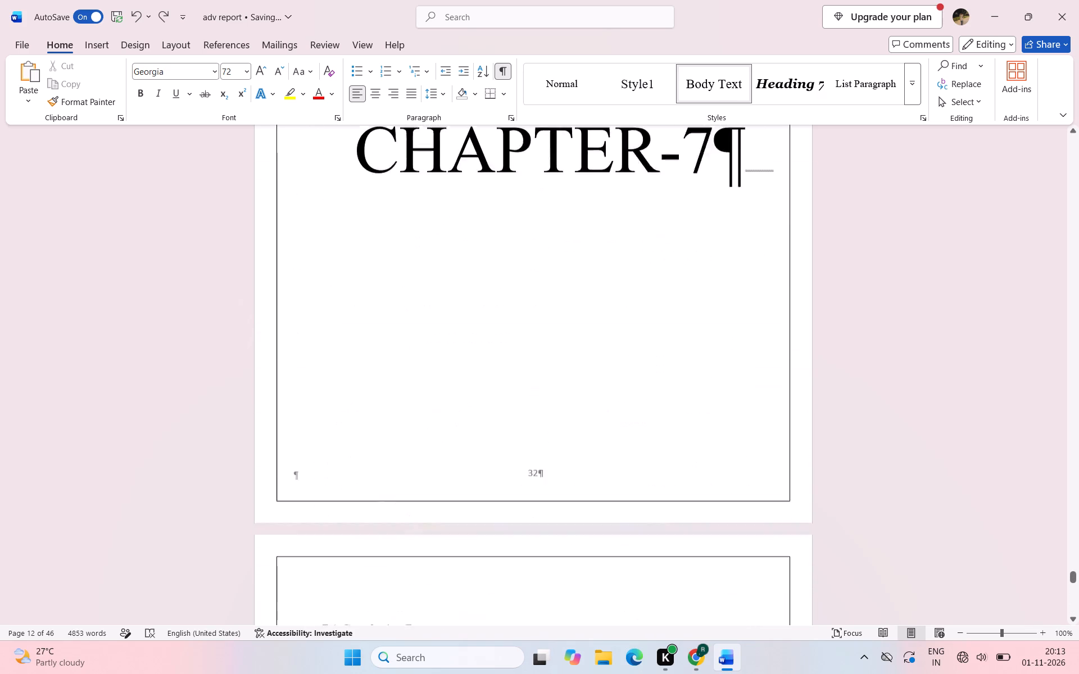
pyautogui.scroll(7, 597, 297)
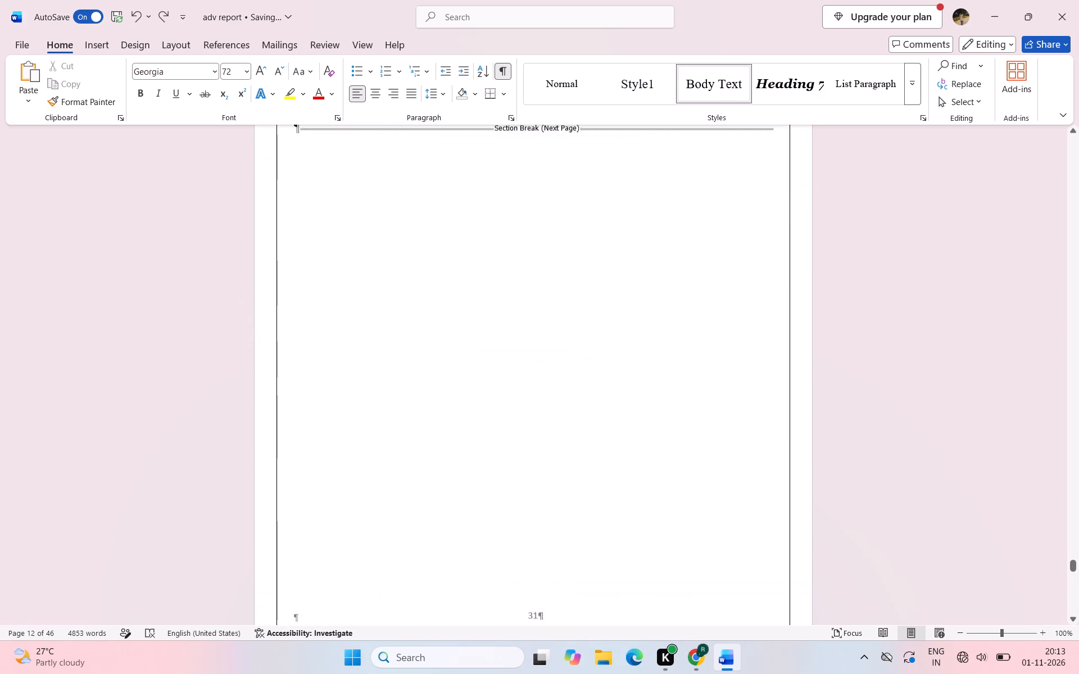
pyautogui.scroll(4, 597, 297)
pyautogui.scroll(-4, 597, 297)
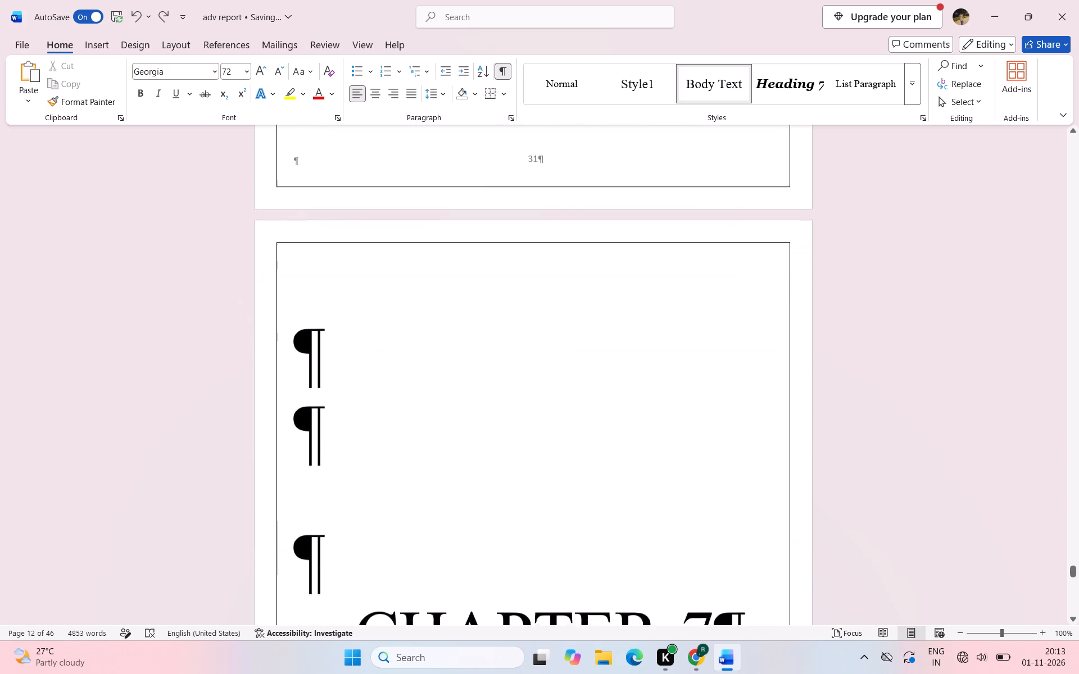
pyautogui.scroll(-3, 597, 297)
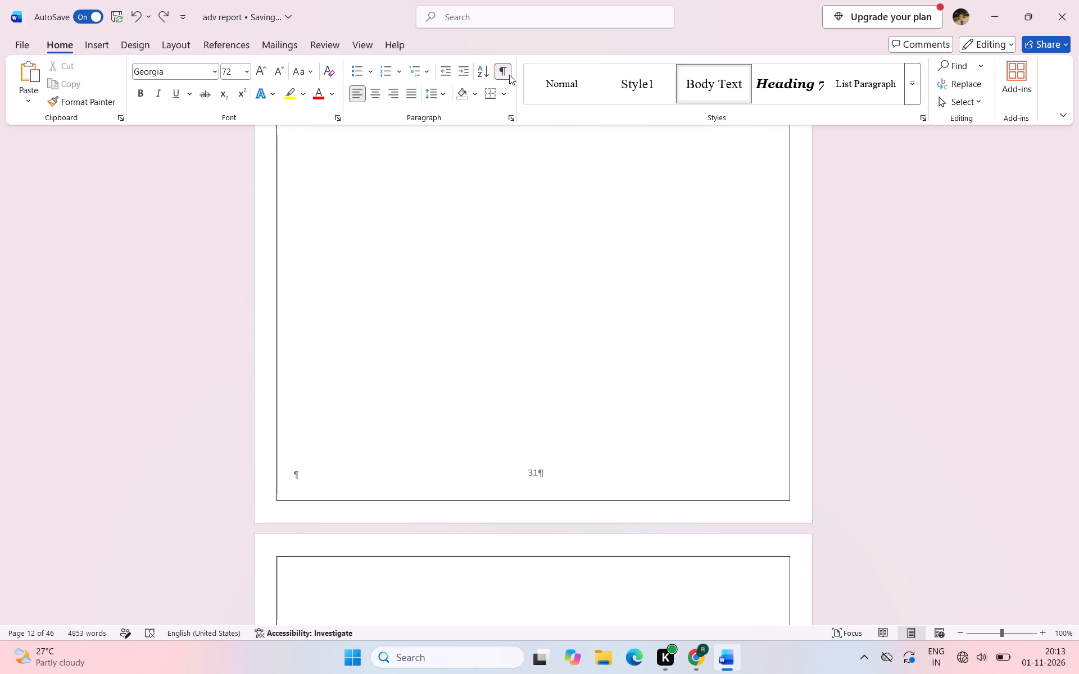
# Hide the formatting marks and examine the whole report as an overview of all pages at 10% zoom.
pyautogui.click(508, 75)
pyautogui.keyDown('ctrl'); pyautogui.scroll(-5, 479, 221); pyautogui.keyUp('ctrl')
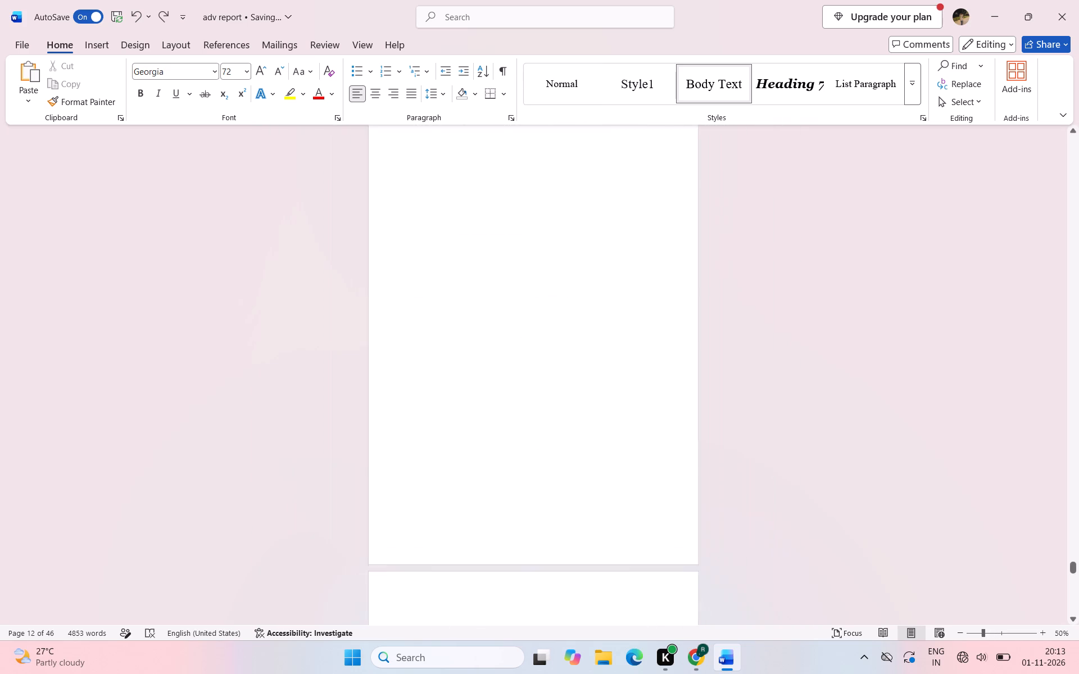
pyautogui.keyDown('ctrl'); pyautogui.scroll(-4, 479, 221); pyautogui.keyUp('ctrl')
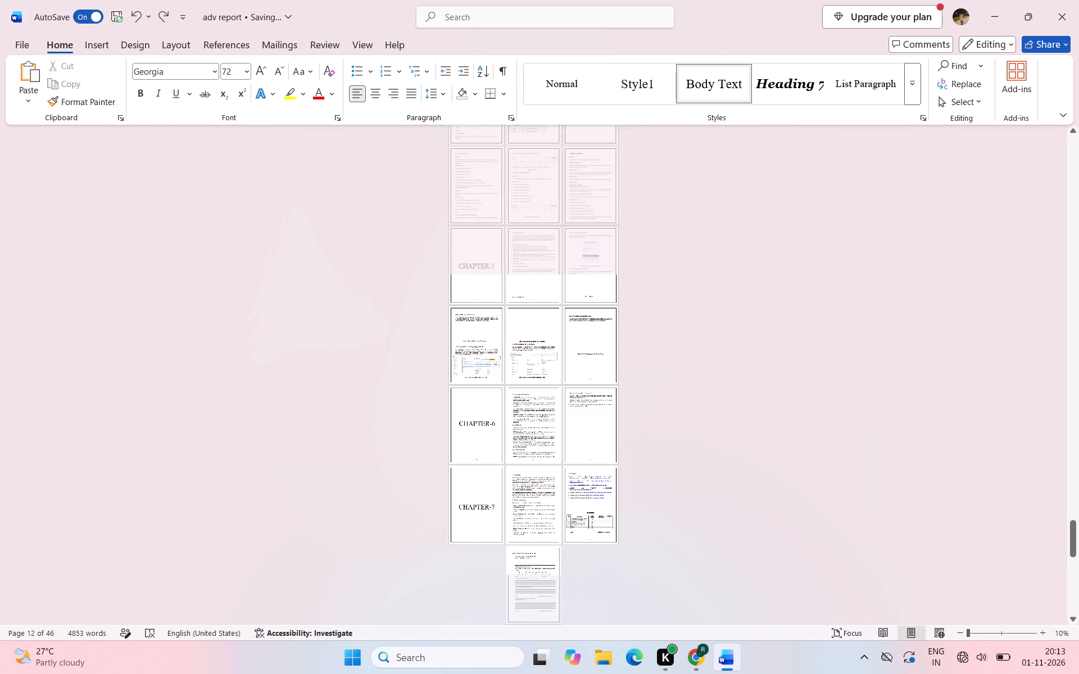
pyautogui.keyDown('ctrl'); pyautogui.scroll(-3, 479, 221); pyautogui.keyUp('ctrl')
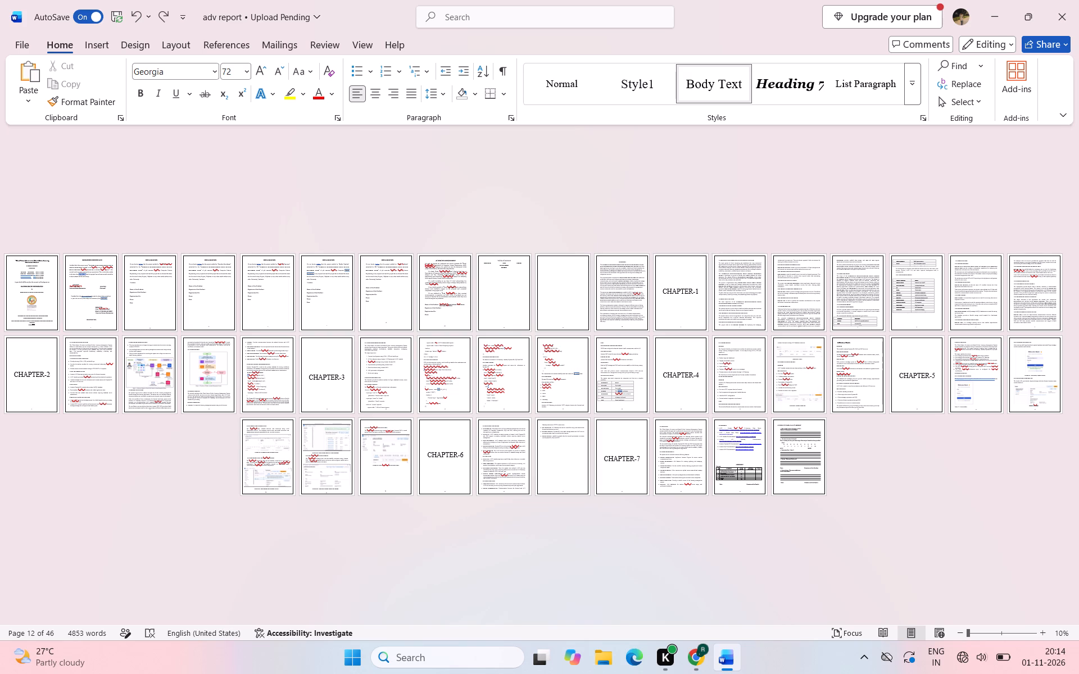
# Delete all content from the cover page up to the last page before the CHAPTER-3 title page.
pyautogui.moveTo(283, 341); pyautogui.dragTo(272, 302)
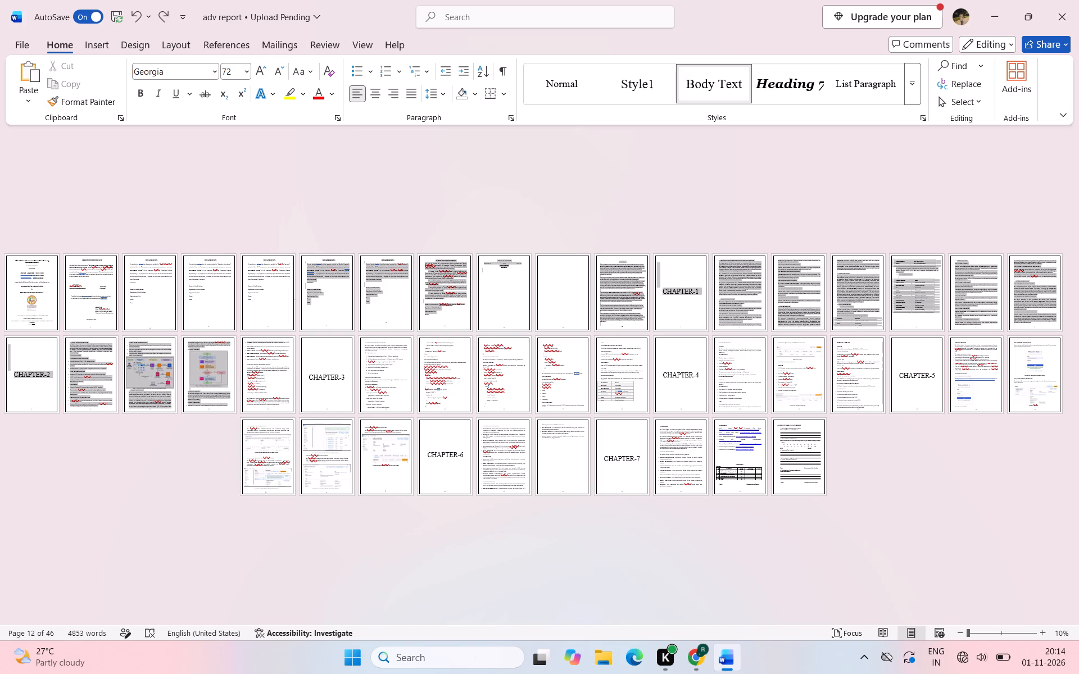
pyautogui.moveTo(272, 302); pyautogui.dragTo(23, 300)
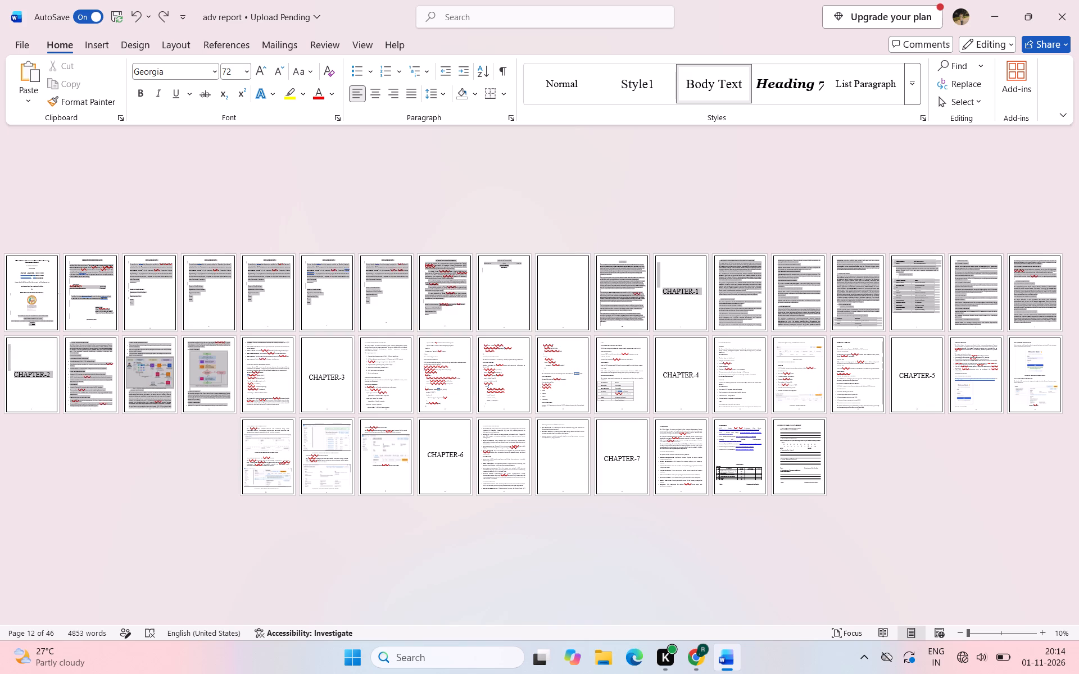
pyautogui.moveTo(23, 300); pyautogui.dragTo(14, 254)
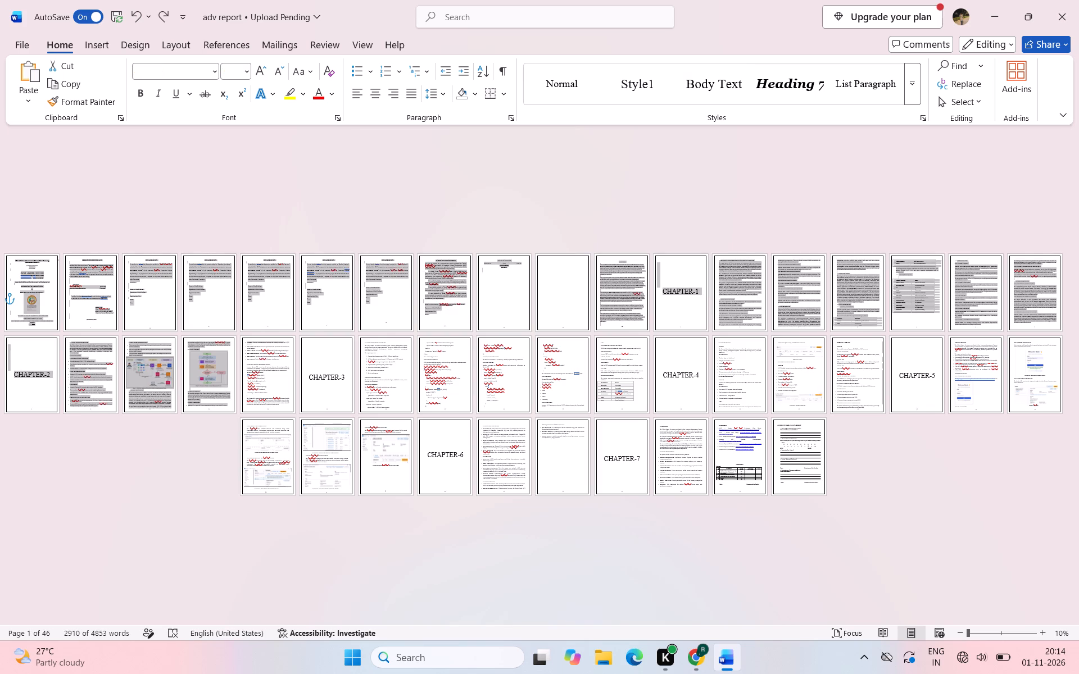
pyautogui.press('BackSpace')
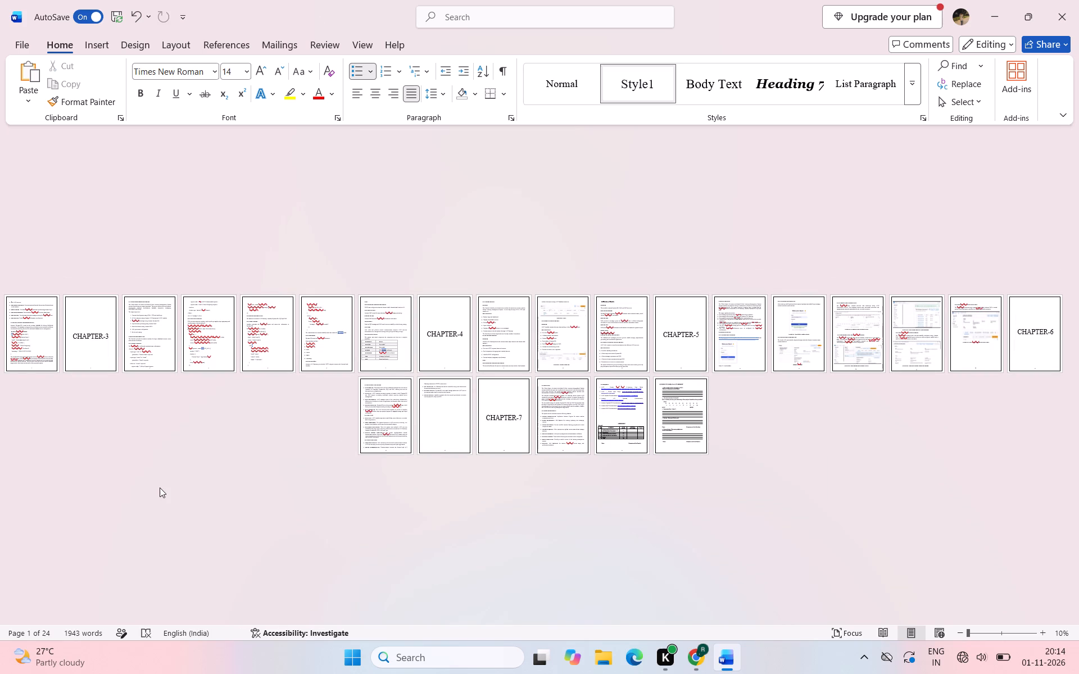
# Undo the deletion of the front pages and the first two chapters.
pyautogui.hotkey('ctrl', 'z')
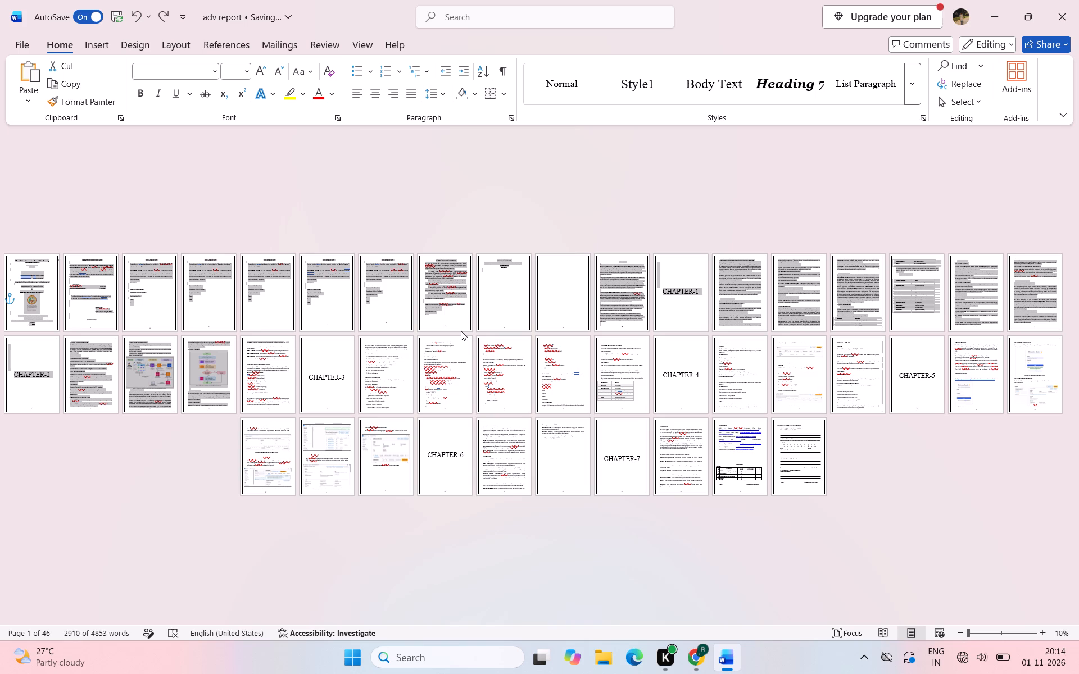
# Place the cursor below the ABSTRACT line on the Table of content page and examine the surrounding pages through CHAPTER-3 at 29% zoom.
pyautogui.click(509, 276)
pyautogui.scroll(1, 509, 276)
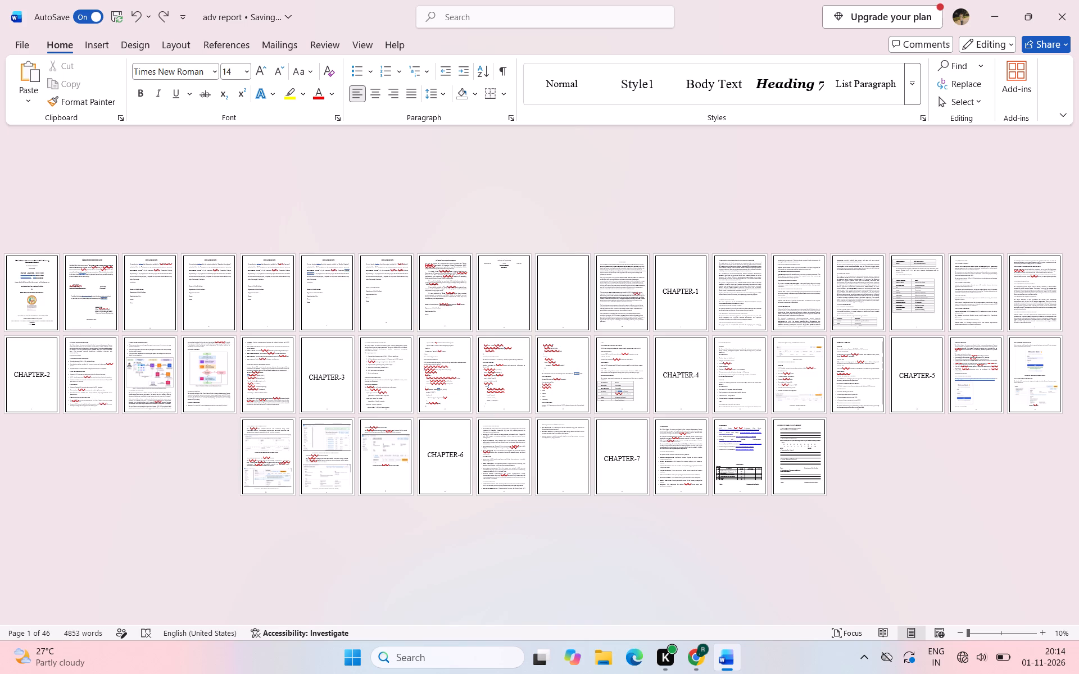
pyautogui.scroll(1, 509, 276)
pyautogui.moveTo(971, 632); pyautogui.dragTo(1078, 643)
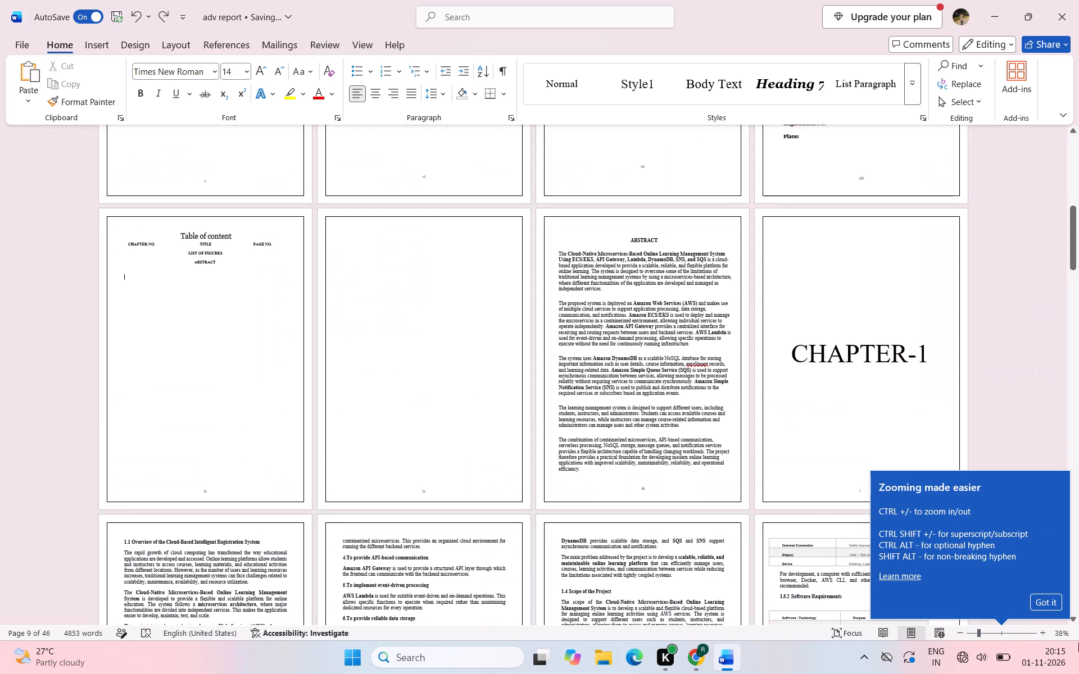
pyautogui.moveTo(1078, 643); pyautogui.dragTo(965, 629)
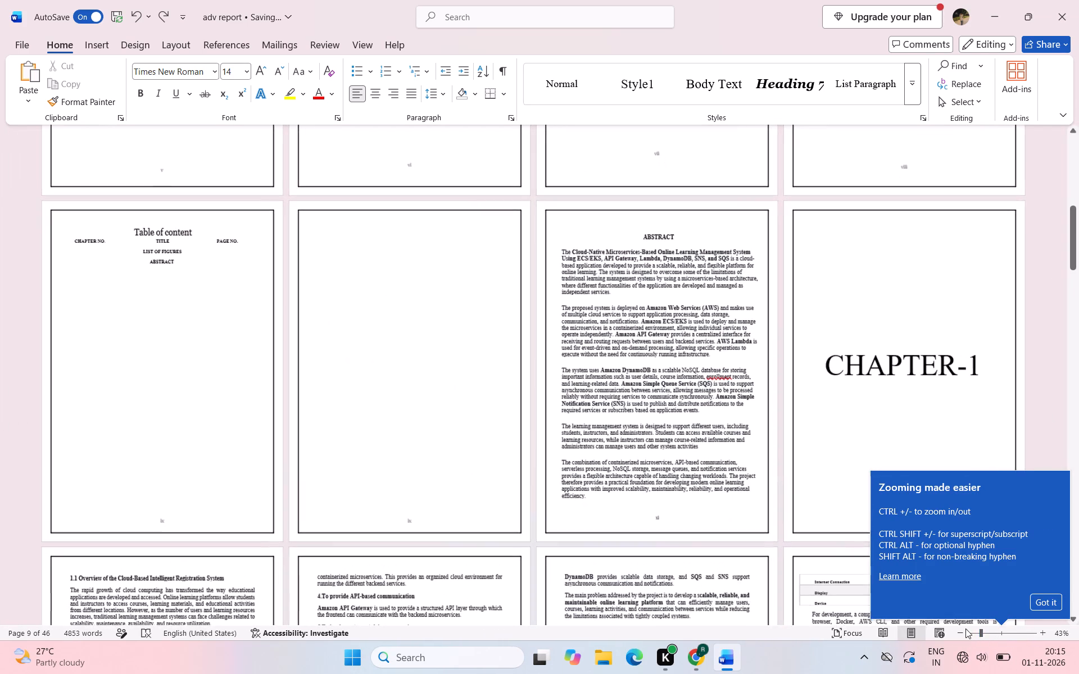
pyautogui.moveTo(965, 629); pyautogui.dragTo(983, 632)
pyautogui.moveTo(983, 632); pyautogui.dragTo(991, 631)
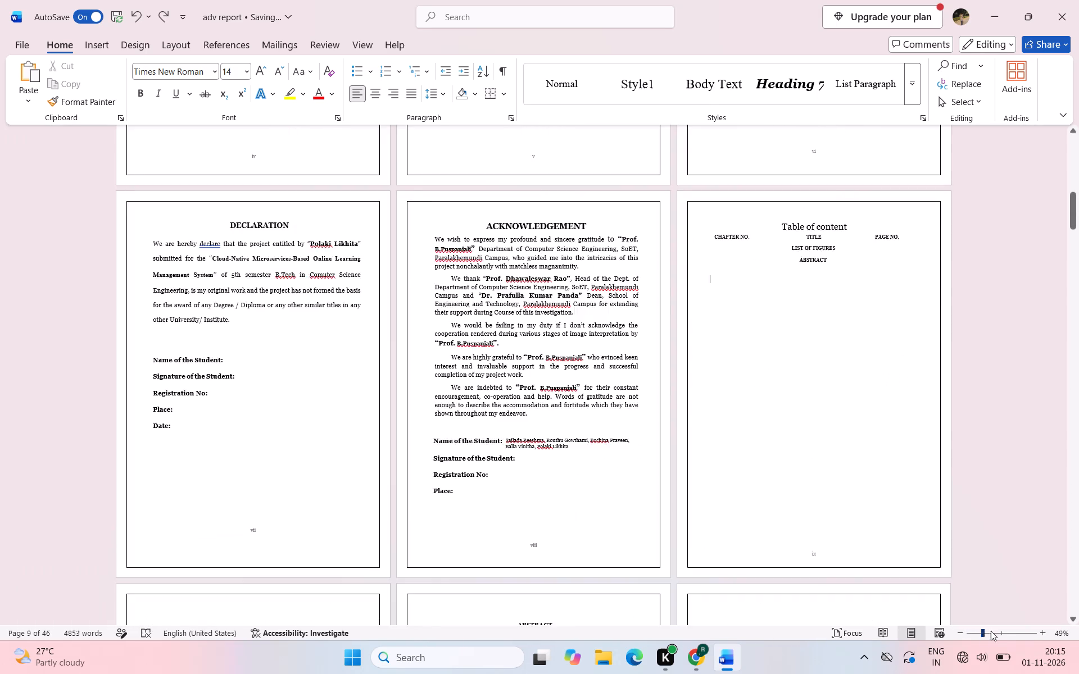
pyautogui.moveTo(991, 631); pyautogui.dragTo(1053, 629)
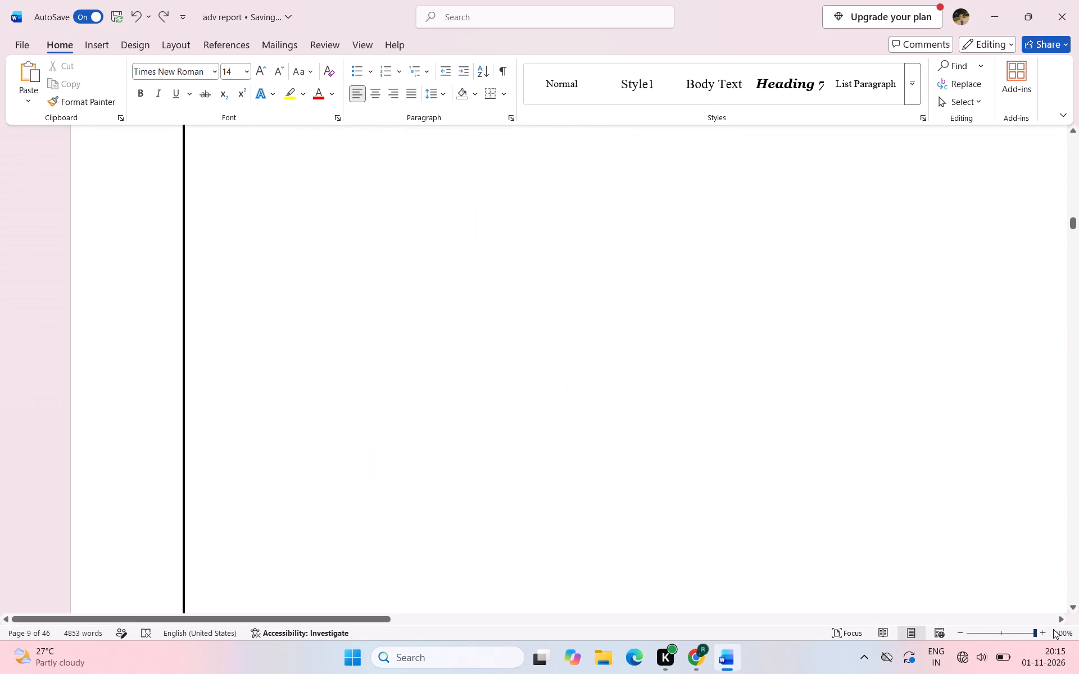
pyautogui.moveTo(1053, 629); pyautogui.dragTo(991, 633)
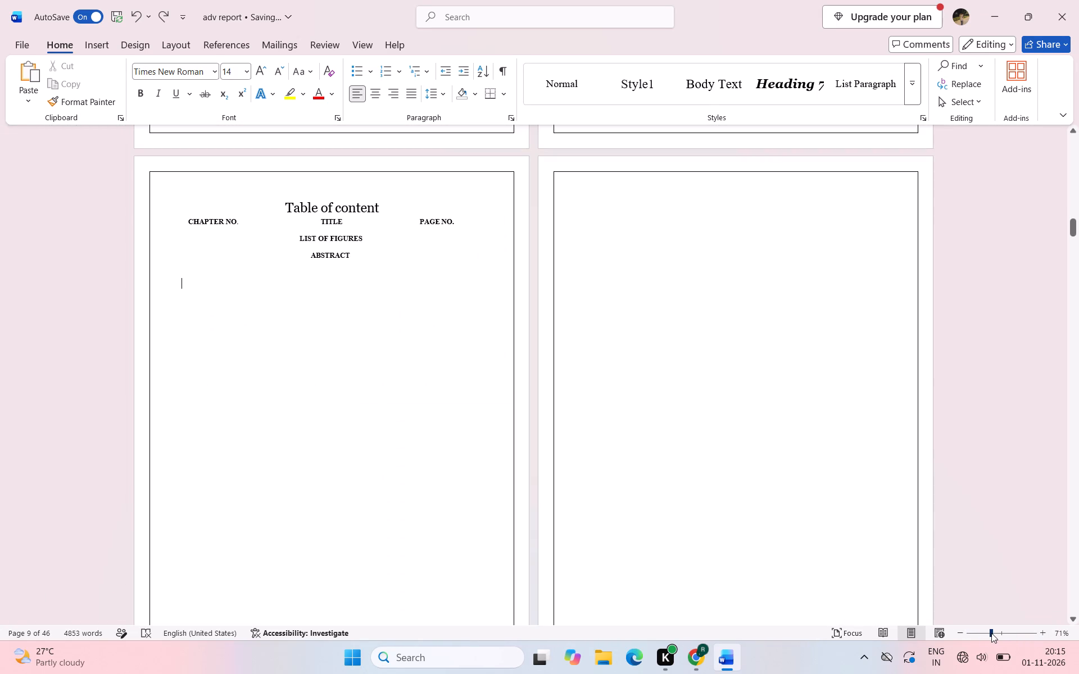
pyautogui.moveTo(991, 633); pyautogui.dragTo(976, 634)
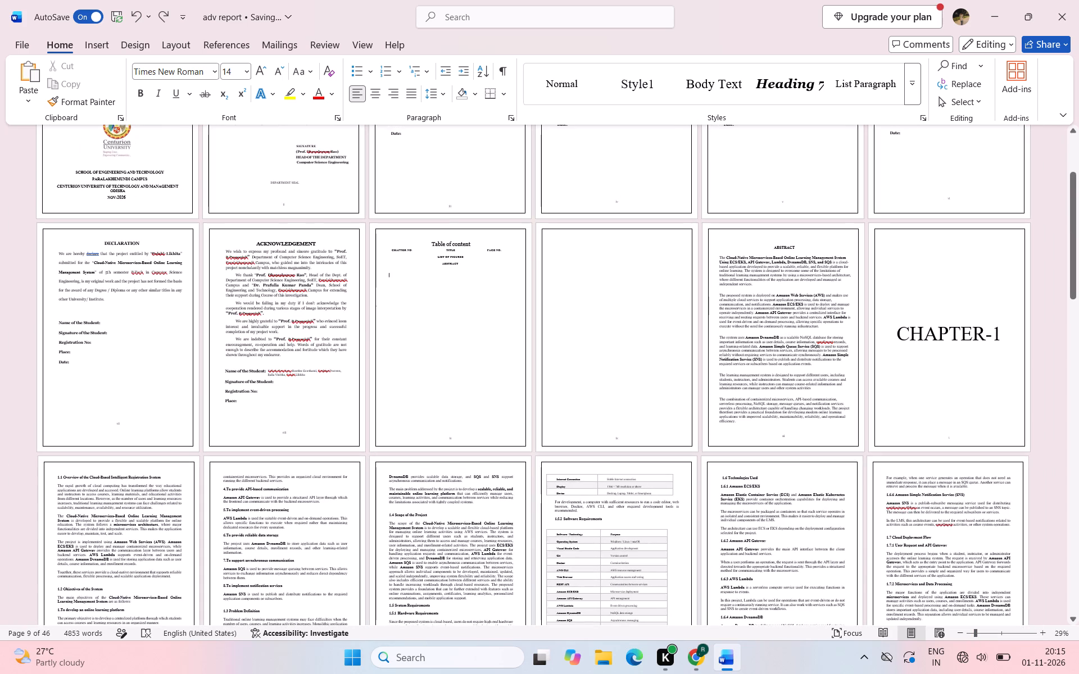
pyautogui.scroll(13, 972, 382)
pyautogui.scroll(-1, 972, 382)
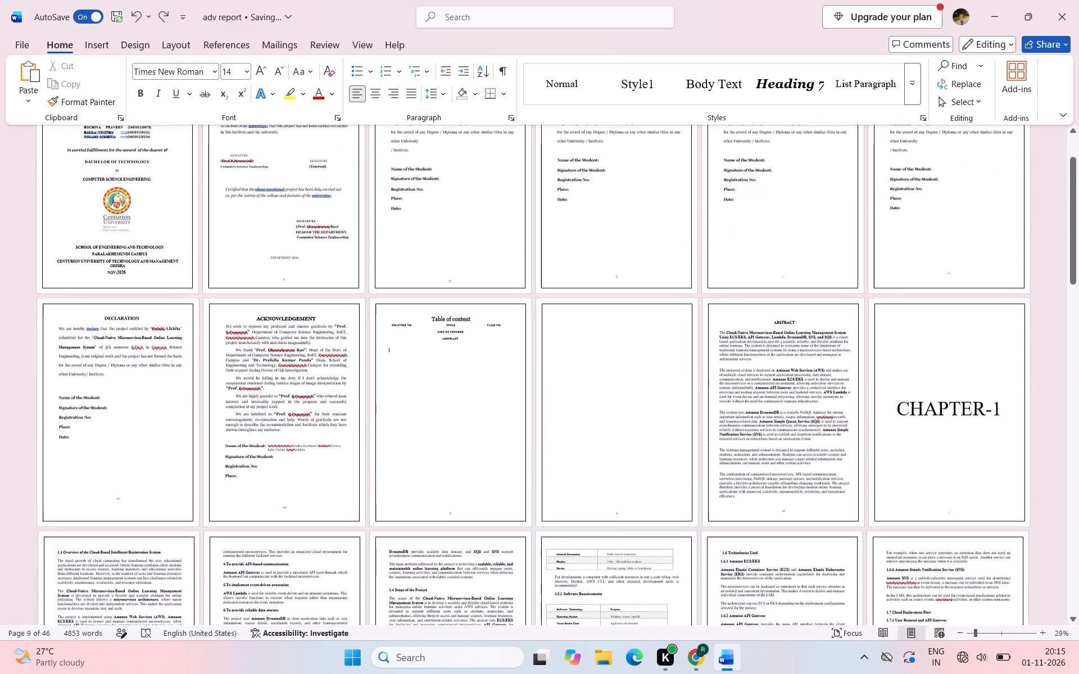
pyautogui.scroll(-8, 972, 382)
pyautogui.scroll(1, 972, 382)
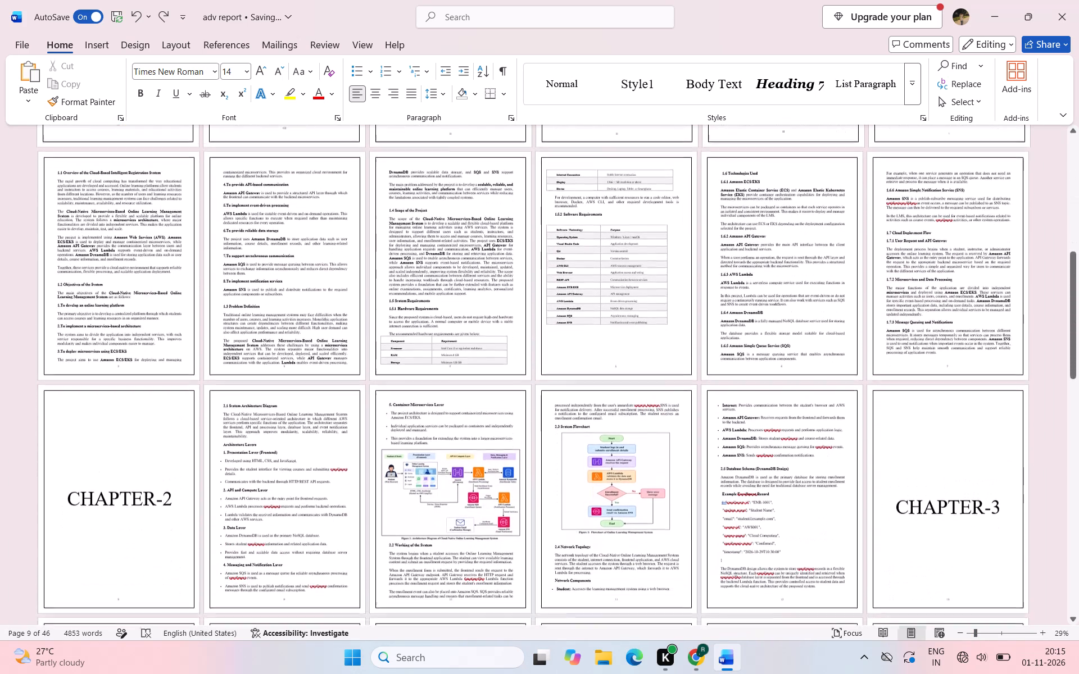
pyautogui.scroll(2, 972, 382)
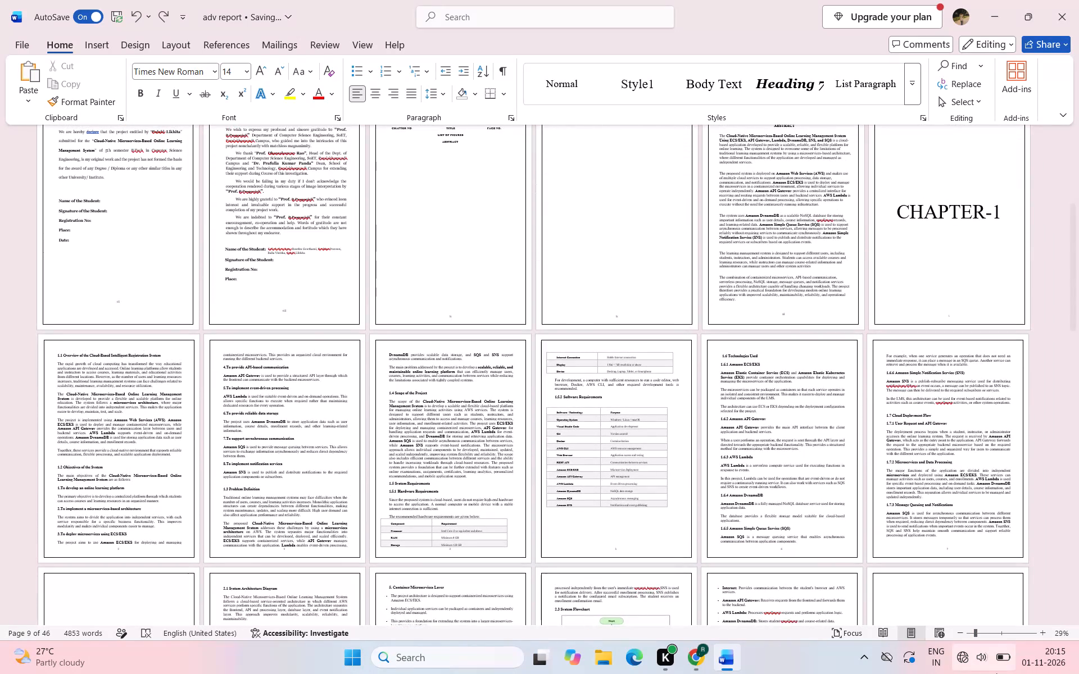
pyautogui.click(705, 668)
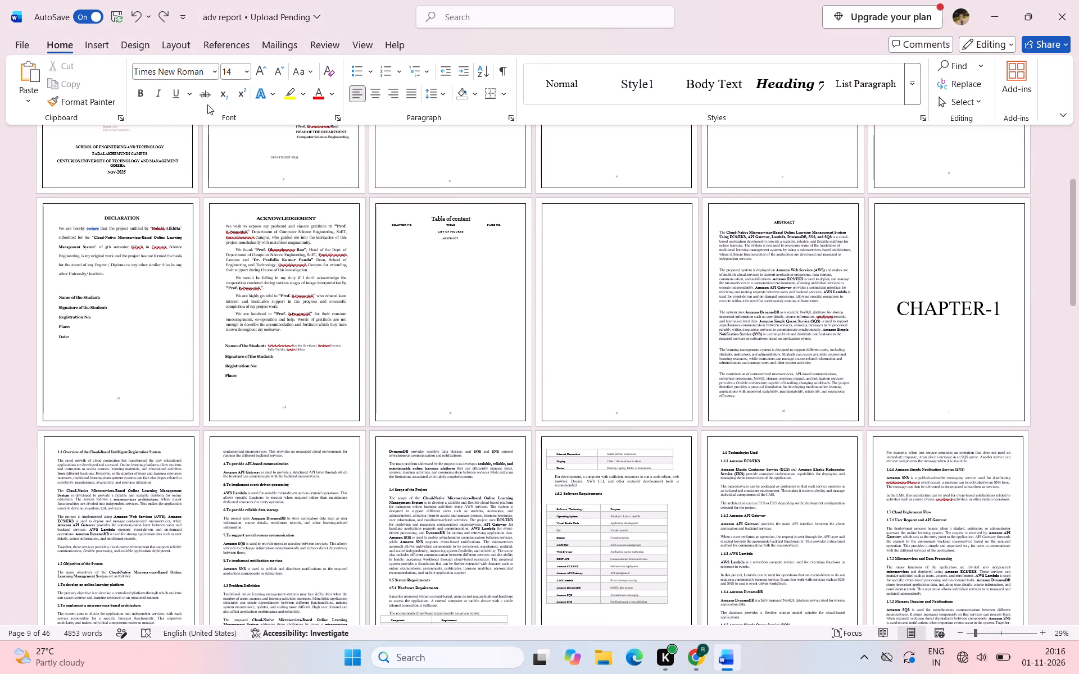
pyautogui.click(139, 94)
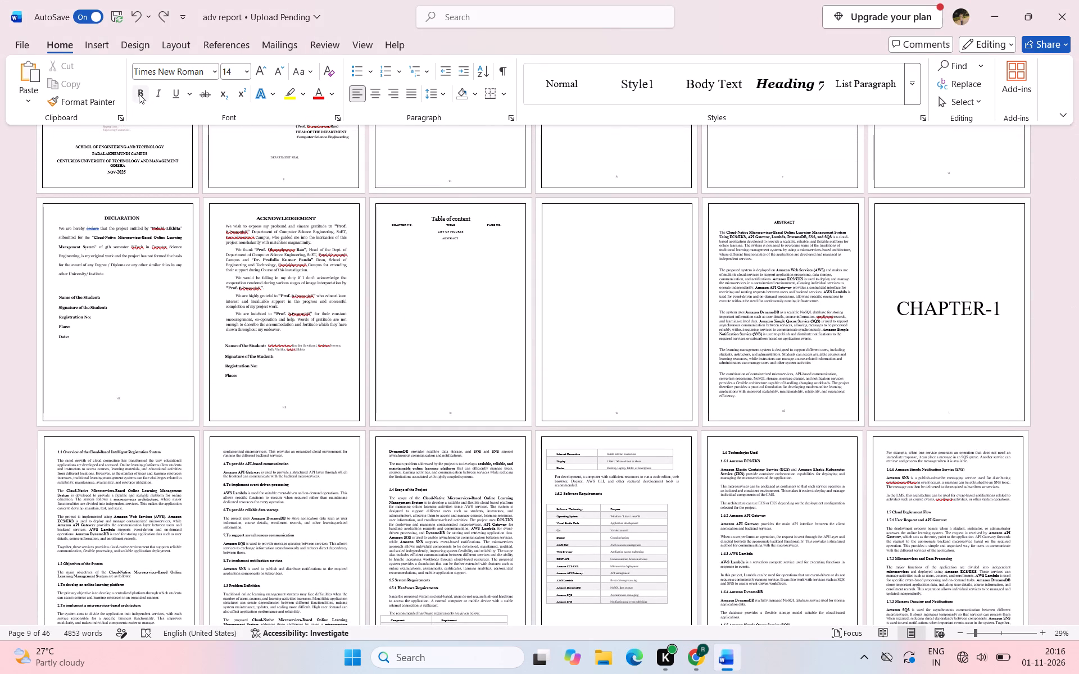
pyautogui.click(139, 94)
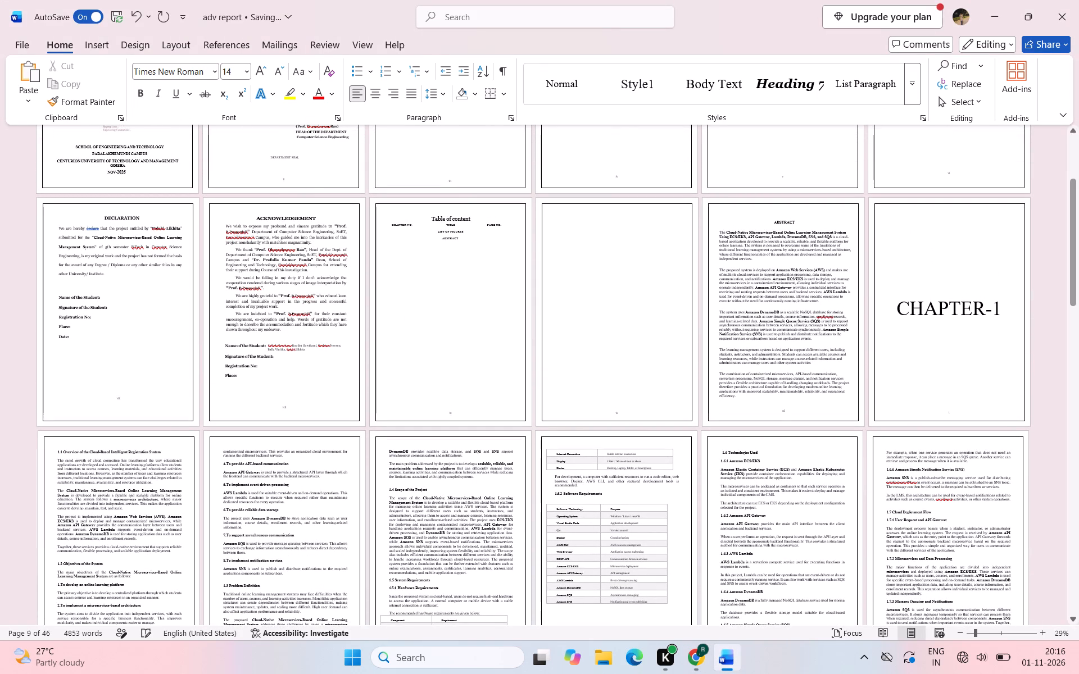
pyautogui.keyDown('ctrl'); pyautogui.rightClick(291, 205); pyautogui.keyUp('ctrl')
pyautogui.hotkey('ctrl', 'v')
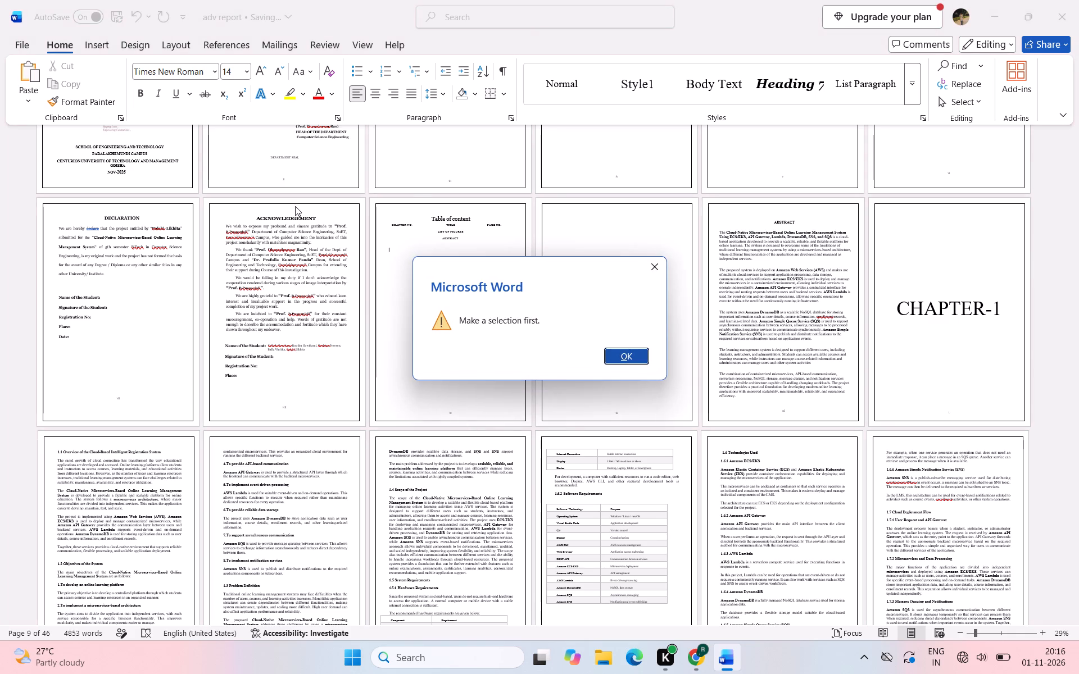
pyautogui.click(652, 259)
pyautogui.hotkey('ctrl', 'v')
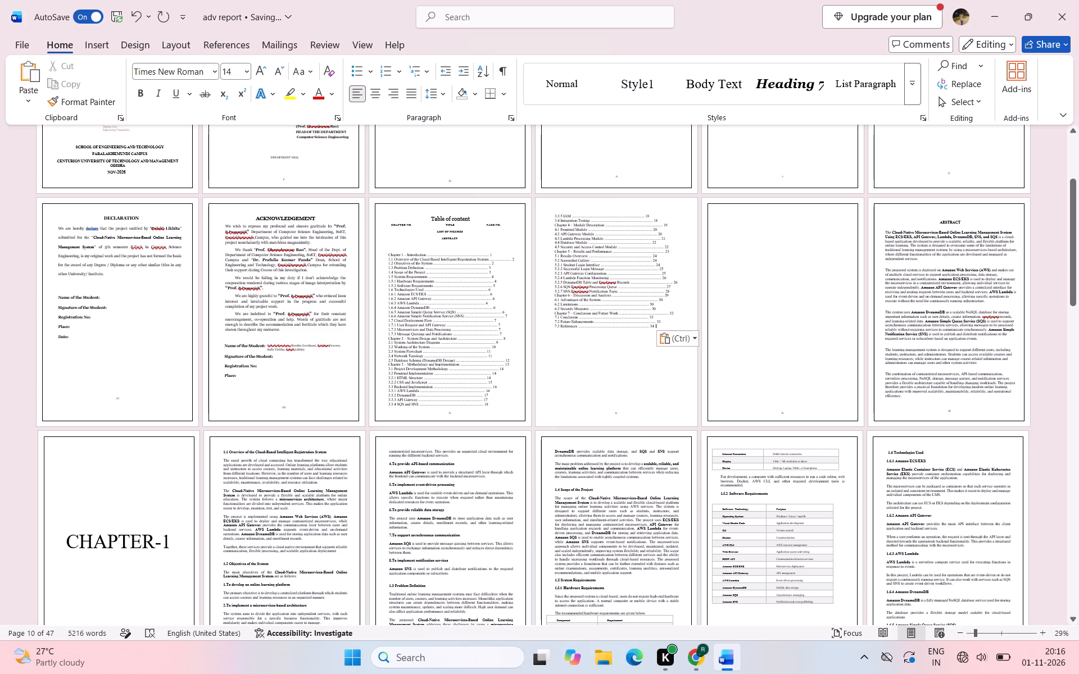
# Examine the pasted contents entries, page borders and footer page numbers from the Table of content page to the CHAPTER-1 title page.
pyautogui.keyDown('ctrl'); pyautogui.scroll(2, 627, 329); pyautogui.keyUp('ctrl')
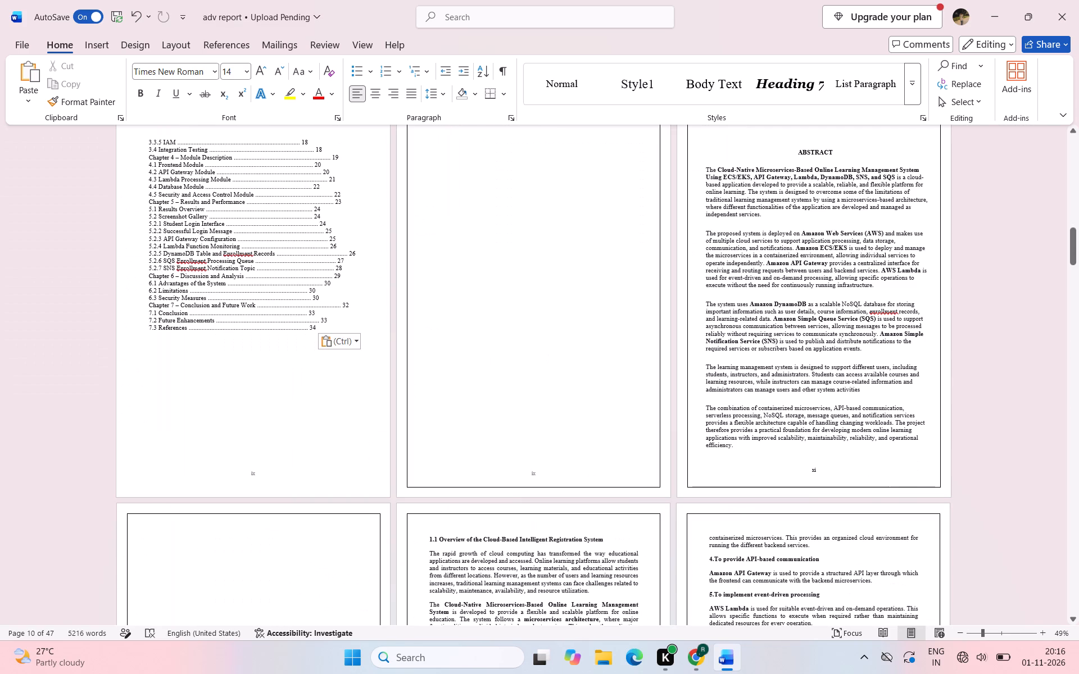
pyautogui.scroll(3, 627, 329)
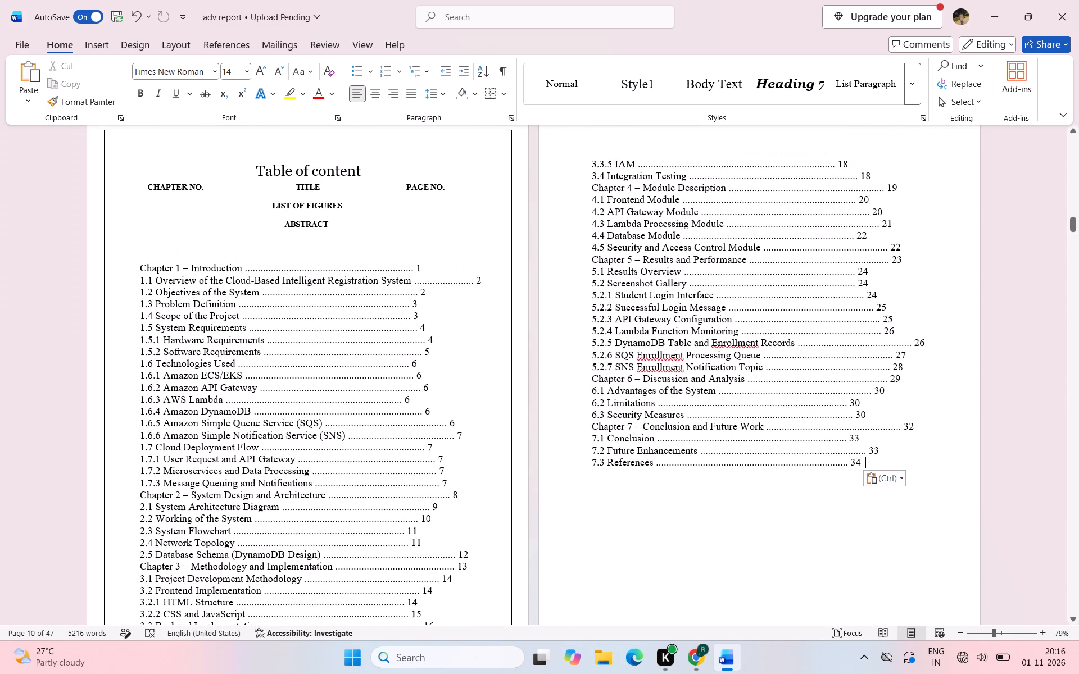
pyautogui.scroll(-5, 680, 244)
pyautogui.scroll(1, 680, 244)
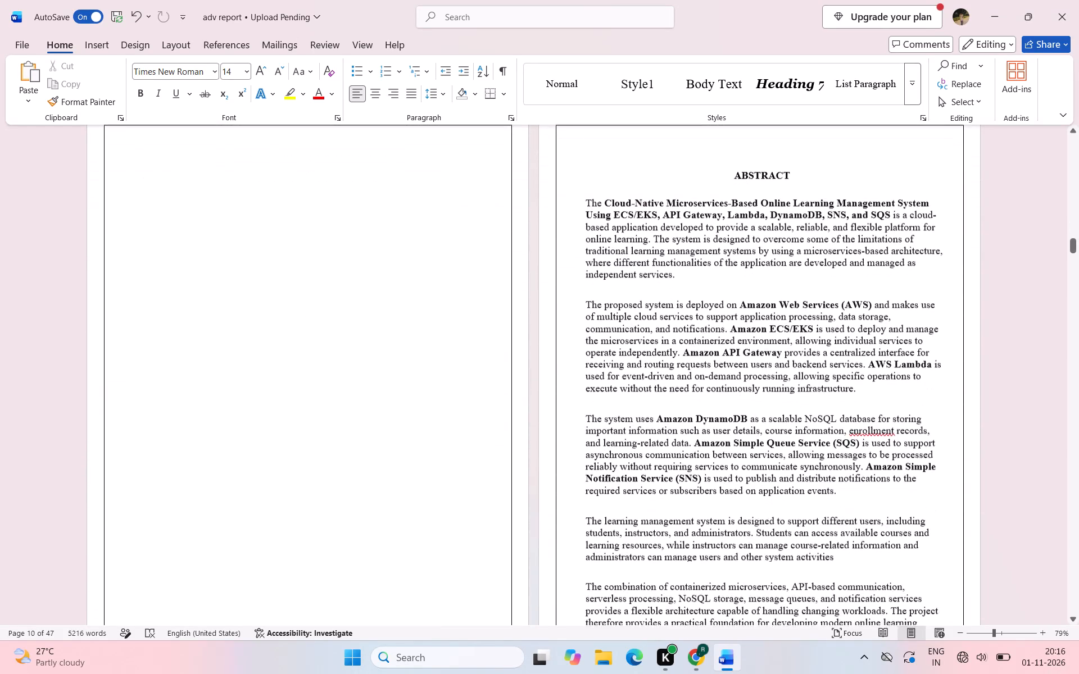
pyautogui.scroll(2, 680, 244)
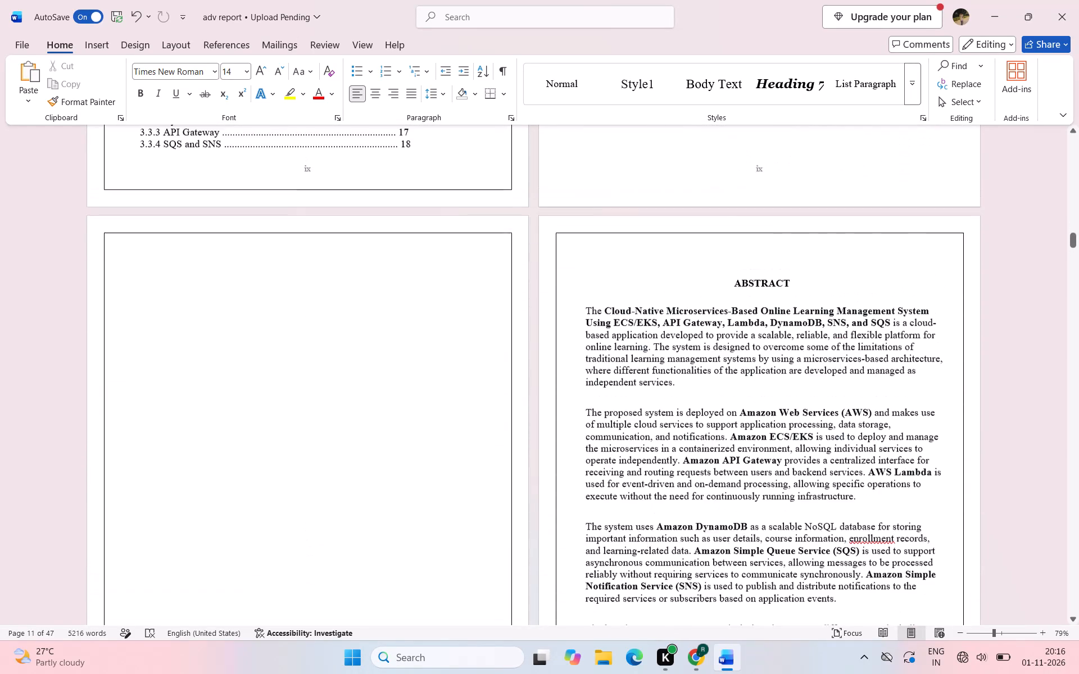
pyautogui.scroll(1, 680, 244)
pyautogui.scroll(-4, 680, 244)
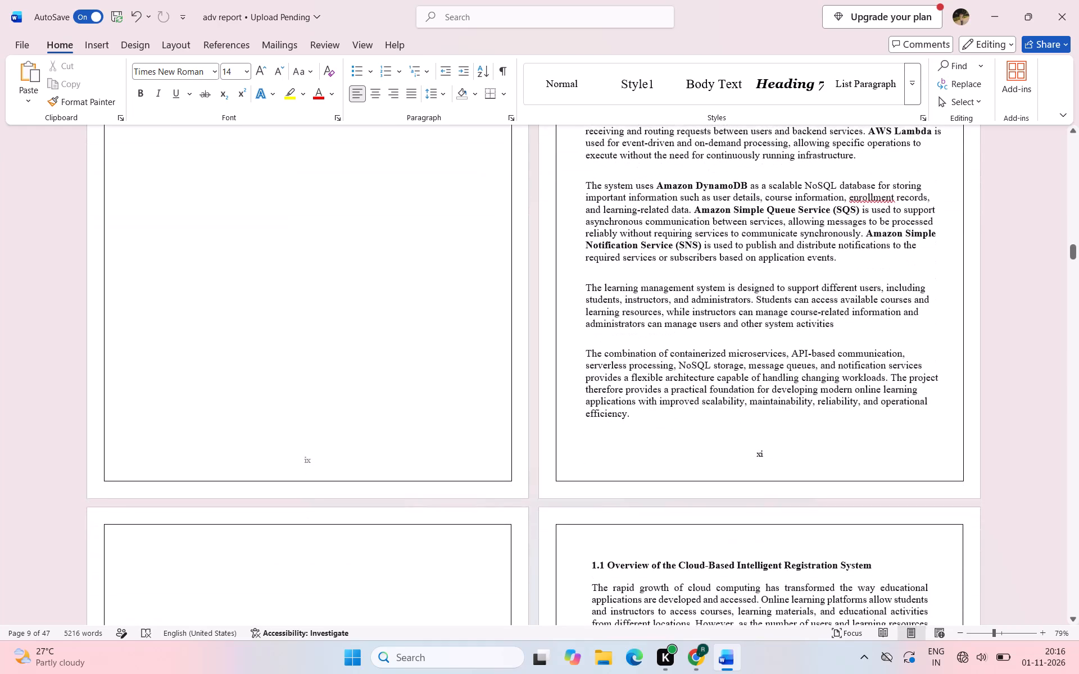
pyautogui.scroll(-4, 680, 244)
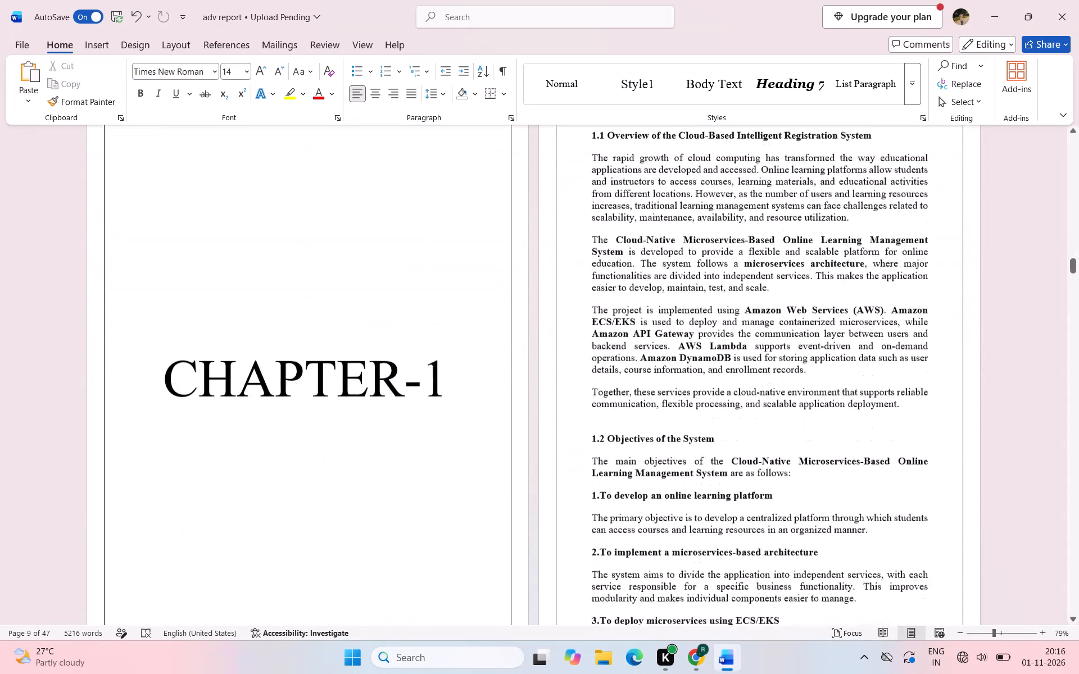
pyautogui.scroll(-1, 680, 244)
pyautogui.scroll(2, 680, 244)
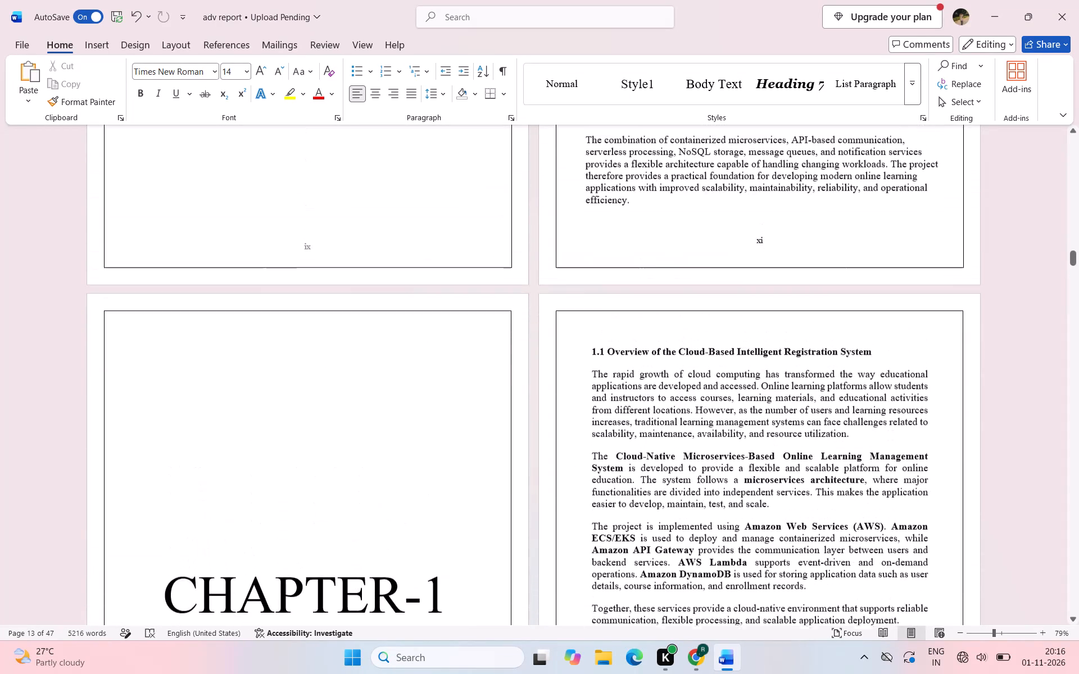
pyautogui.scroll(6, 680, 244)
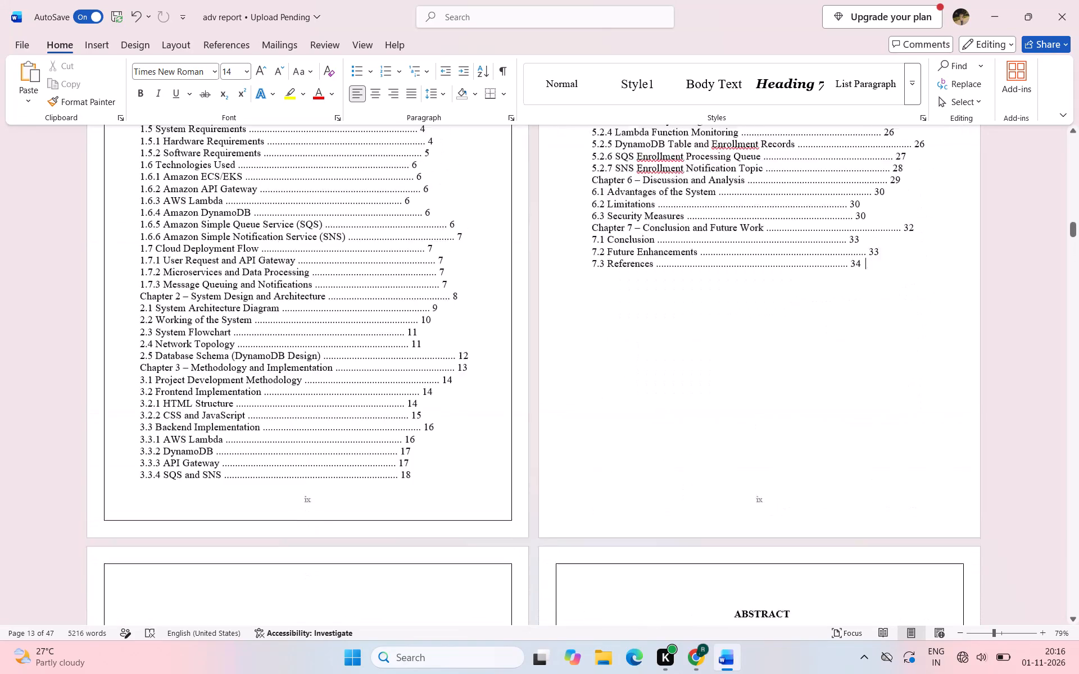
pyautogui.scroll(3, 680, 244)
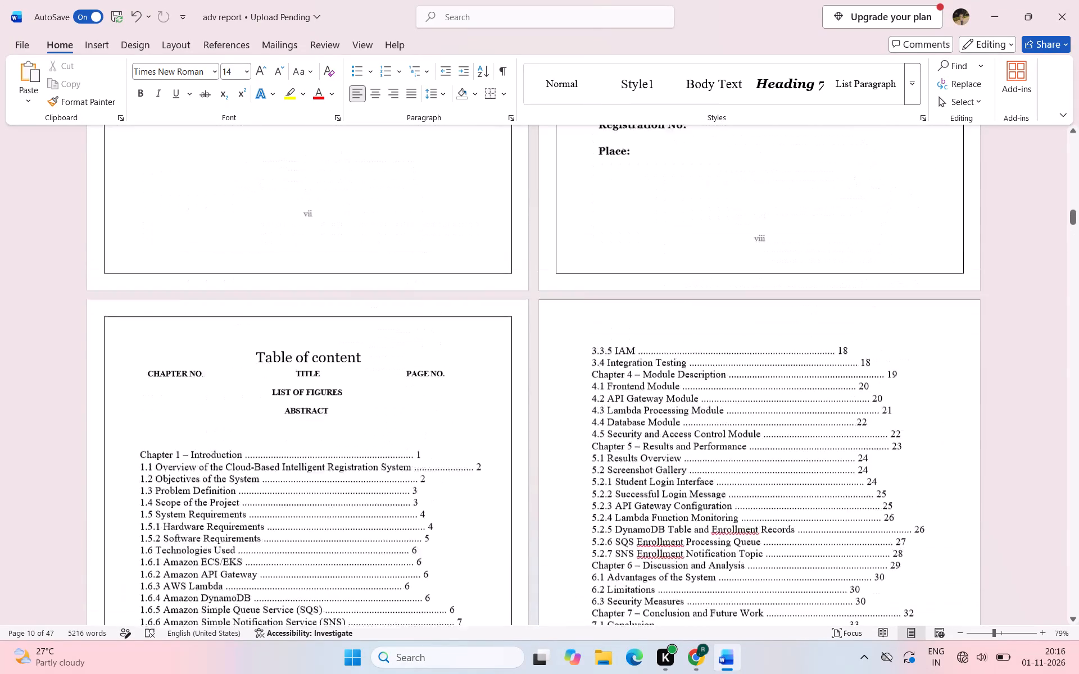
pyautogui.scroll(-2, 680, 244)
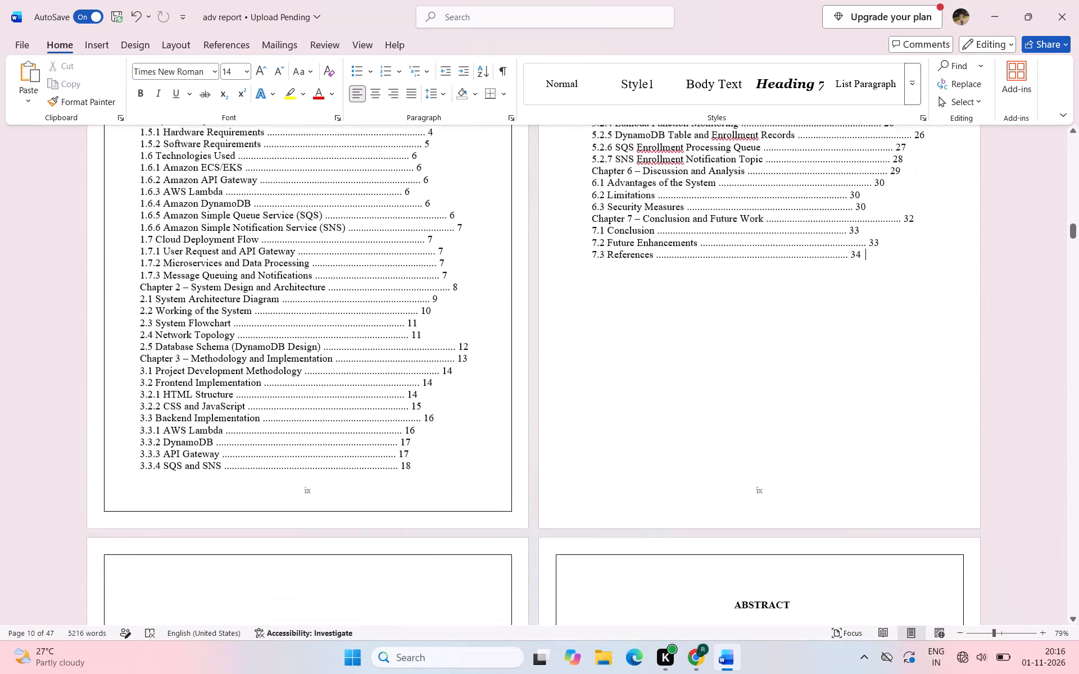
pyautogui.scroll(-1, 680, 244)
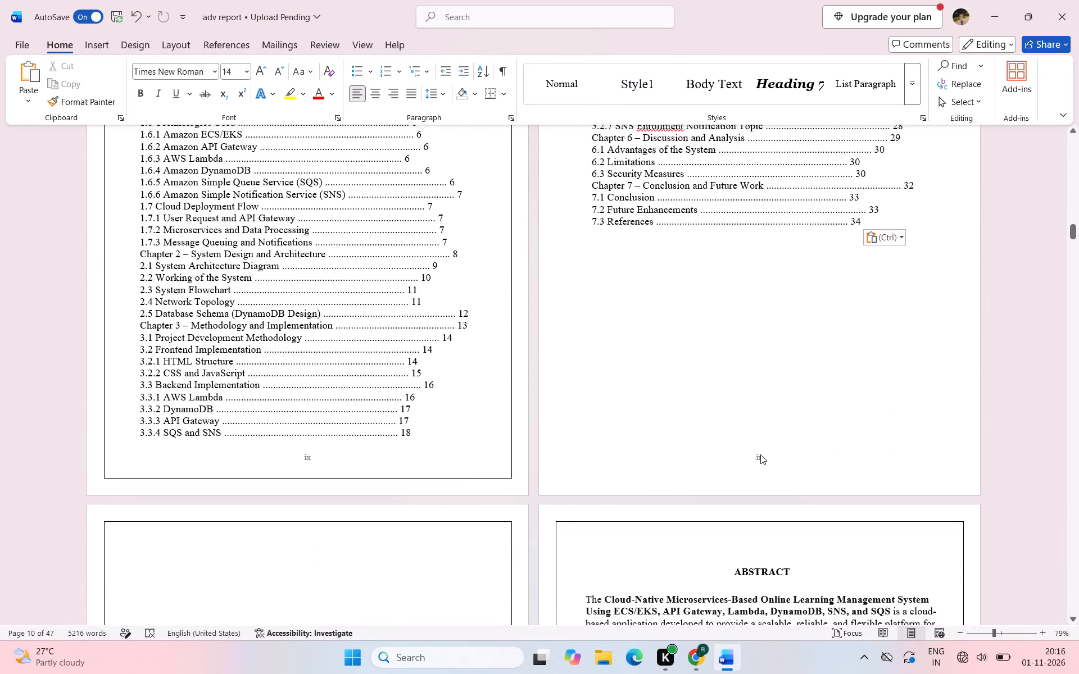
# Change the footer page number on the second contents page to x and return to the document body.
pyautogui.click(760, 454)
pyautogui.doubleClick(756, 458)
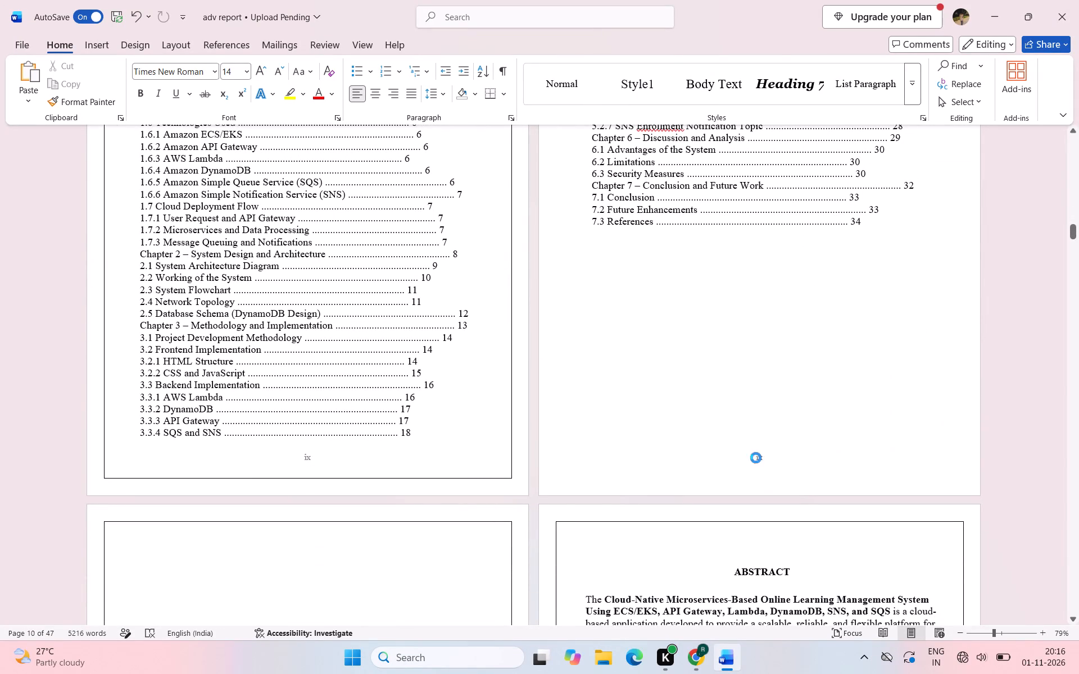
pyautogui.click(759, 457)
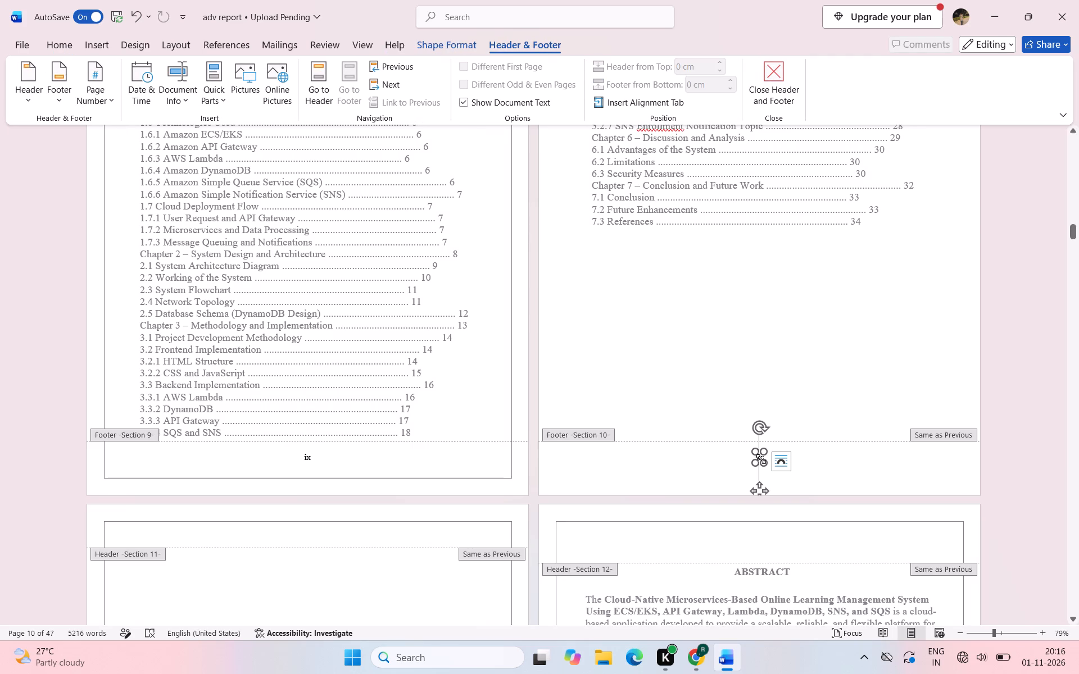
pyautogui.press('BackSpace')
pyautogui.doubleClick(780, 379)
# Examine the footer numbers and page borders across the contents pages, the blank page and the ABSTRACT page.
pyautogui.scroll(-2, 691, 511)
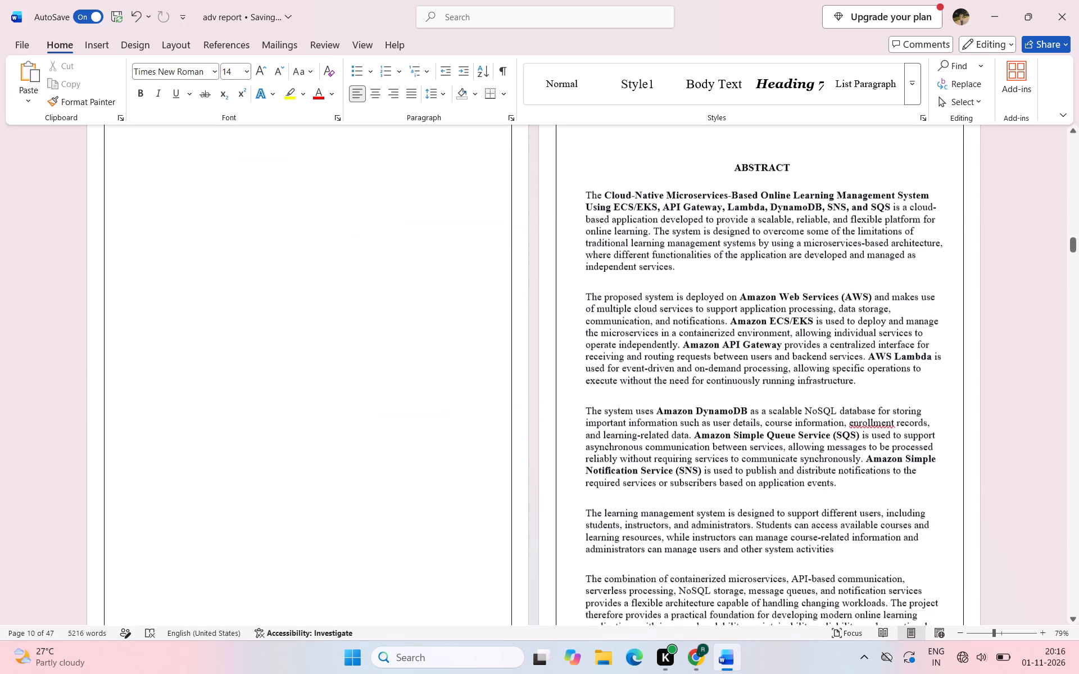
pyautogui.scroll(-4, 691, 511)
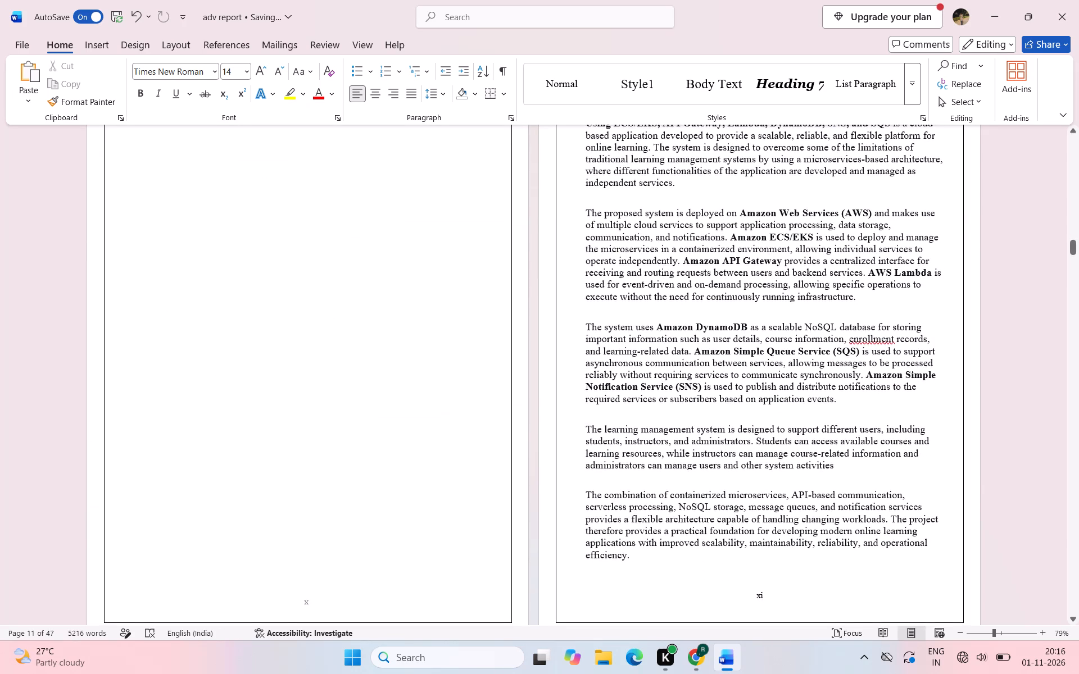
pyautogui.scroll(5, 591, 611)
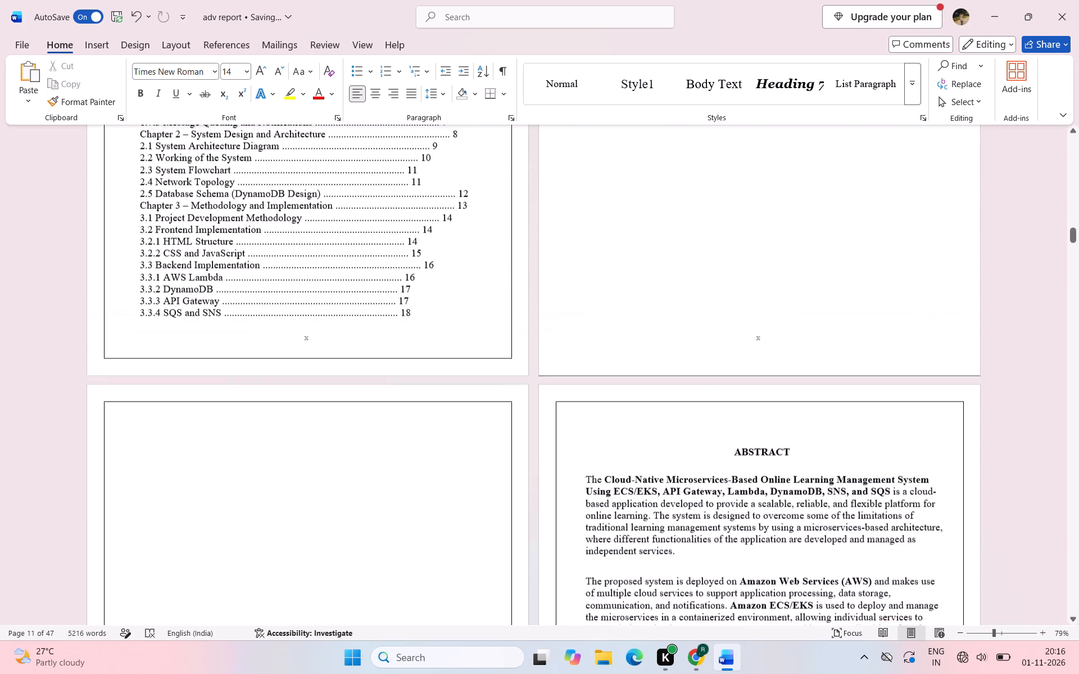
pyautogui.scroll(2, 591, 611)
pyautogui.scroll(-4, 591, 611)
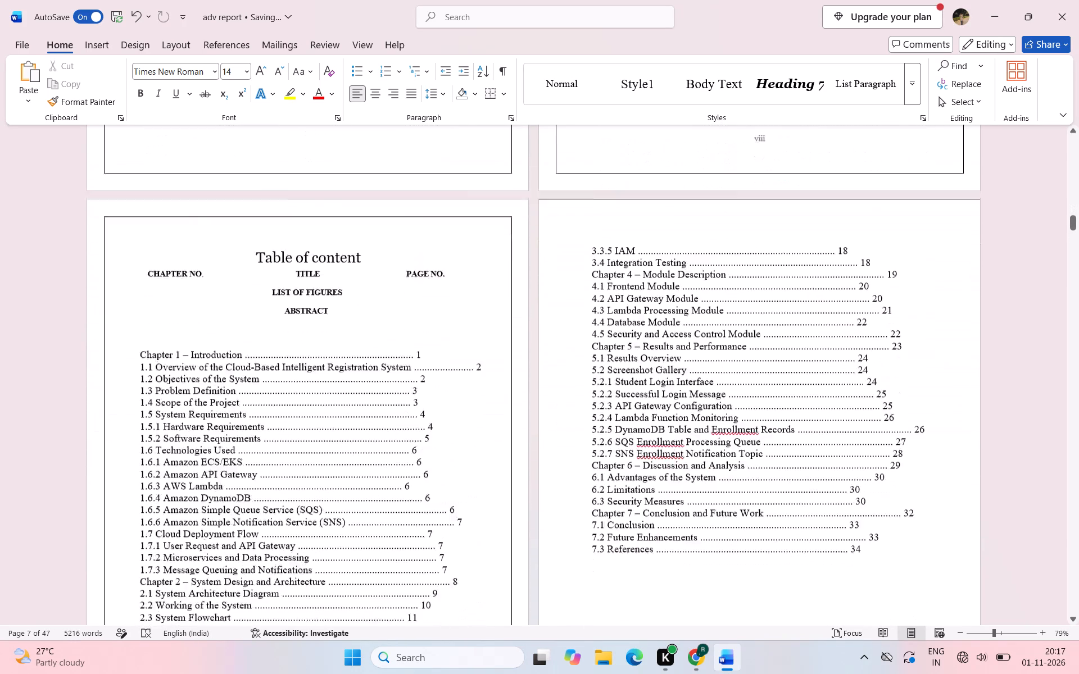
pyautogui.scroll(-2, 591, 611)
pyautogui.scroll(1, 591, 611)
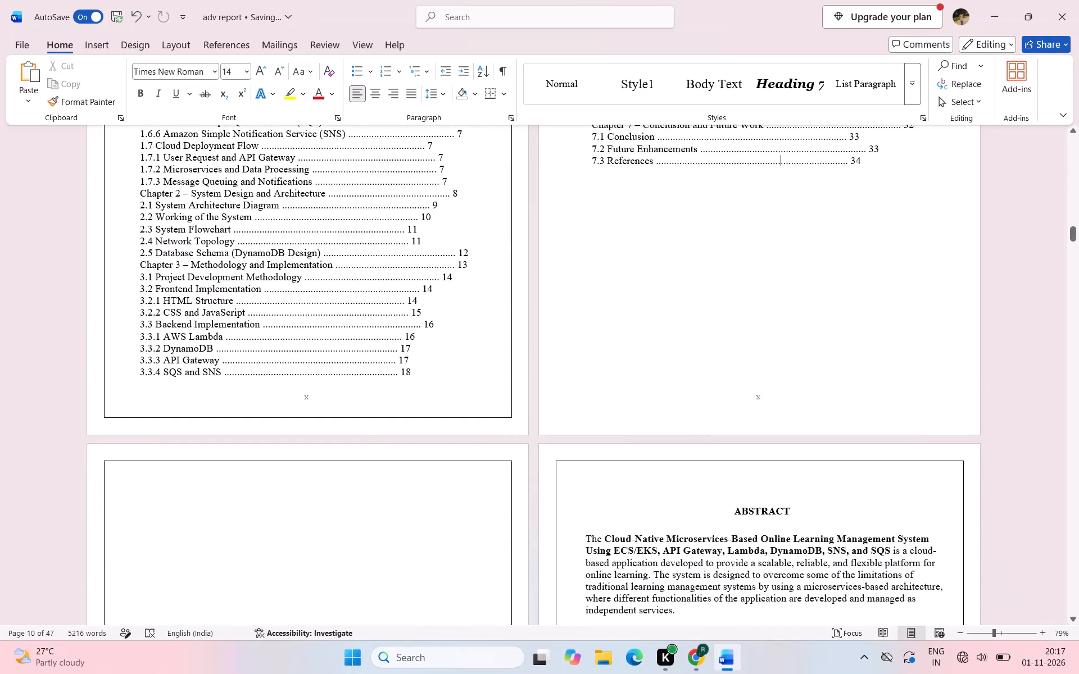
# Copy the entries from 3.3.5 IAM through 7.3 References on the unbordered contents page, then delete them there.
pyautogui.scroll(1, 591, 611)
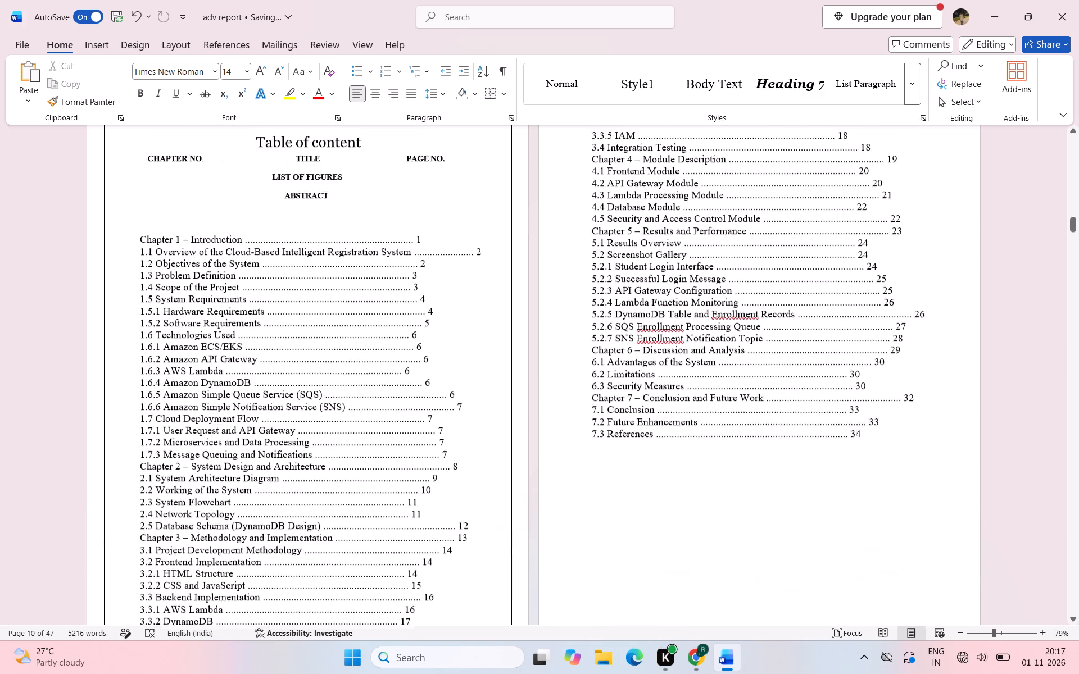
pyautogui.scroll(1, 591, 611)
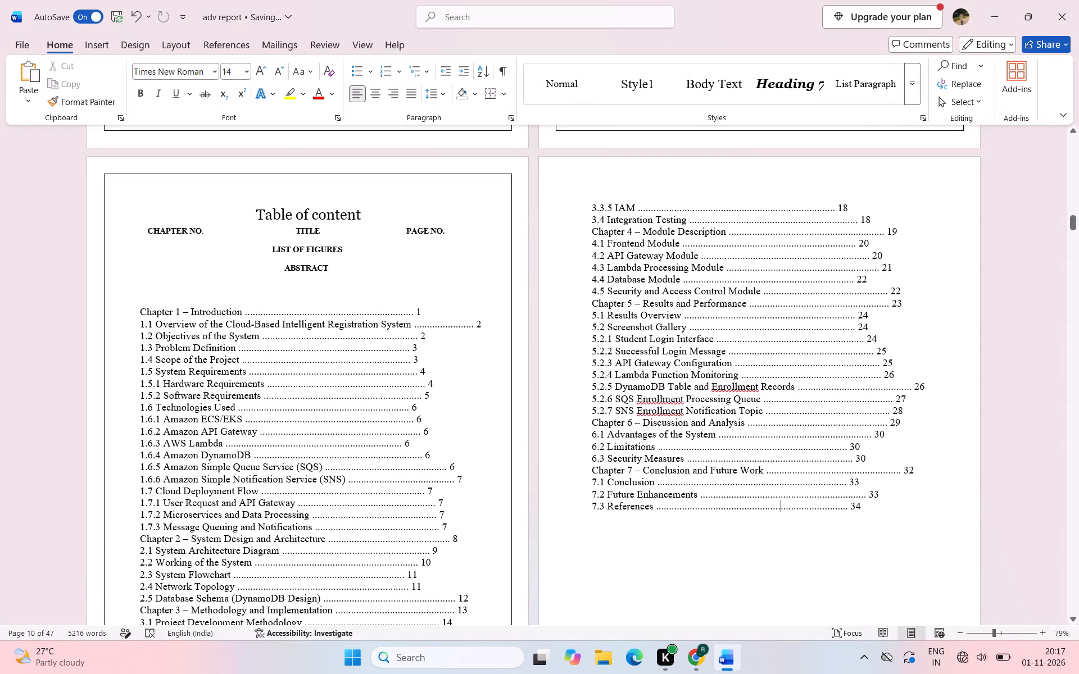
pyautogui.moveTo(592, 210); pyautogui.dragTo(841, 505)
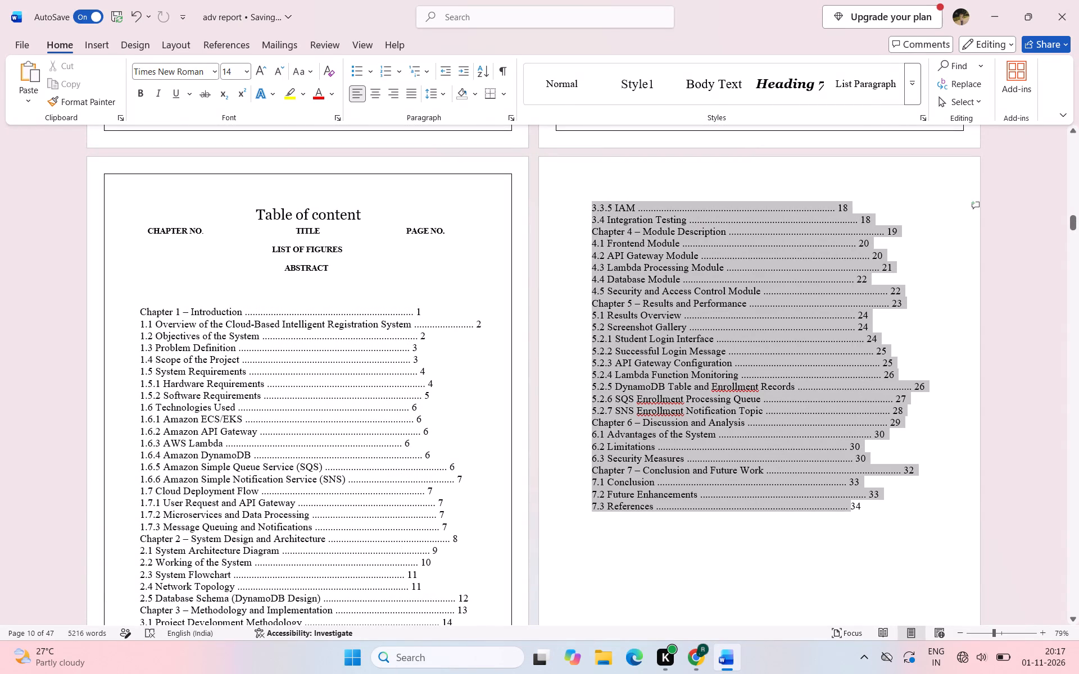
pyautogui.moveTo(841, 505); pyautogui.dragTo(922, 508)
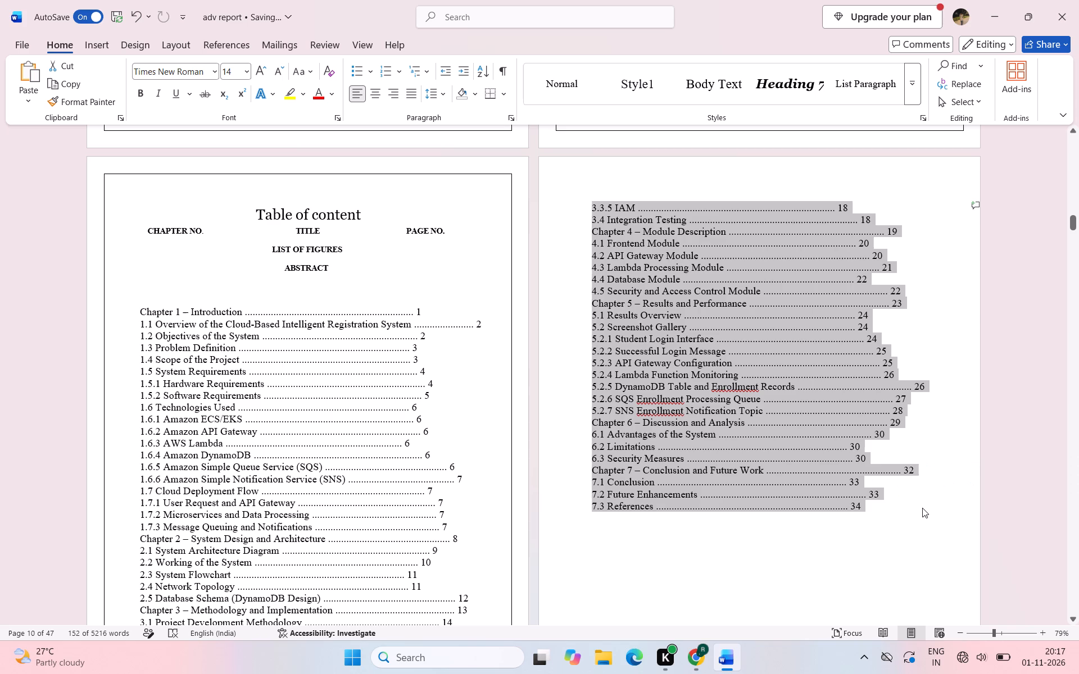
pyautogui.hotkey('ctrl', 'c')
pyautogui.press('BackSpace')
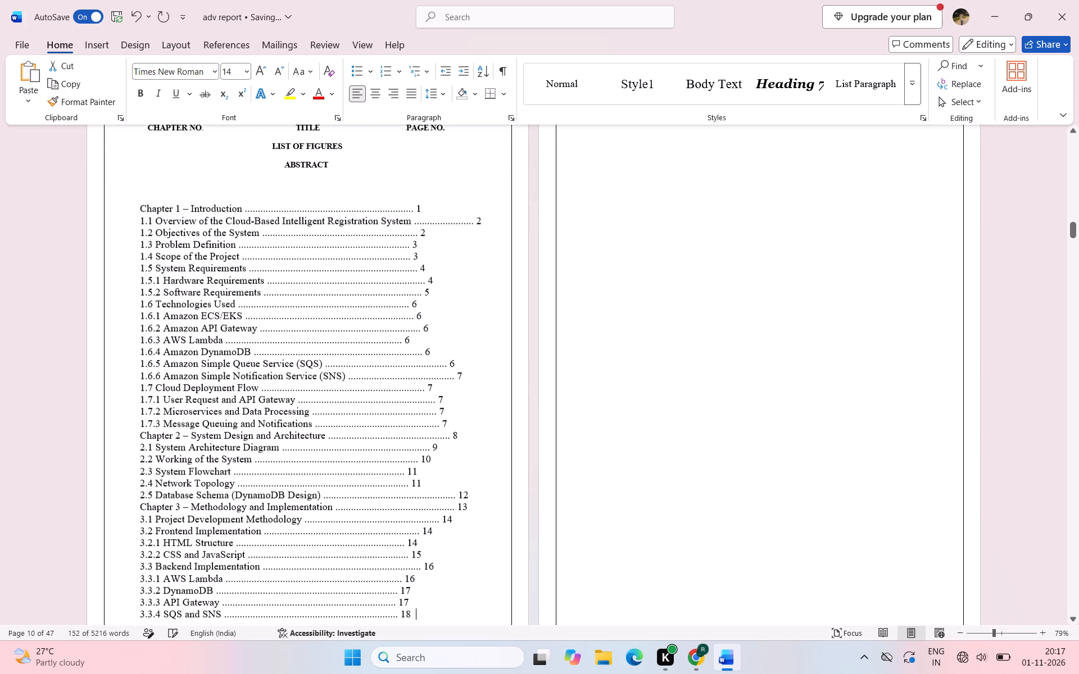
# Paste the copied entries at the top of the blank bordered page following the Table of content page.
pyautogui.scroll(-4, 788, 554)
pyautogui.scroll(2, 788, 554)
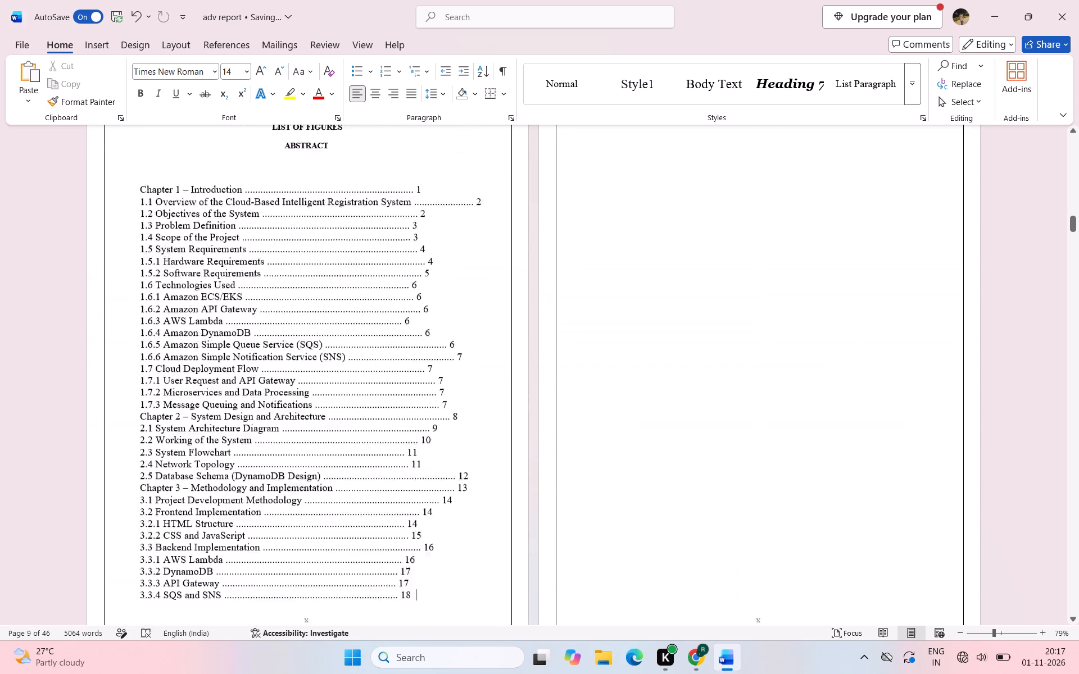
pyautogui.scroll(1, 788, 554)
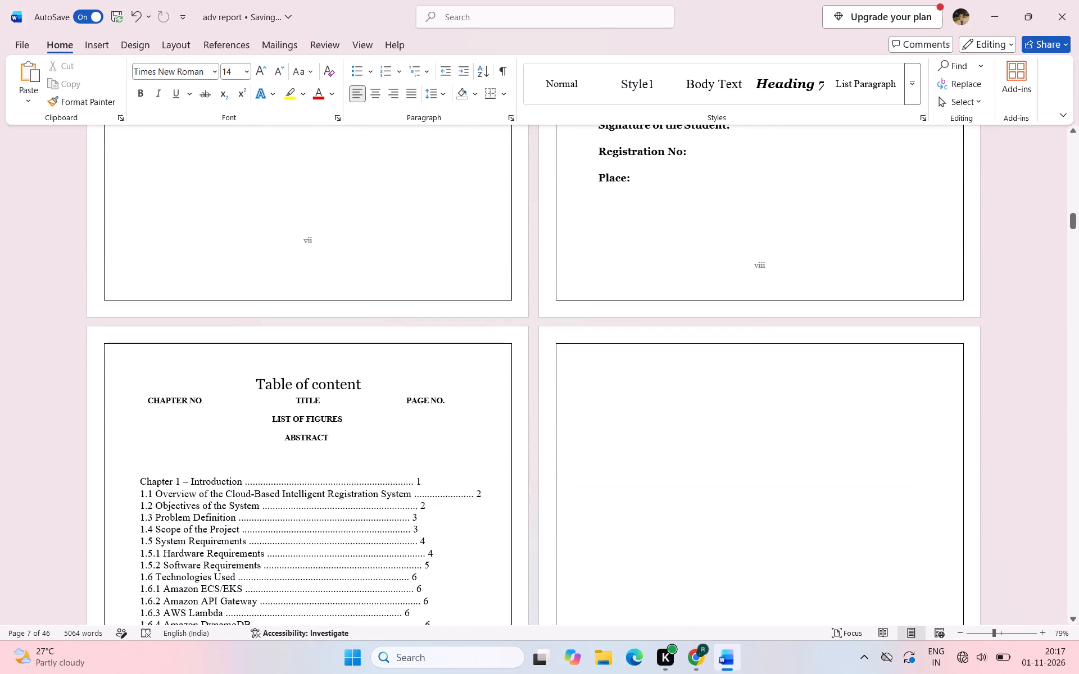
pyautogui.click(620, 382)
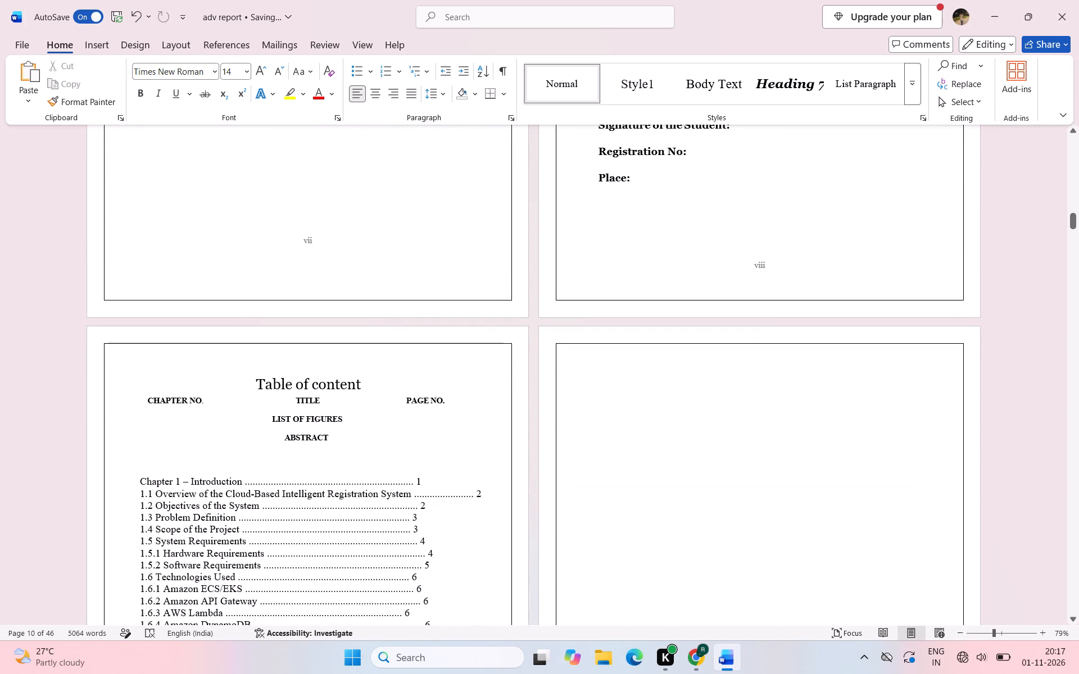
pyautogui.doubleClick(596, 387)
pyautogui.click(596, 387)
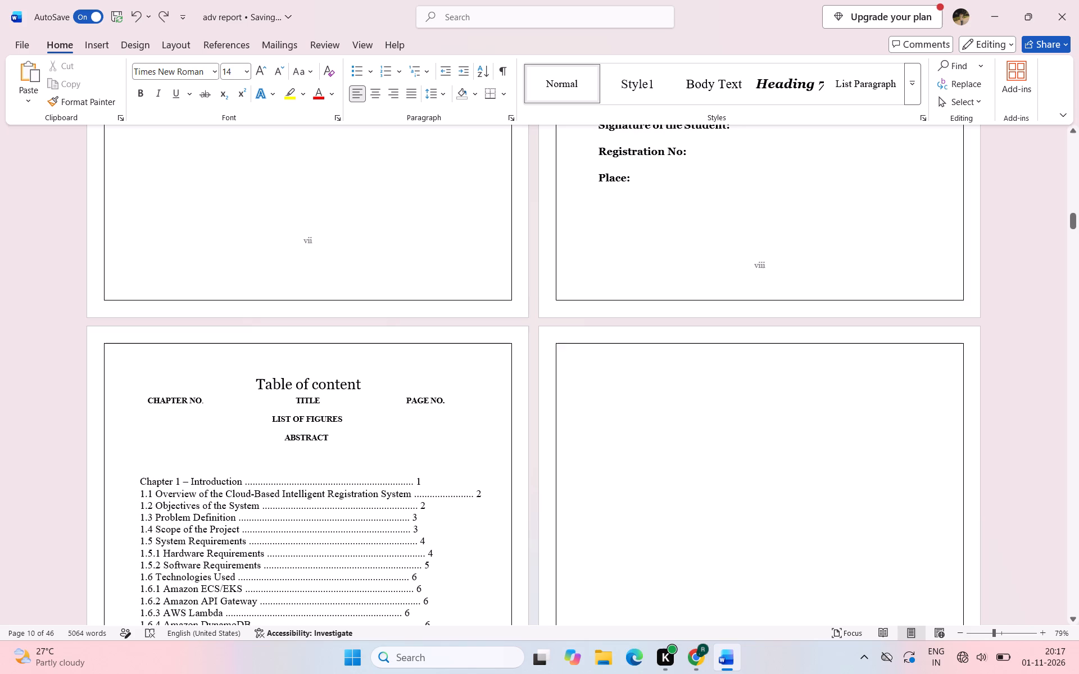
pyautogui.click(593, 399)
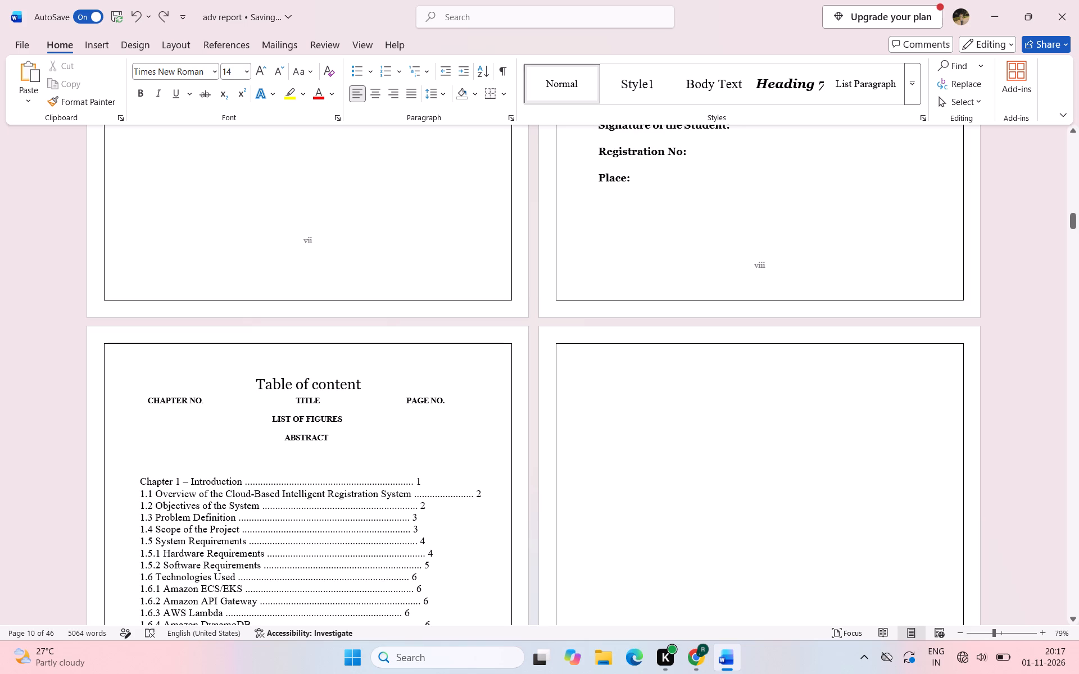
pyautogui.doubleClick(593, 385)
pyautogui.hotkey('ctrl', 'v')
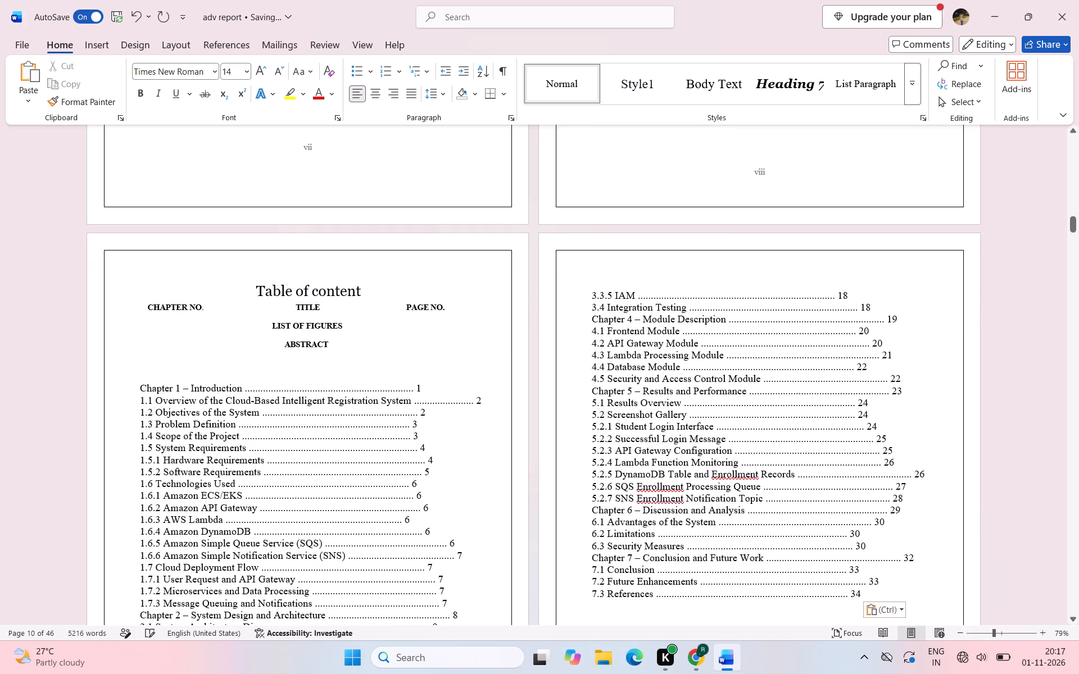
# Examine the relocated contents entries, page borders and footer numbers from the Table of content page to the ABSTRACT page.
pyautogui.scroll(-3, 610, 454)
pyautogui.scroll(1, 610, 454)
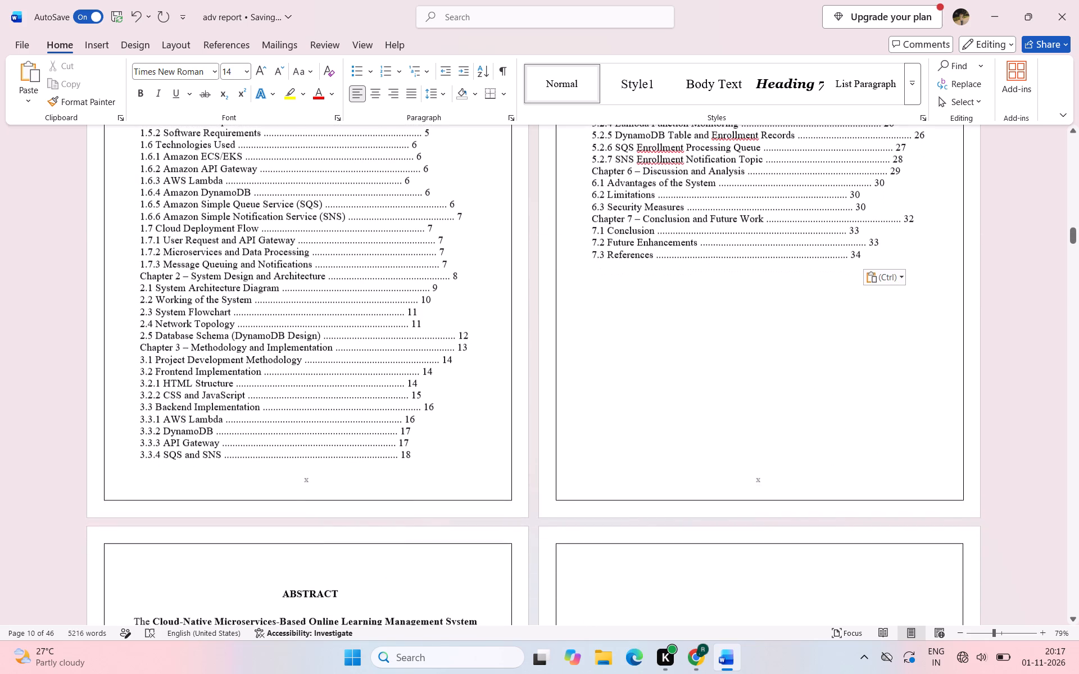
pyautogui.scroll(2, 610, 454)
pyautogui.scroll(-1, 610, 454)
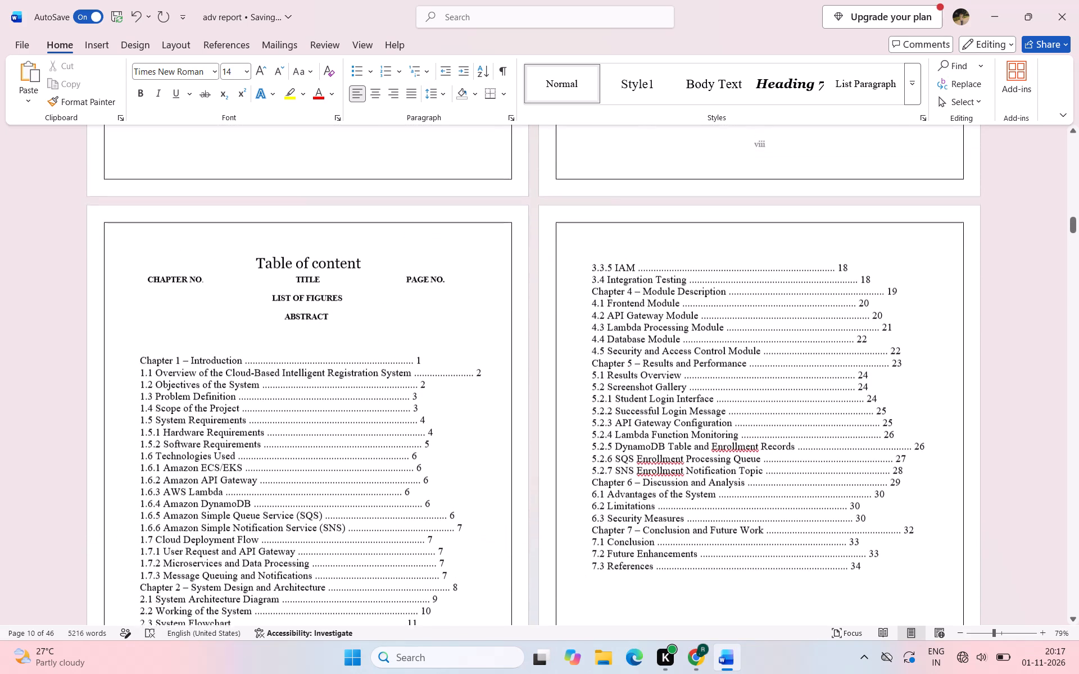
pyautogui.scroll(-3, 610, 454)
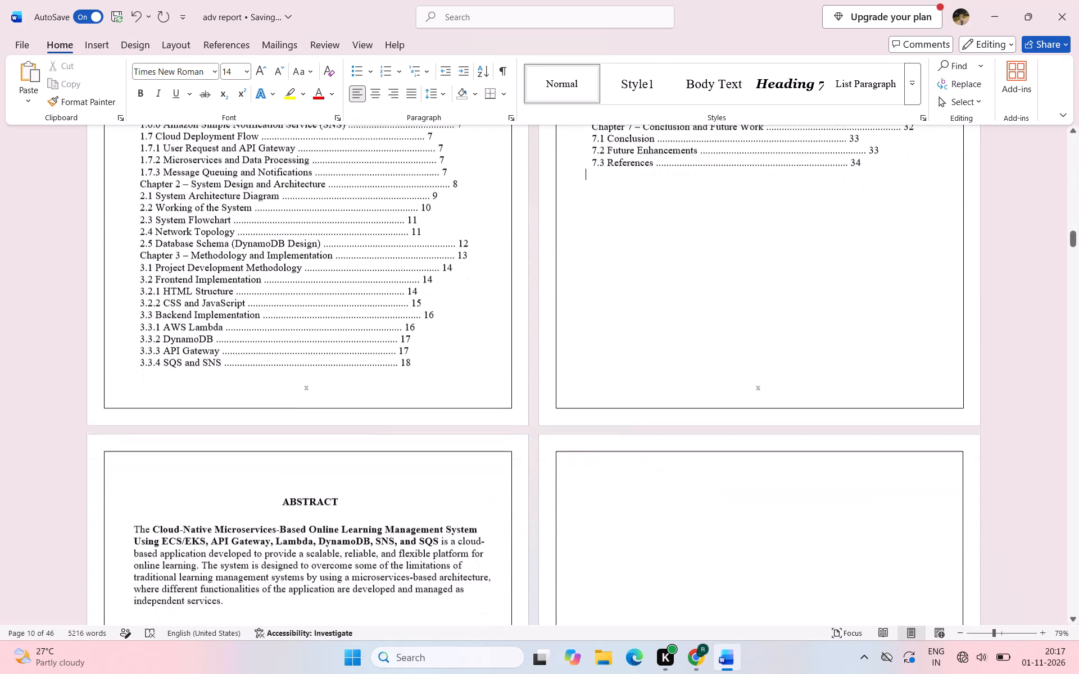
pyautogui.scroll(-2, 610, 454)
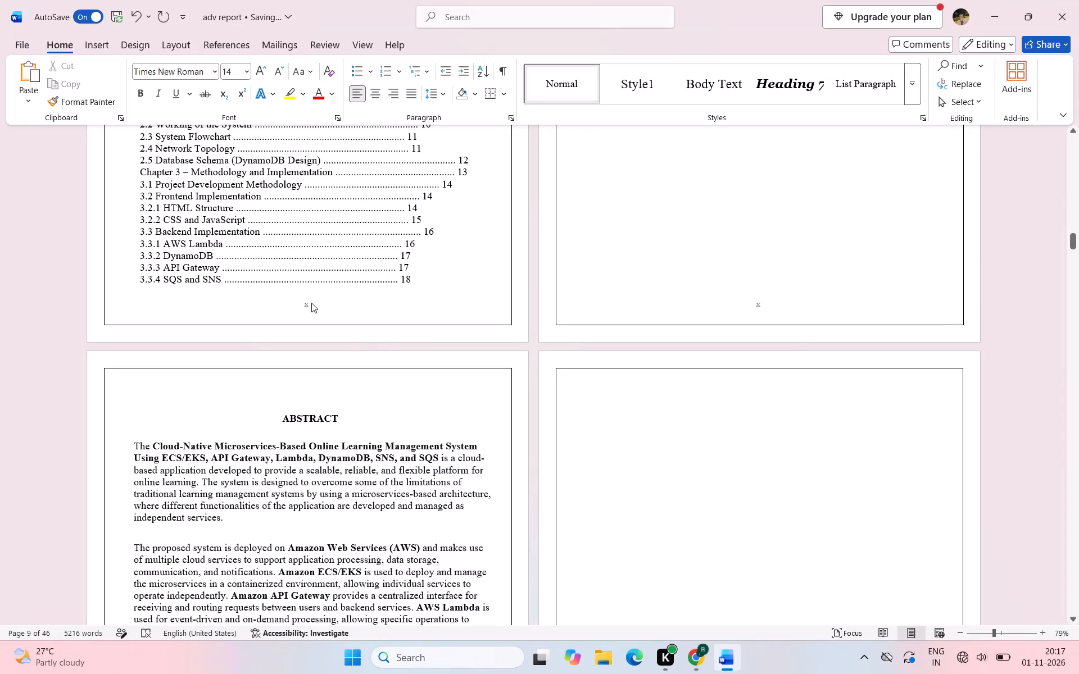
# Change the footer page number on the first Table of content page to xi and return to the document body.
pyautogui.keyDown('ctrl'); pyautogui.scroll(3, 311, 303); pyautogui.keyUp('ctrl')
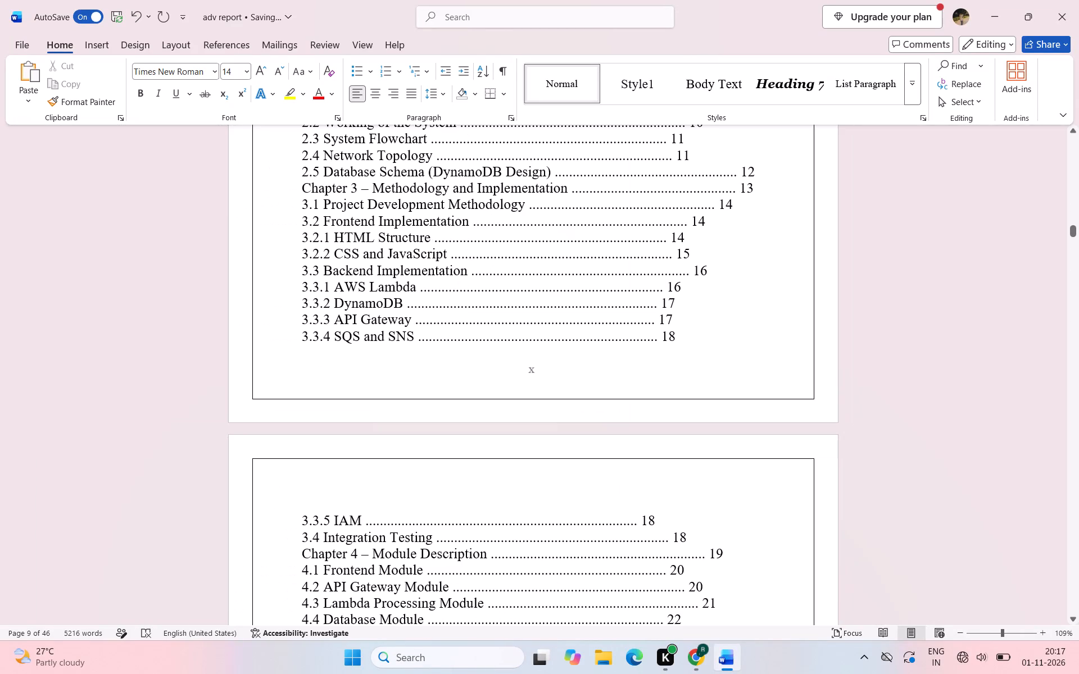
pyautogui.doubleClick(531, 368)
pyautogui.click(539, 368)
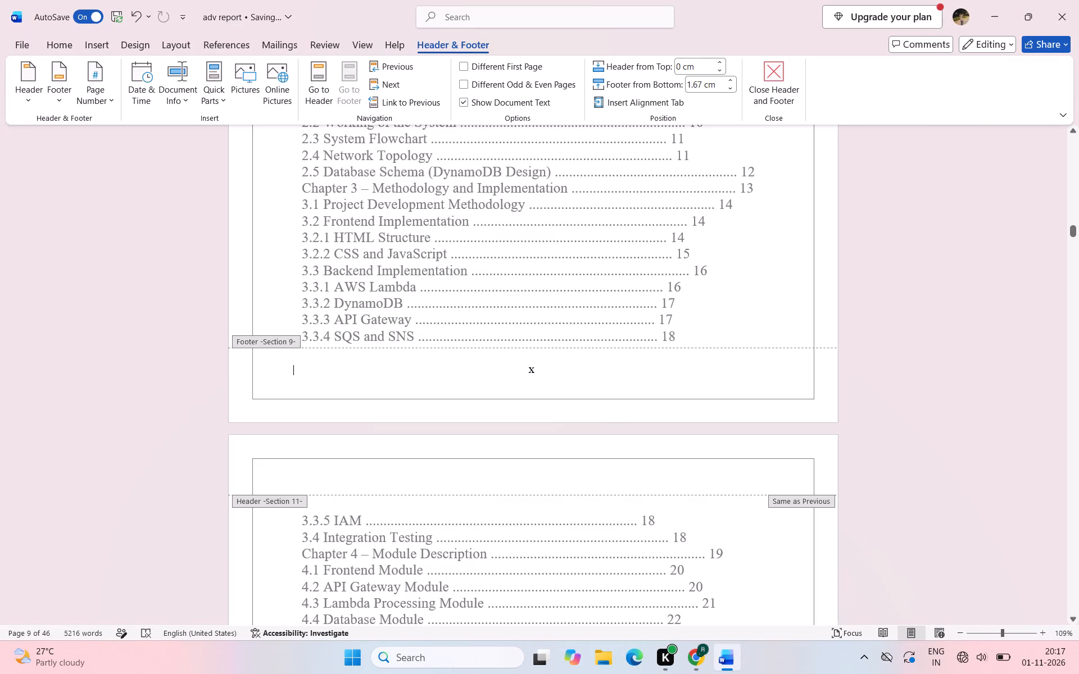
pyautogui.click(533, 367)
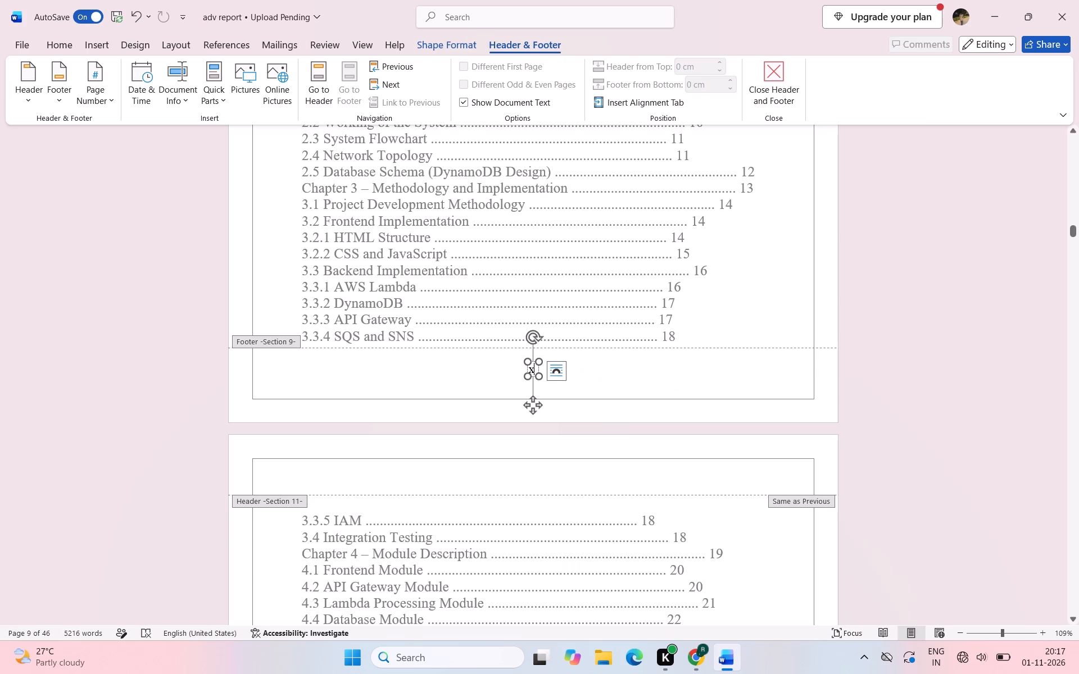
pyautogui.press('i')
pyautogui.doubleClick(405, 241)
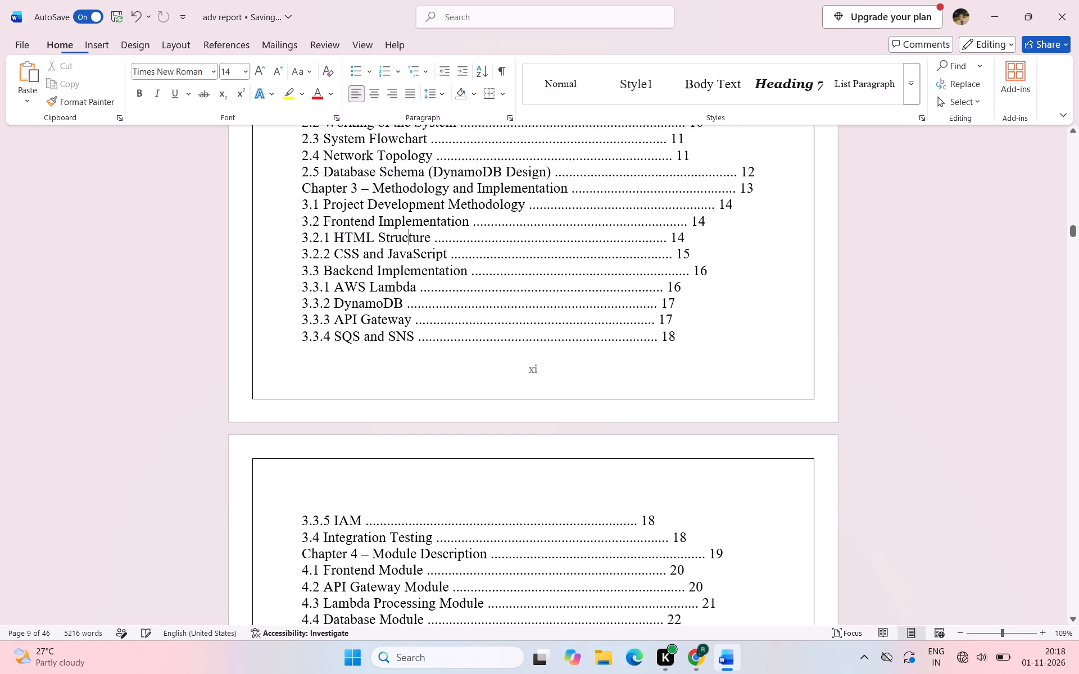
# Examine the footer page numbers from page viii through the contents pages to the ABSTRACT page.
pyautogui.scroll(-6, 523, 323)
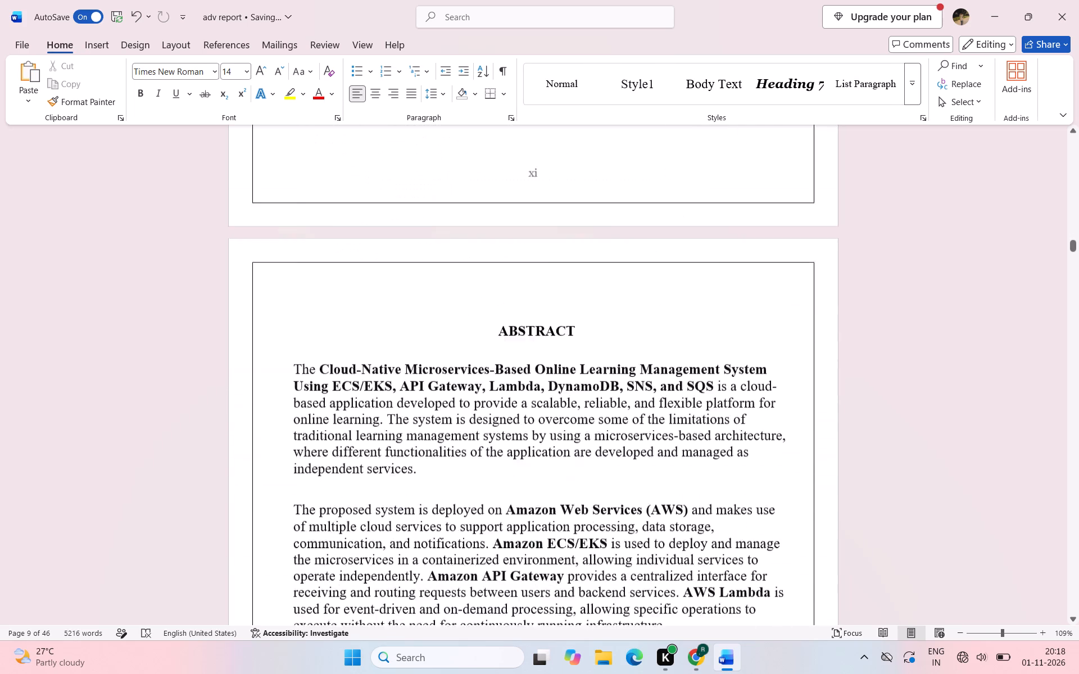
pyautogui.scroll(-8, 523, 323)
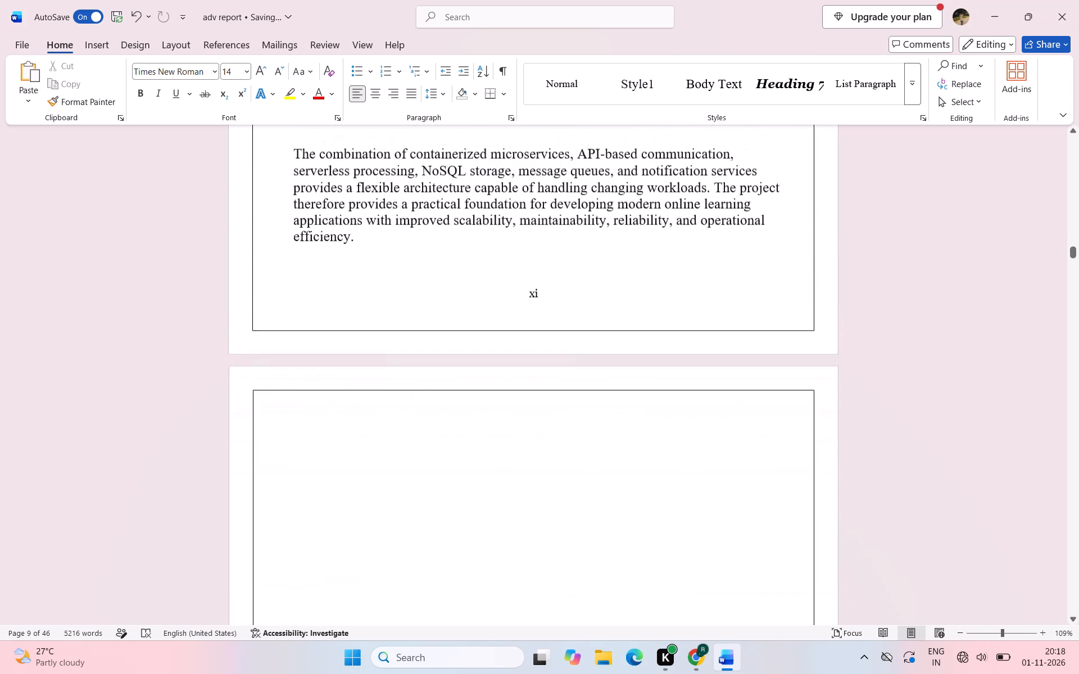
pyautogui.scroll(-3, 523, 323)
pyautogui.scroll(4, 523, 323)
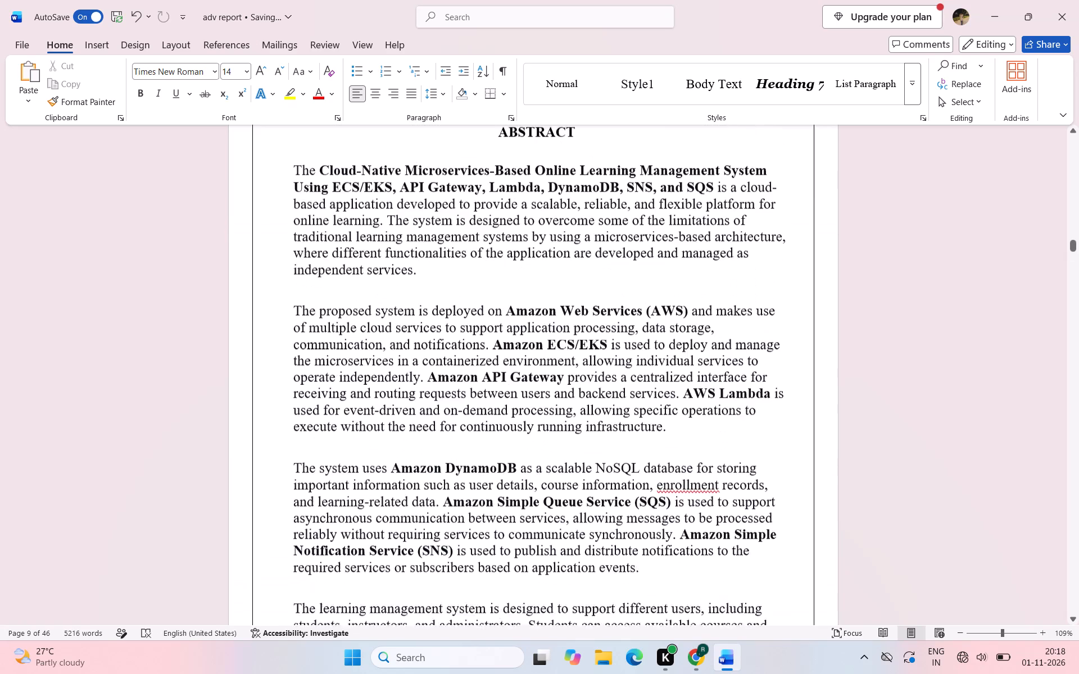
pyautogui.scroll(8, 523, 323)
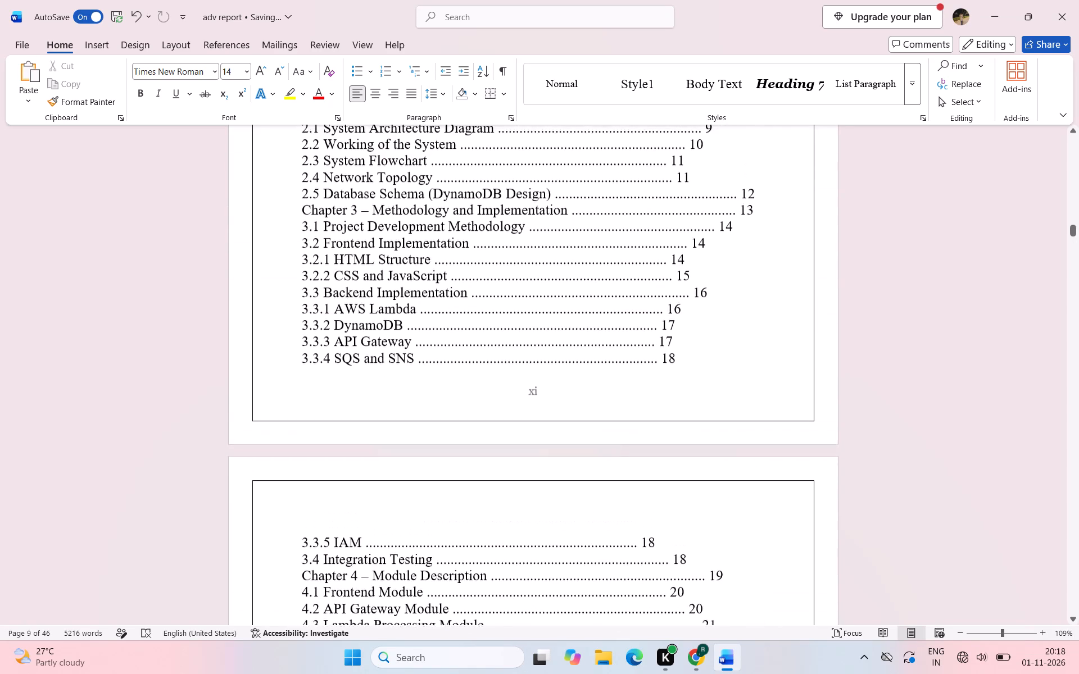
pyautogui.scroll(6, 523, 323)
pyautogui.scroll(-2, 523, 323)
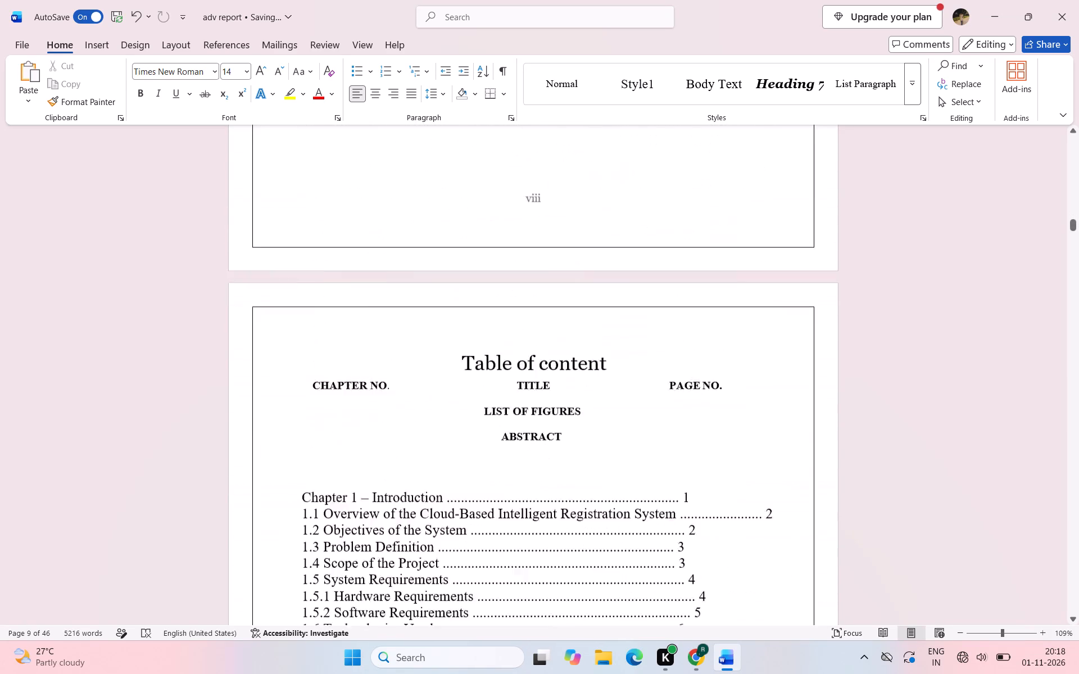
pyautogui.scroll(-2, 523, 323)
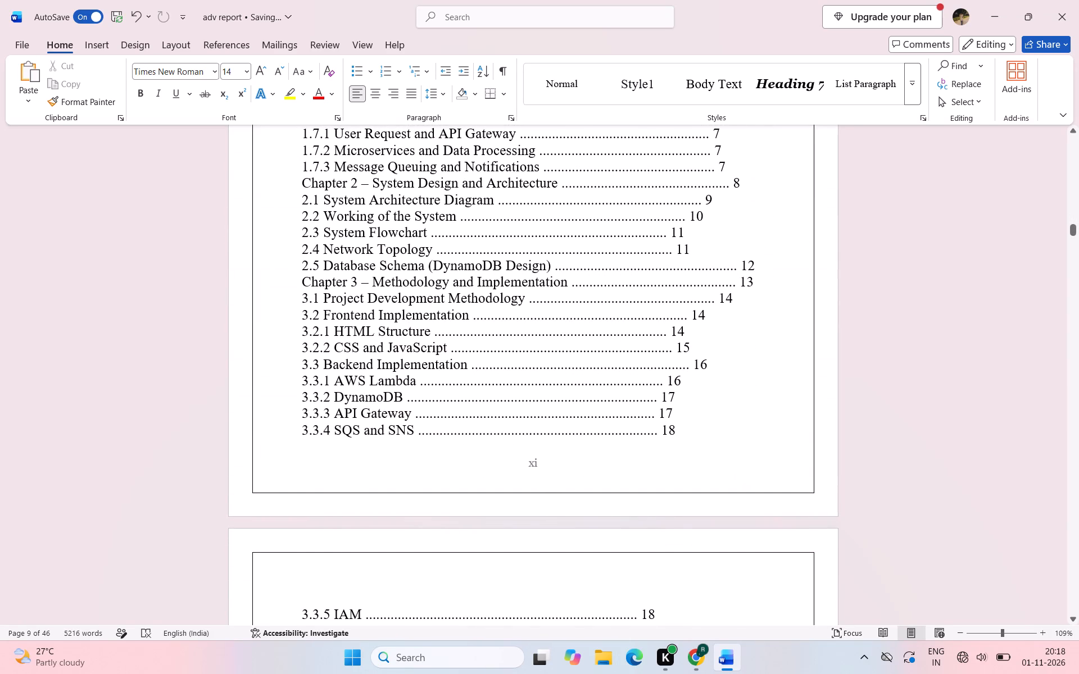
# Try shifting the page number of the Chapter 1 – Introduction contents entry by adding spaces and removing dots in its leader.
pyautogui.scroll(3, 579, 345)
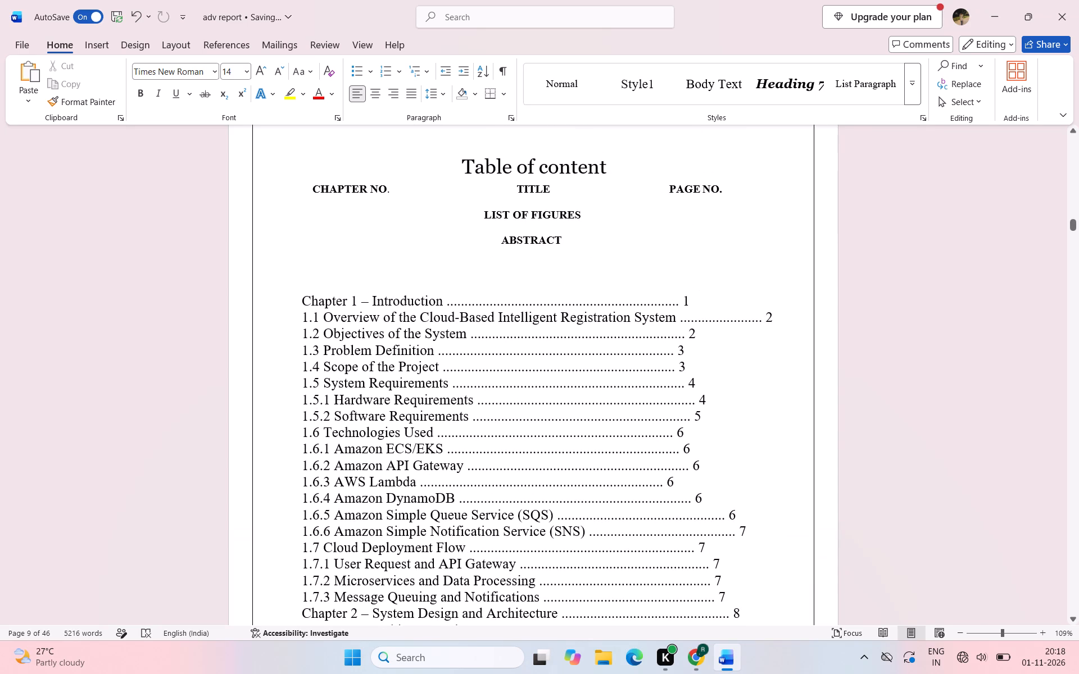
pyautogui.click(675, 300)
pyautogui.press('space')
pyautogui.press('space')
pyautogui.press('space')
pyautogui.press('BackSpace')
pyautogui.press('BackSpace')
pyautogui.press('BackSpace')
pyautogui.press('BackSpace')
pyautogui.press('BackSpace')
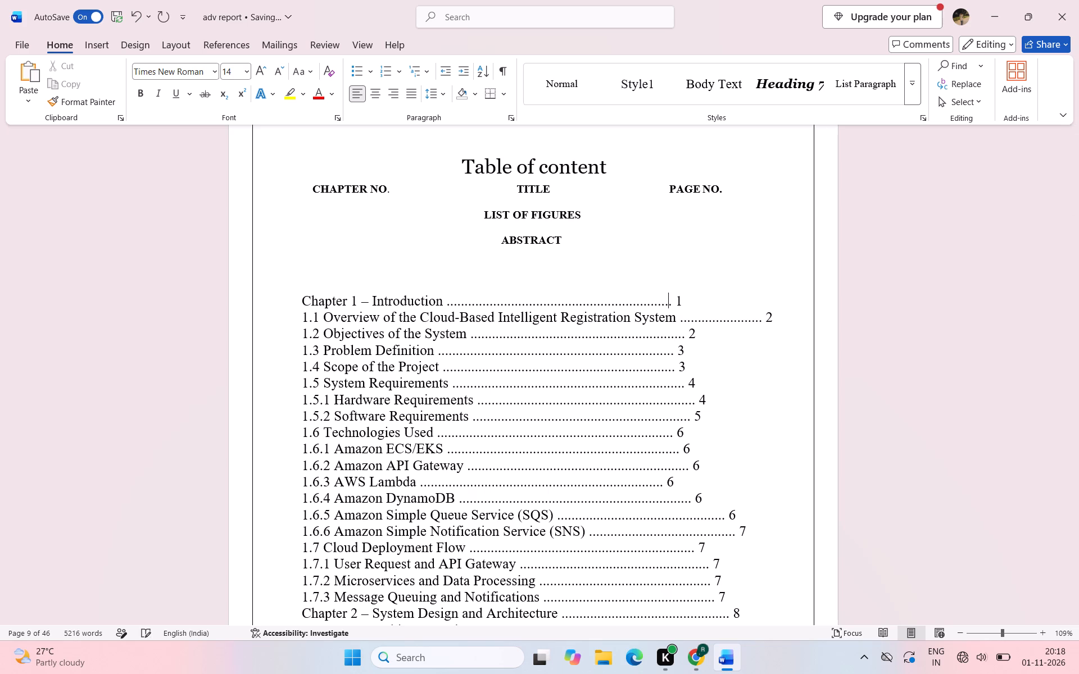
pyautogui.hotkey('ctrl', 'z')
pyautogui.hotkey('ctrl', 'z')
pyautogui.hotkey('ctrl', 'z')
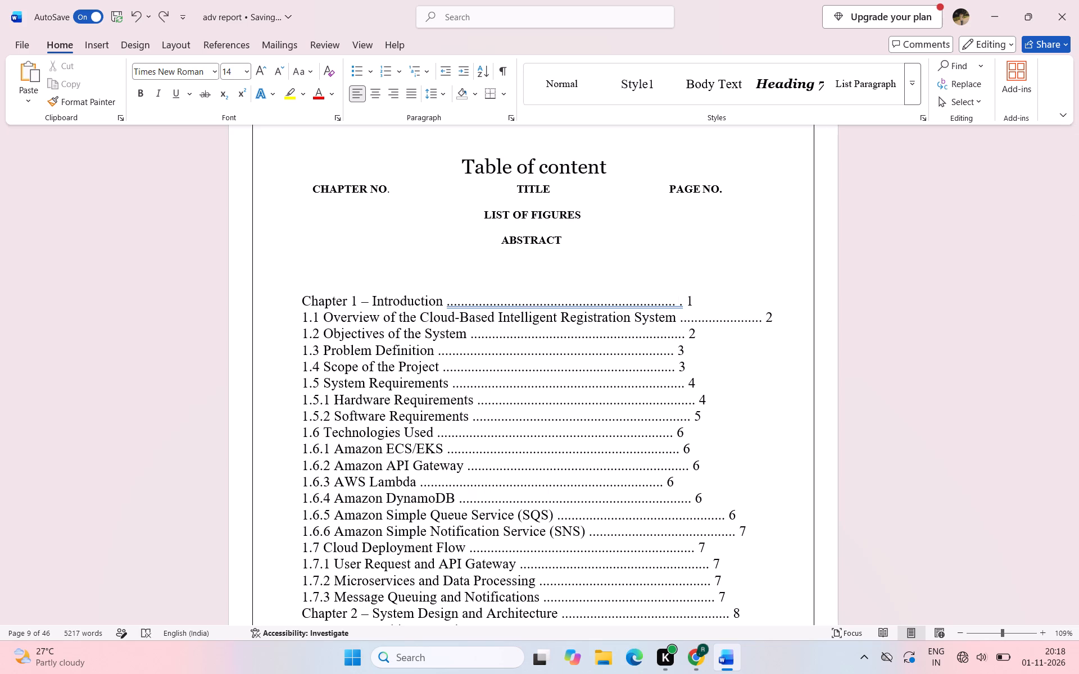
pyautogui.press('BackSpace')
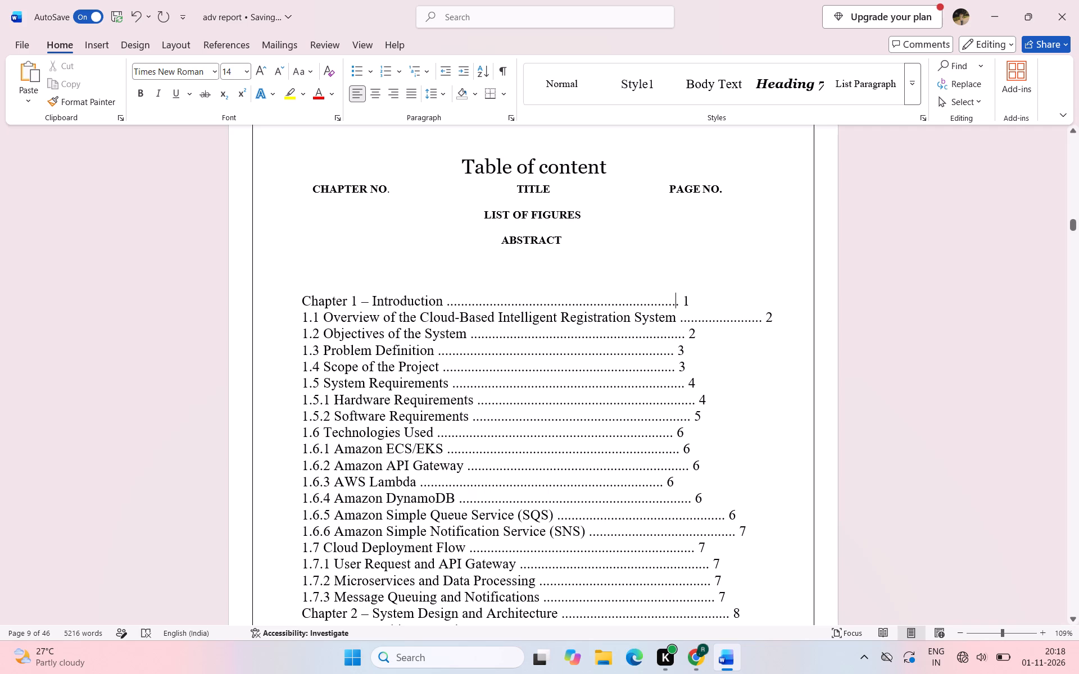
# Delete all leader dots from the 1.1 Overview of the Cloud-Based Intelligent Registration System entry to align its page number with Chapter 1's.
pyautogui.press('Down')
pyautogui.press('Right')
pyautogui.press('Right')
pyautogui.press('Right')
pyautogui.press('Right')
pyautogui.press('Right')
pyautogui.press('Right')
pyautogui.press('Right')
pyautogui.press('Right')
pyautogui.press('Right')
pyautogui.press('Right')
pyautogui.press('Right')
pyautogui.press('Right')
pyautogui.press('Right')
pyautogui.press('Right')
pyautogui.press('Right')
pyautogui.press('Right')
pyautogui.press('Right')
pyautogui.press('Right')
pyautogui.press('BackSpace')
pyautogui.press('BackSpace')
pyautogui.press('BackSpace')
pyautogui.press('BackSpace')
pyautogui.press('BackSpace')
pyautogui.press('BackSpace')
pyautogui.press('BackSpace')
pyautogui.press('BackSpace')
pyautogui.press('BackSpace')
pyautogui.press('BackSpace')
pyautogui.press('BackSpace')
pyautogui.press('BackSpace')
pyautogui.press('BackSpace')
pyautogui.press('BackSpace')
pyautogui.press('BackSpace')
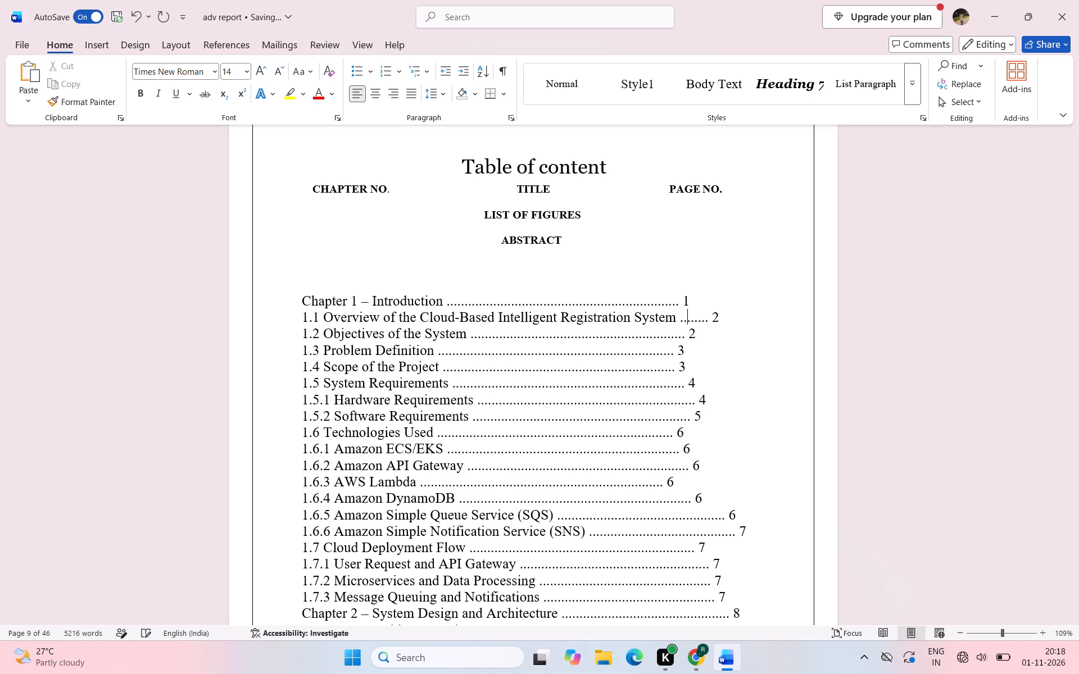
pyautogui.press('BackSpace')
pyautogui.press('BackSpace')
pyautogui.press('Right')
pyautogui.press('Right')
pyautogui.press('Right')
pyautogui.press('Right')
pyautogui.press('Right')
pyautogui.press('Right')
pyautogui.press('BackSpace')
pyautogui.press('BackSpace')
pyautogui.press('BackSpace')
pyautogui.press('BackSpace')
pyautogui.press('BackSpace')
pyautogui.press('BackSpace')
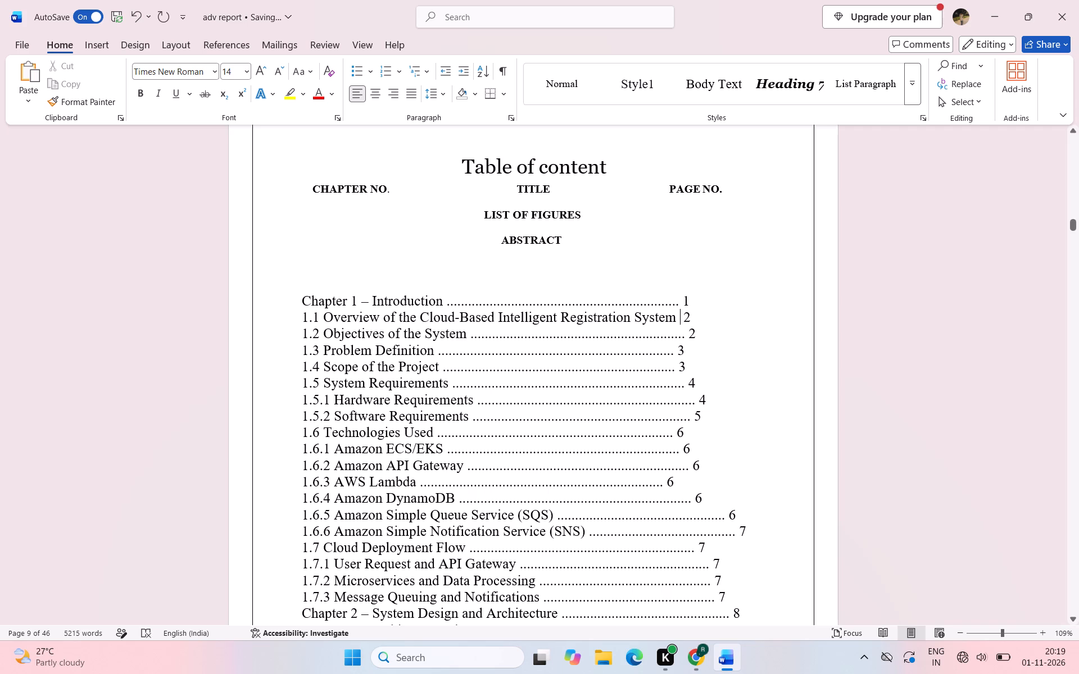
# Shorten the leader of the 1.2 Objectives of the System entry by one dot to align its page number.
pyautogui.click(682, 335)
pyautogui.press('BackSpace')
pyautogui.press('BackSpace')
pyautogui.press('space')
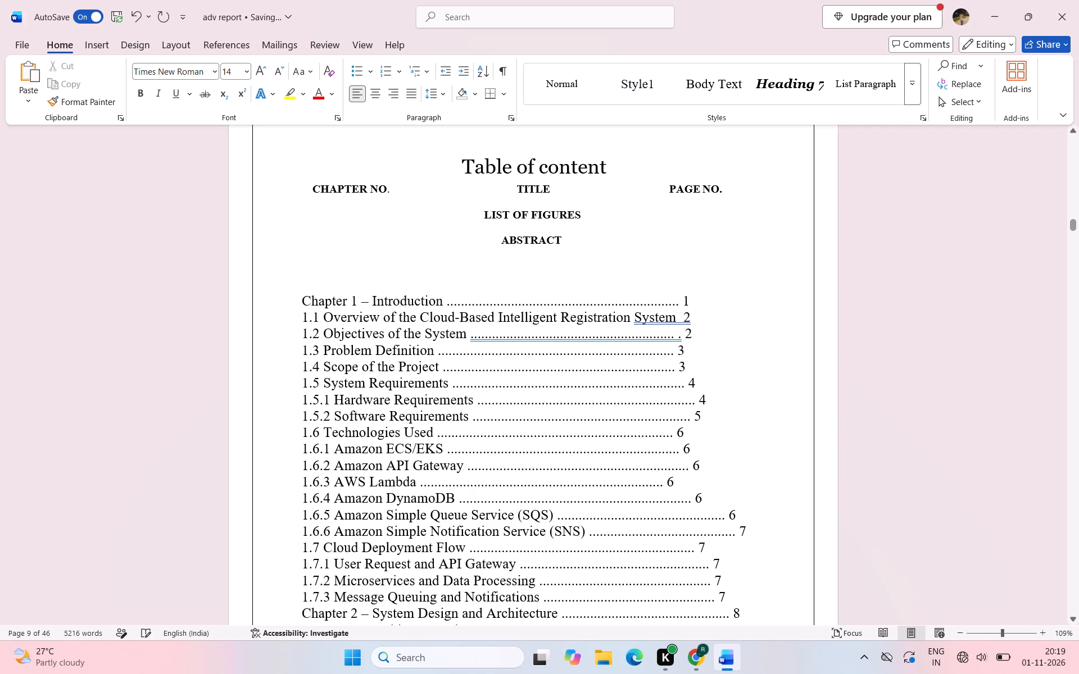
pyautogui.press('BackSpace')
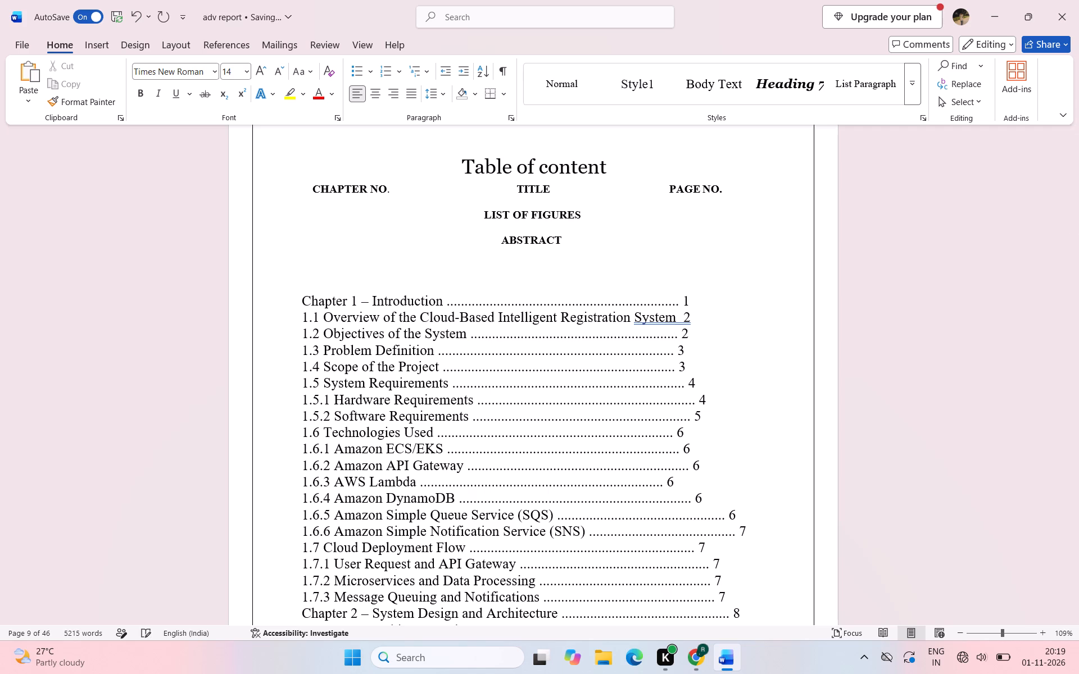
pyautogui.press('.')
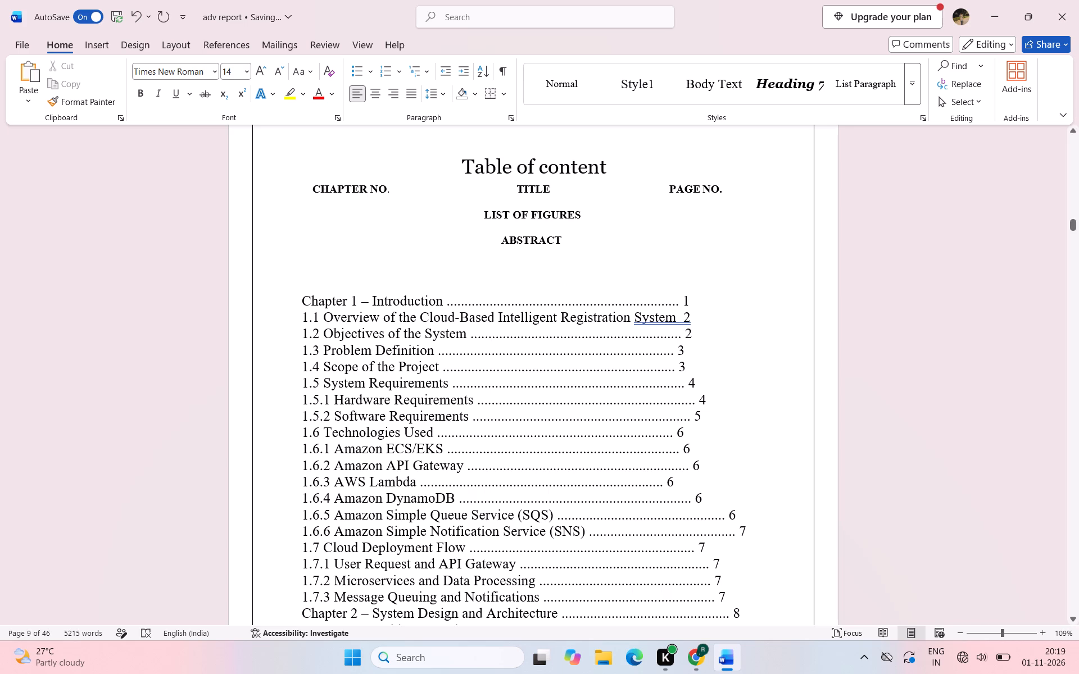
# Add two dots to the leaders of the 1.3 Problem Definition and 1.4 Scope of the Project entries to align their page numbers.
pyautogui.click(667, 353)
pyautogui.write('..')
pyautogui.press('Down')
pyautogui.write('..')
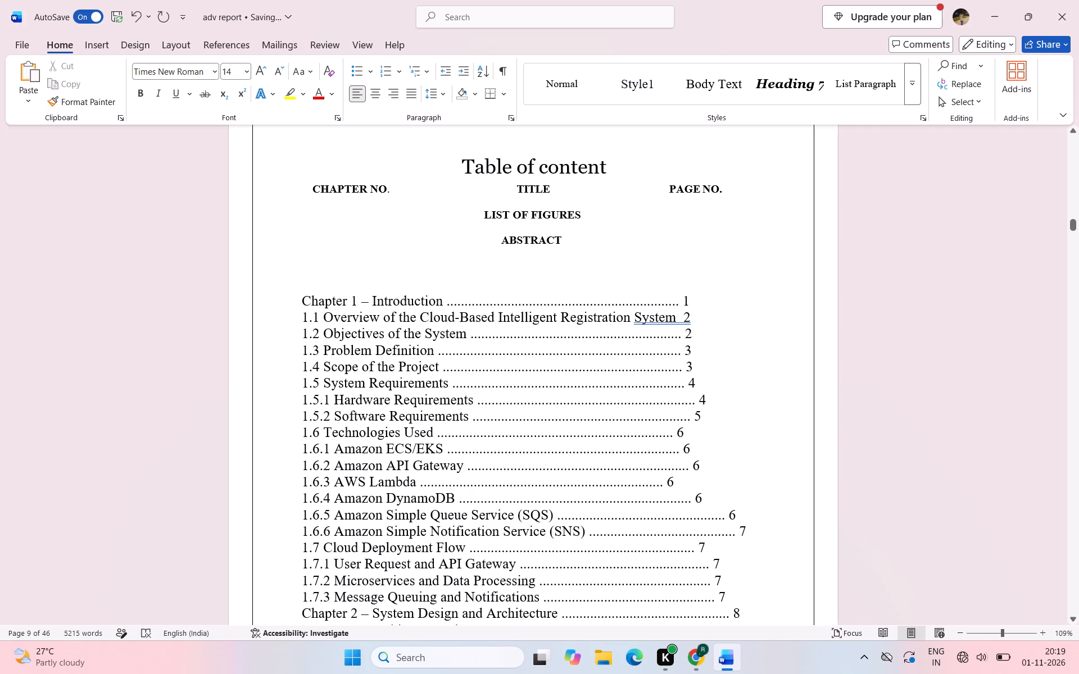
# Remove two leader dots each from entries 1.5.1 Hardware Requirements and 1.5.2 Software Requirements, plus the space before 1.5.1's page number.
pyautogui.click(697, 400)
pyautogui.doubleClick(697, 400)
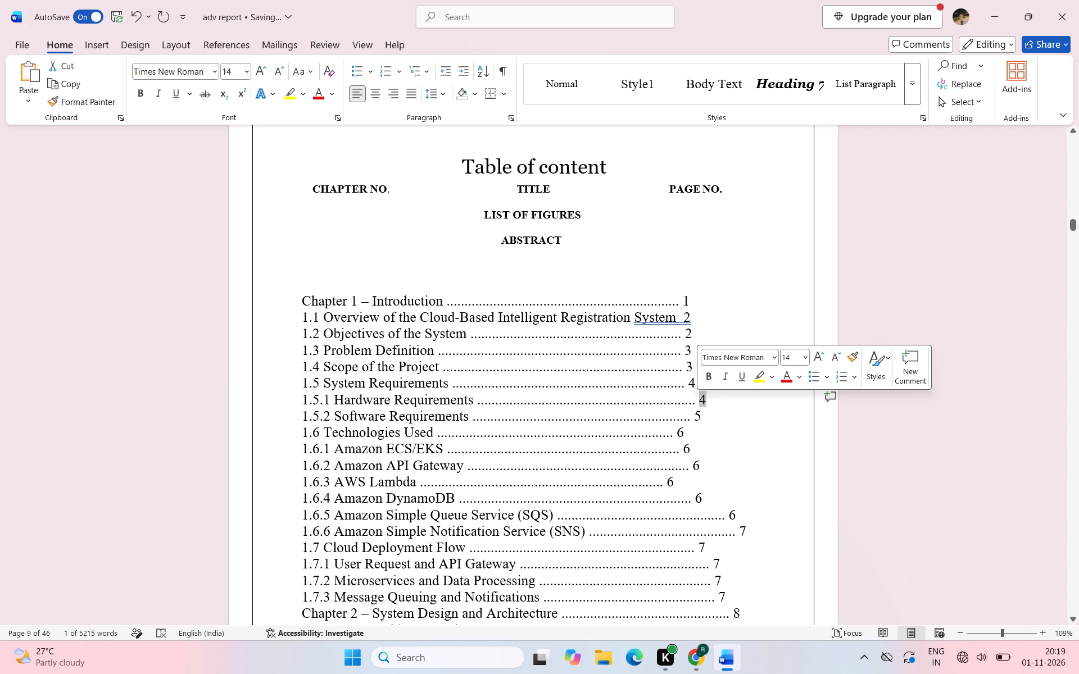
pyautogui.click(697, 400)
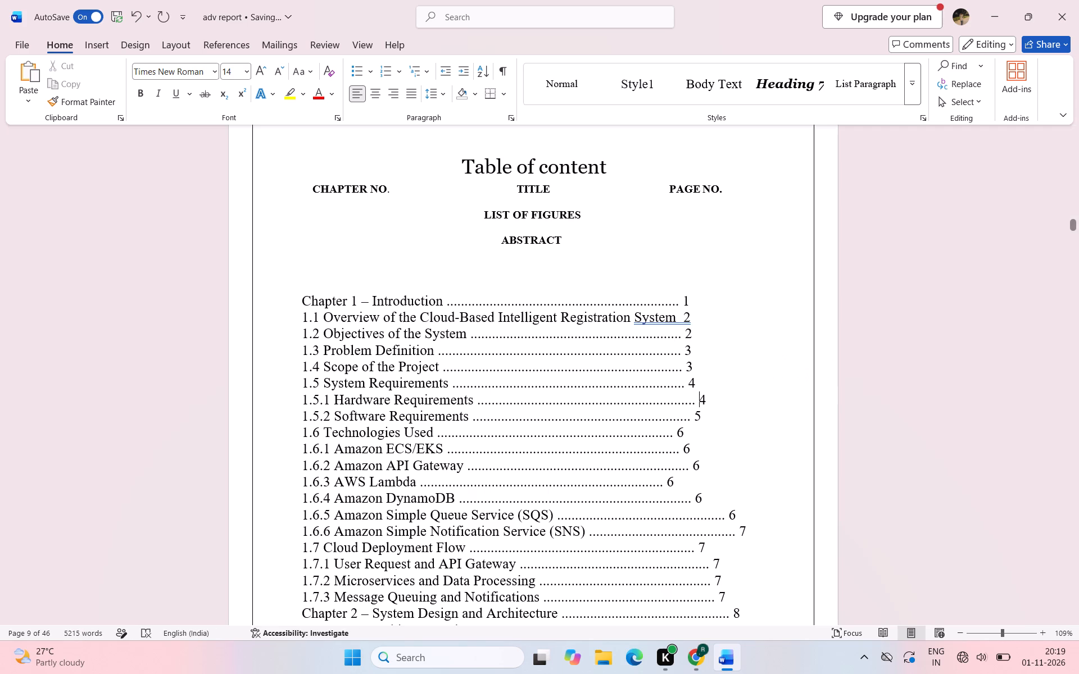
pyautogui.press('BackSpace')
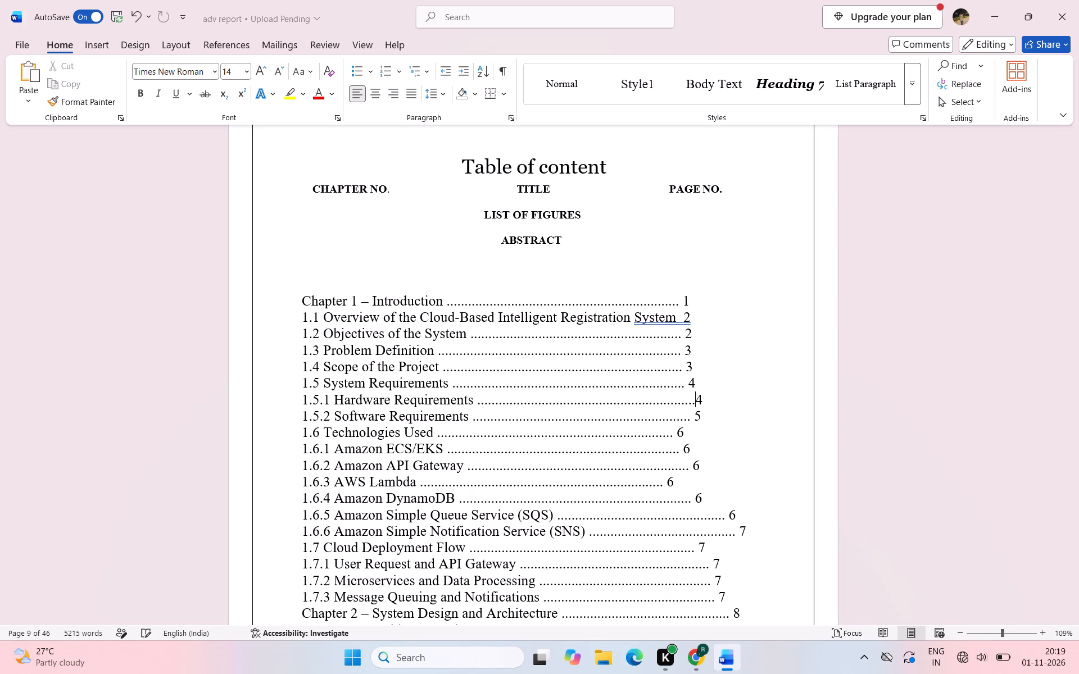
pyautogui.press('BackSpace')
pyautogui.press('BackSpace')
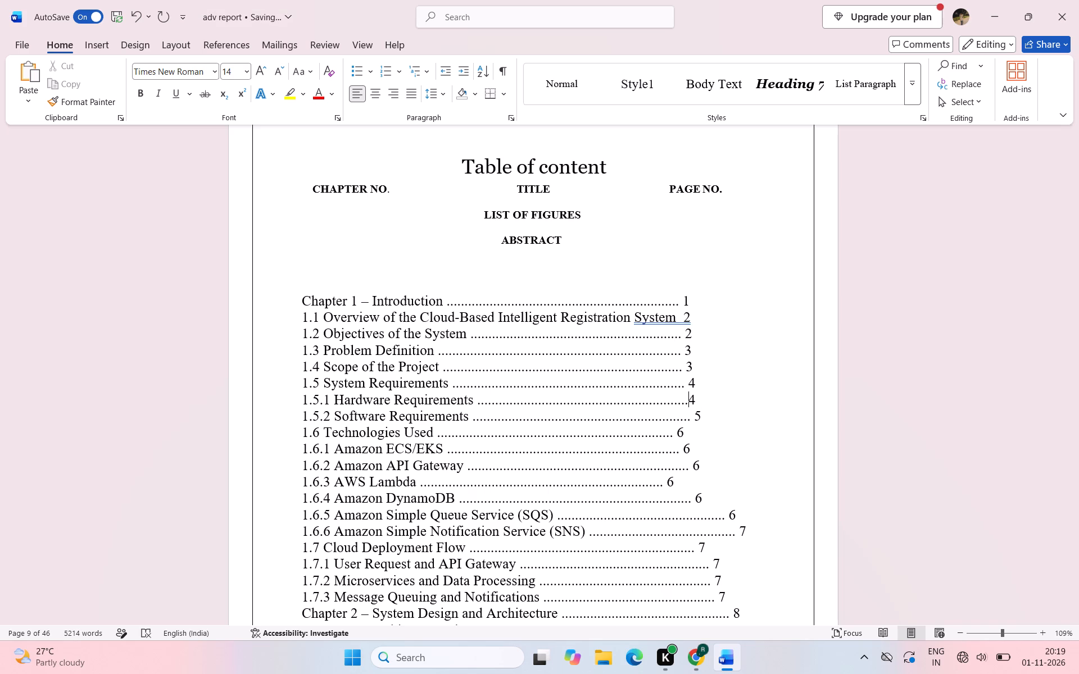
pyautogui.click(692, 418)
pyautogui.press('BackSpace')
pyautogui.press('BackSpace')
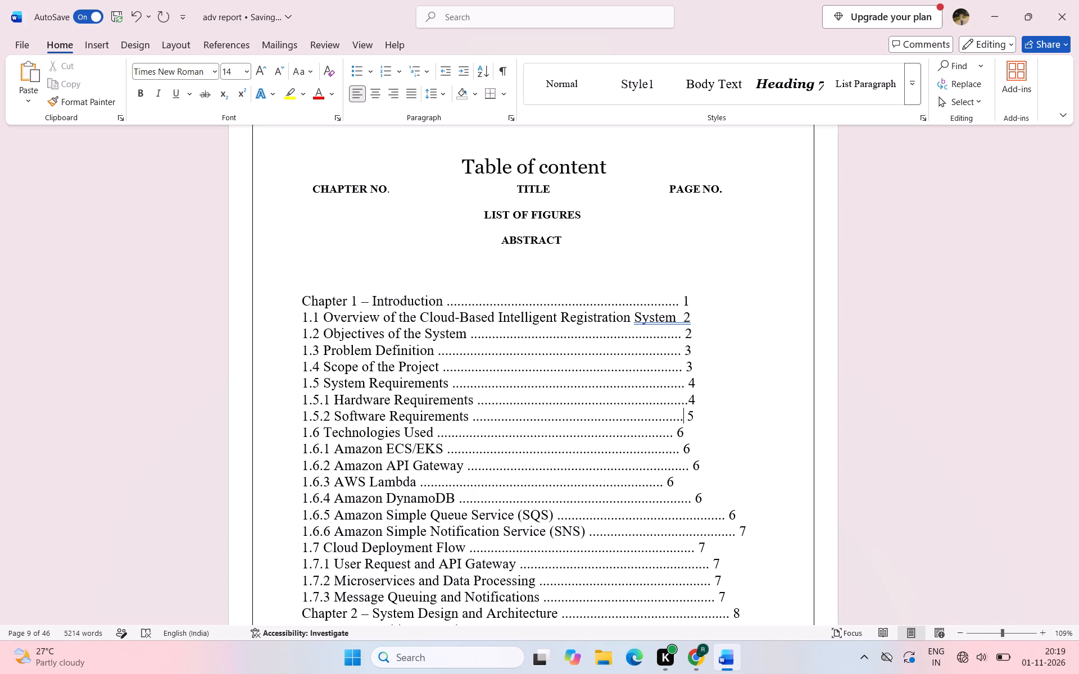
# Add three dots to the leader of the 1.6 Technologies Used entry to align its page number with those above.
pyautogui.click(672, 433)
pyautogui.write('//')
pyautogui.press('BackSpace')
pyautogui.press('BackSpace')
pyautogui.write('..')
pyautogui.press('.')
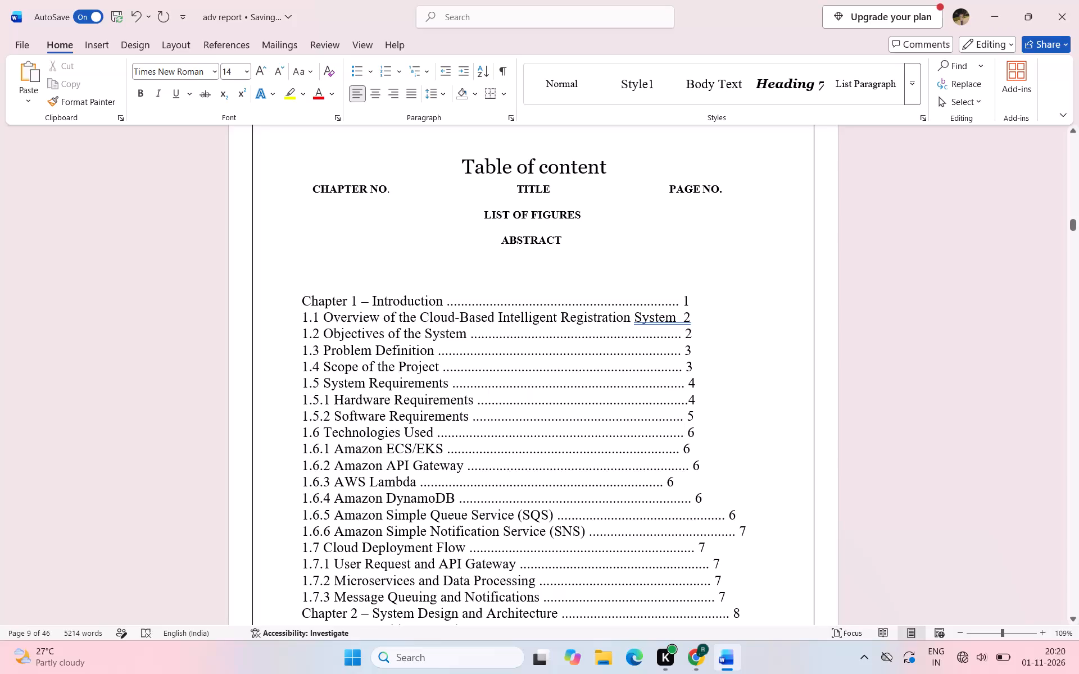
# Replace the space before 1.6.1 Amazon ECS/EKS's page number with two leader dots, and remove one dot from the 1.6.2 Amazon API Gateway leader.
pyautogui.press('Down')
pyautogui.press('BackSpace')
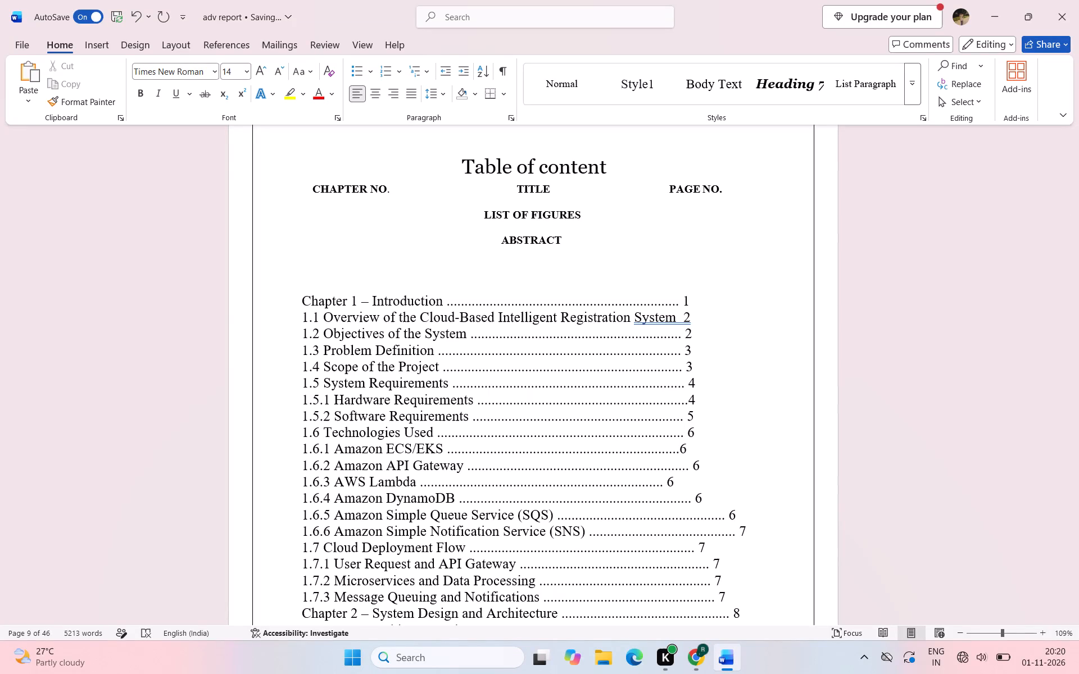
pyautogui.write('..')
pyautogui.press('Down')
pyautogui.press('BackSpace')
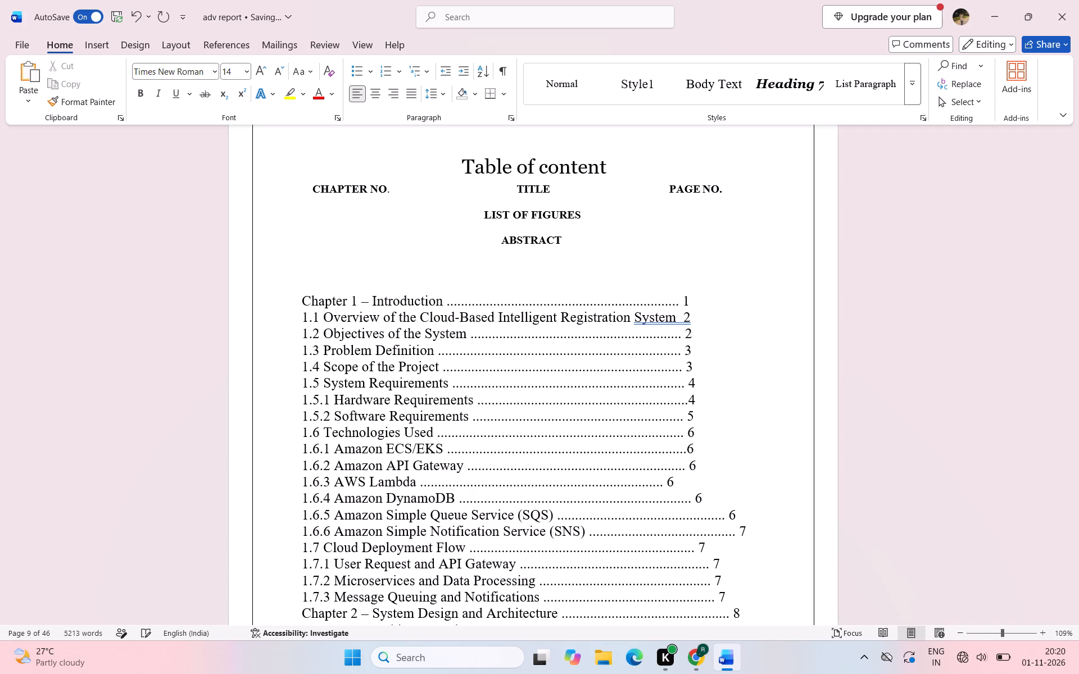
# Add six dots to the 1.6.3 AWS Lambda leader and remove two from the 1.6.4 Amazon DynamoDB leader to align their page numbers.
pyautogui.press('Down')
pyautogui.press('Left')
pyautogui.press('Left')
pyautogui.write('......')
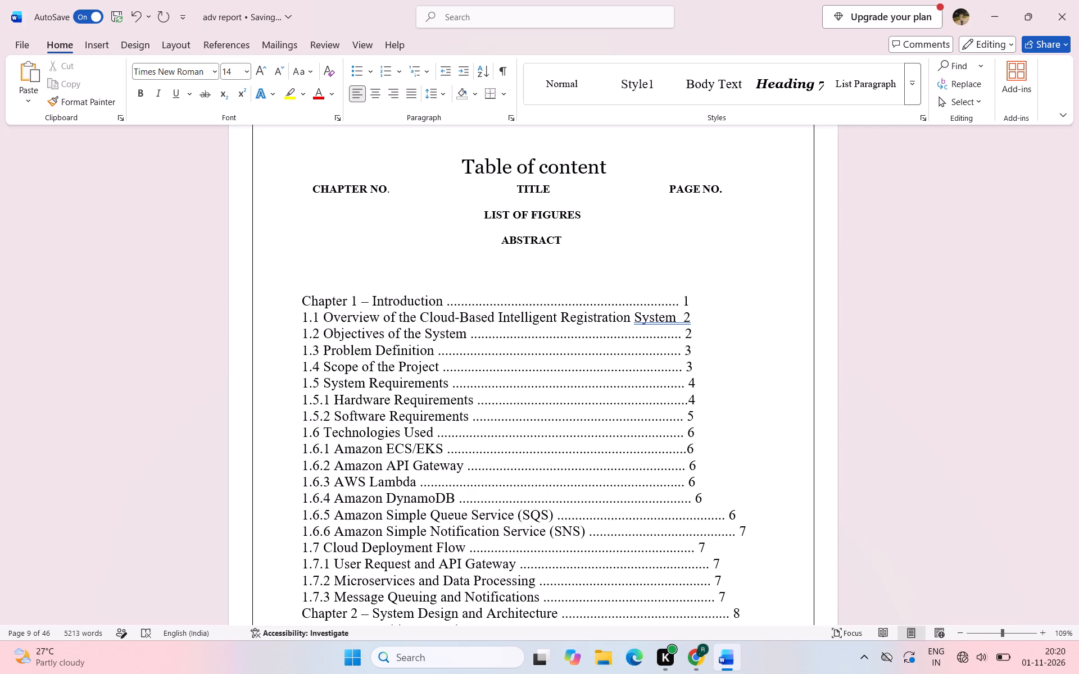
pyautogui.press('Down')
pyautogui.press('BackSpace')
pyautogui.press('BackSpace')
# Remove twelve dots from the 1.6.5 Amazon Simple Queue Service (SQS) leader and insert one space in their place to align its page number.
pyautogui.press('Down')
pyautogui.press('BackSpace')
pyautogui.press('BackSpace')
pyautogui.press('BackSpace')
pyautogui.press('BackSpace')
pyautogui.press('BackSpace')
pyautogui.press('BackSpace')
pyautogui.press('BackSpace')
pyautogui.press('BackSpace')
pyautogui.press('BackSpace')
pyautogui.press('BackSpace')
pyautogui.press('BackSpace')
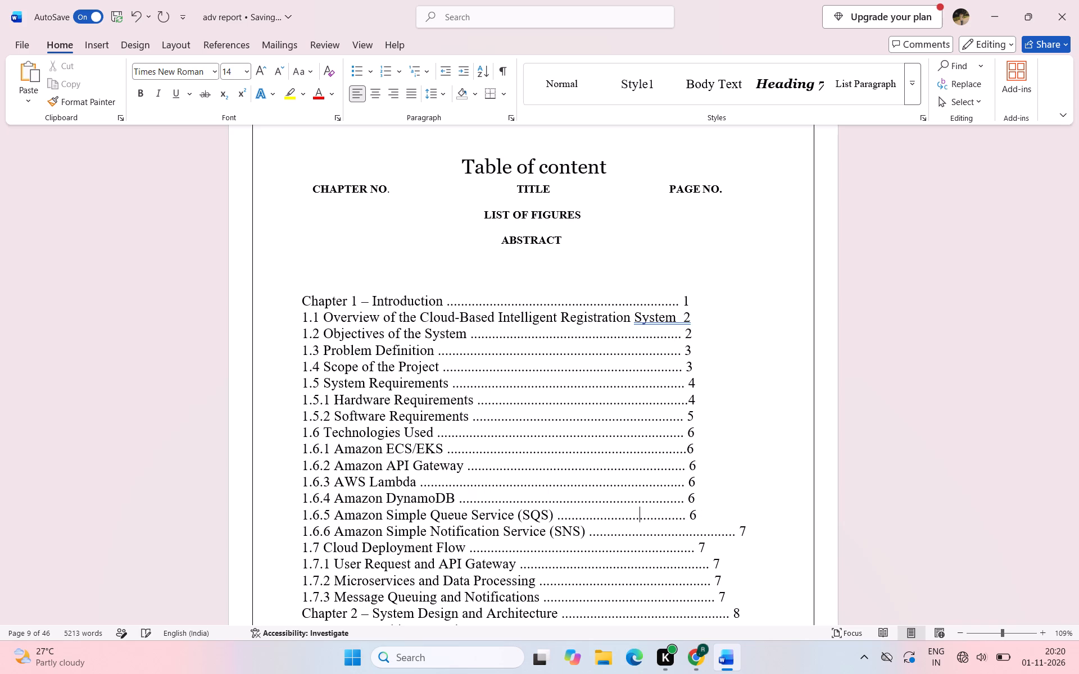
pyautogui.press('BackSpace')
pyautogui.press('space')
# Remove fourteen dots from the leader of the 1.6.6 Amazon Simple Notification Service (SNS) entry to align its page number.
pyautogui.press('Down')
pyautogui.press('BackSpace')
pyautogui.press('BackSpace')
pyautogui.press('BackSpace')
pyautogui.press('BackSpace')
pyautogui.press('BackSpace')
pyautogui.press('BackSpace')
pyautogui.press('BackSpace')
pyautogui.press('BackSpace')
pyautogui.press('BackSpace')
pyautogui.press('BackSpace')
pyautogui.press('BackSpace')
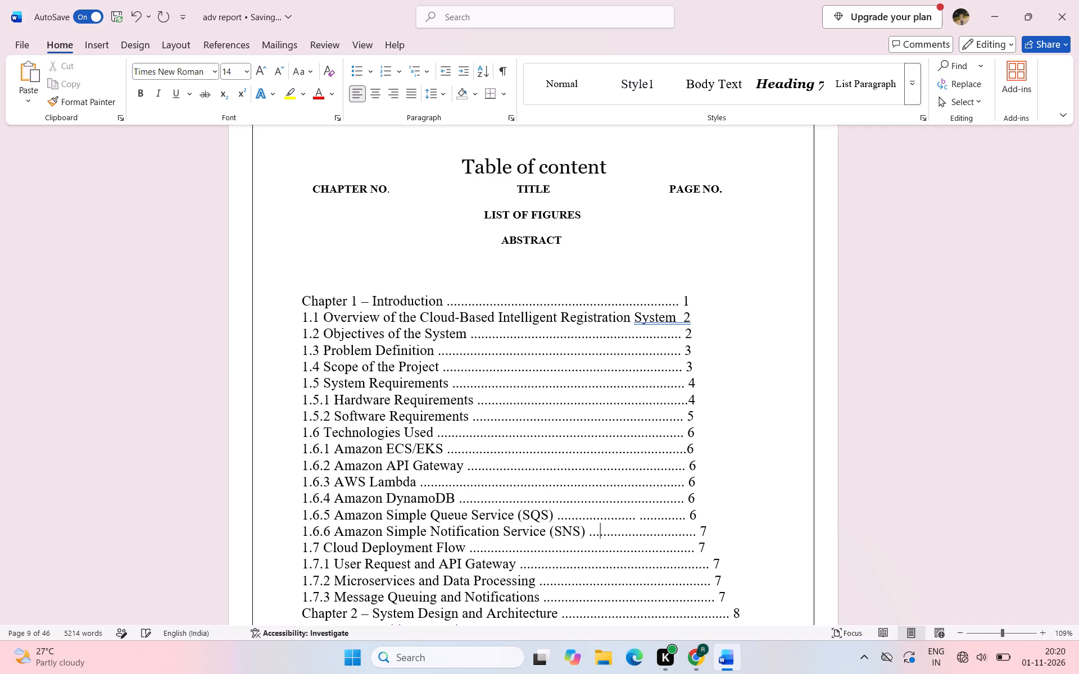
pyautogui.press('BackSpace')
pyautogui.press('BackSpace')
pyautogui.press('BackSpace')
# Shorten the leader of the 1.7 Cloud Deployment Flow entry by two dots overall to align its page number.
pyautogui.press('Down')
pyautogui.press('BackSpace')
pyautogui.press('BackSpace')
pyautogui.press('BackSpace')
pyautogui.press('BackSpace')
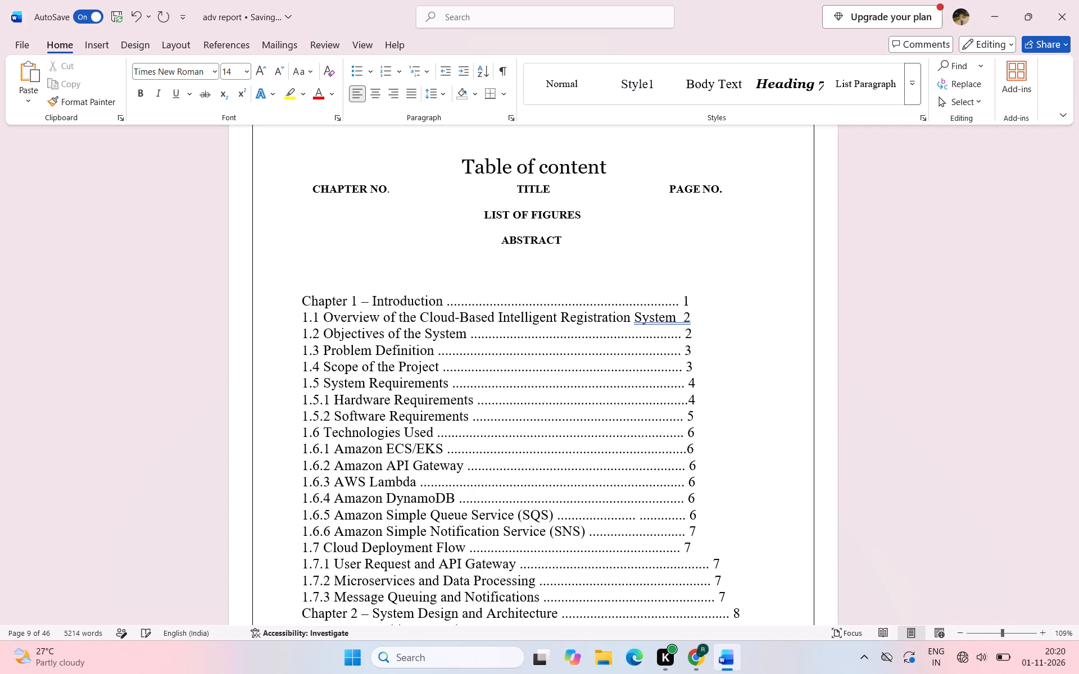
pyautogui.press('space')
pyautogui.press('space')
pyautogui.press('BackSpace')
pyautogui.press('BackSpace')
pyautogui.write('..')
pyautogui.press('BackSpace')
pyautogui.press('.')
# Remove six dots from the leader of the 1.7.1 User Request and API Gateway entry to align its page number.
pyautogui.press('Down')
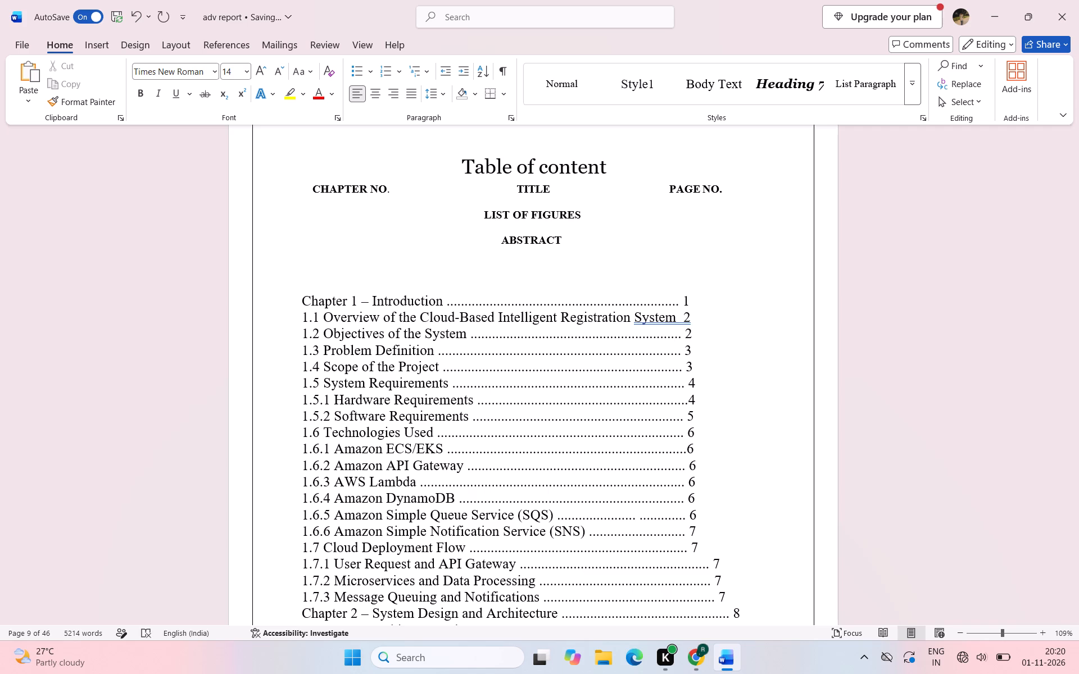
pyautogui.press('BackSpace')
pyautogui.press('BackSpace')
pyautogui.press('BackSpace')
pyautogui.press('BackSpace')
pyautogui.press('BackSpace')
pyautogui.press('BackSpace')
# Shorten the leader of the 1.7.2 Microservices and Data Processing entry by six dots overall to align its page number.
pyautogui.press('Down')
pyautogui.press('Down')
pyautogui.press('Up')
pyautogui.press('BackSpace')
pyautogui.press('BackSpace')
pyautogui.press('BackSpace')
pyautogui.press('BackSpace')
pyautogui.press('BackSpace')
pyautogui.press('BackSpace')
pyautogui.press('BackSpace')
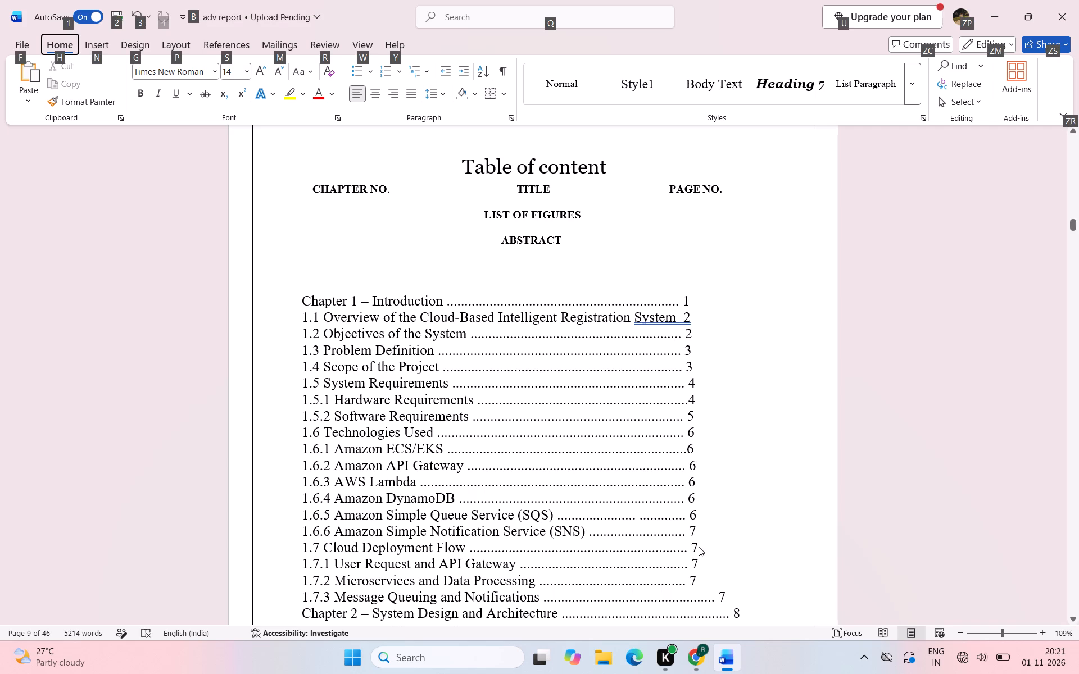
pyautogui.press('.')
pyautogui.click(661, 578)
pyautogui.press('.')
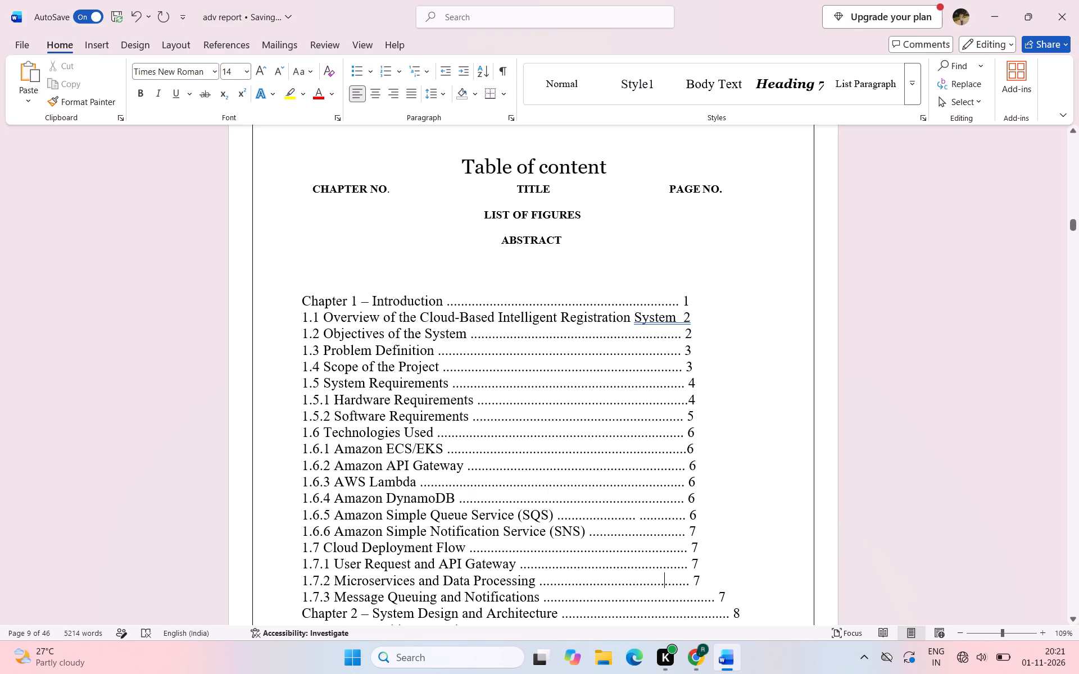
# Remove seven dots from the leader of the 1.7.3 Message Queuing and Notifications entry to align its page number.
pyautogui.press('Down')
pyautogui.press('BackSpace')
pyautogui.press('BackSpace')
pyautogui.press('BackSpace')
pyautogui.press('BackSpace')
pyautogui.press('BackSpace')
pyautogui.press('BackSpace')
pyautogui.press('BackSpace')
# Remove eleven dots from the leader of the Chapter 2 – System Design and Architecture entry to align its page number.
pyautogui.press('Down')
pyautogui.press('BackSpace')
pyautogui.press('BackSpace')
pyautogui.press('BackSpace')
pyautogui.press('BackSpace')
pyautogui.press('BackSpace')
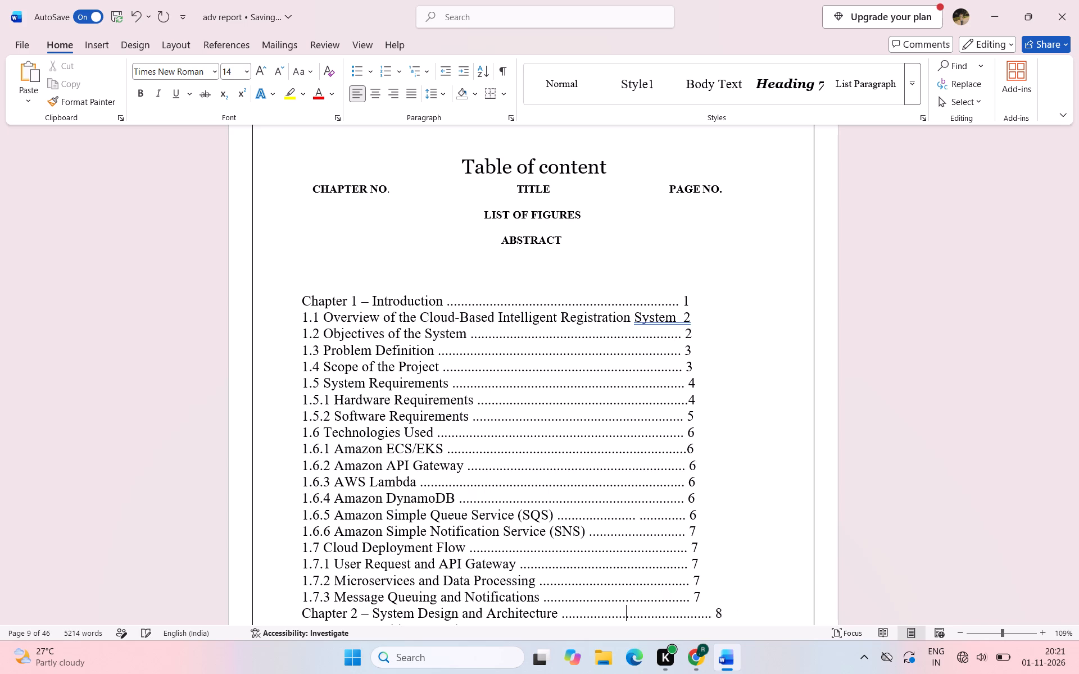
pyautogui.press('BackSpace')
pyautogui.press('BackSpace')
pyautogui.press('BackSpace')
pyautogui.press('BackSpace')
pyautogui.press('BackSpace')
pyautogui.press('BackSpace')
# Remove one dot from each leader of the 1.5 System Requirements and 1.5.1 Hardware Requirements entries to align their page numbers.
pyautogui.scroll(-1, 713, 545)
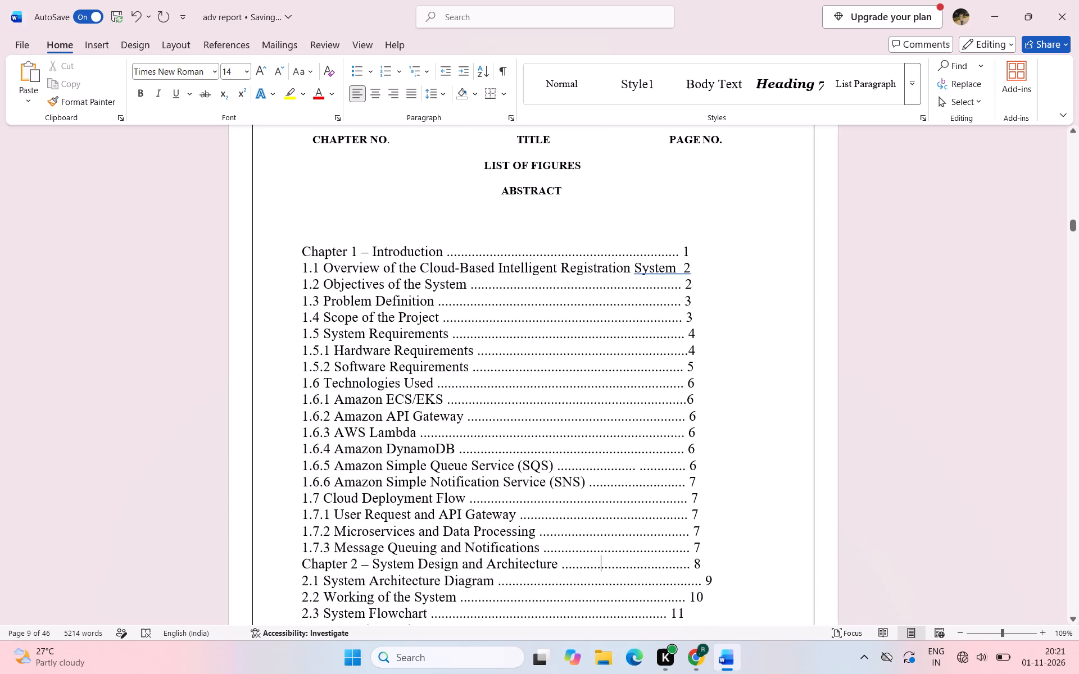
pyautogui.scroll(-1, 713, 545)
pyautogui.click(670, 338)
pyautogui.press('BackSpace')
pyautogui.press('Down')
pyautogui.press('BackSpace')
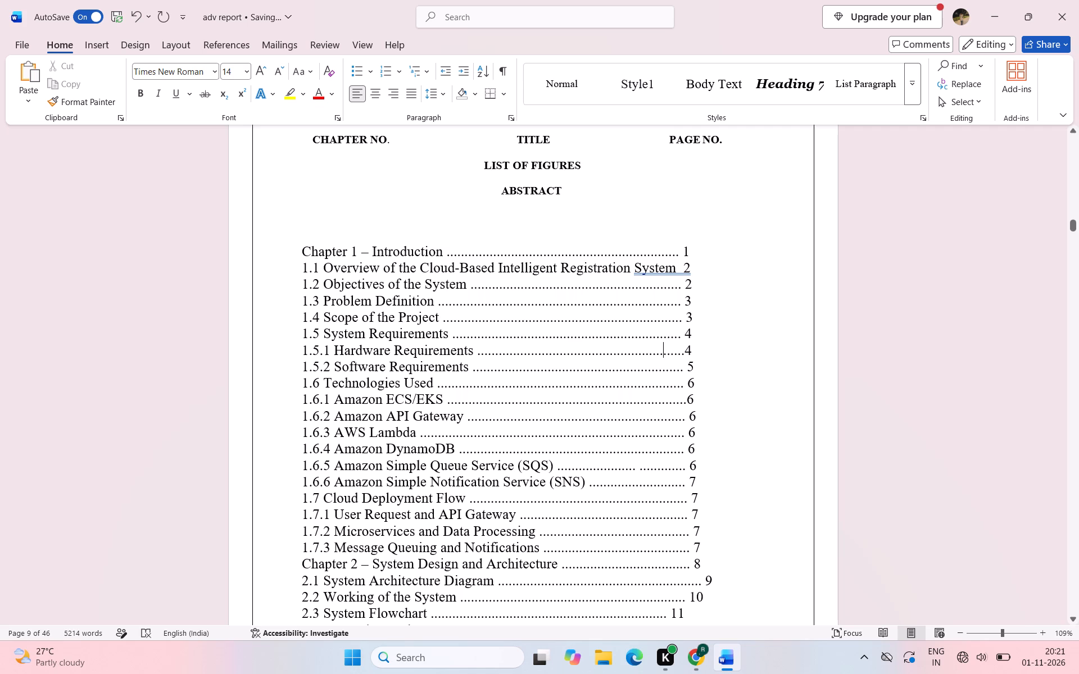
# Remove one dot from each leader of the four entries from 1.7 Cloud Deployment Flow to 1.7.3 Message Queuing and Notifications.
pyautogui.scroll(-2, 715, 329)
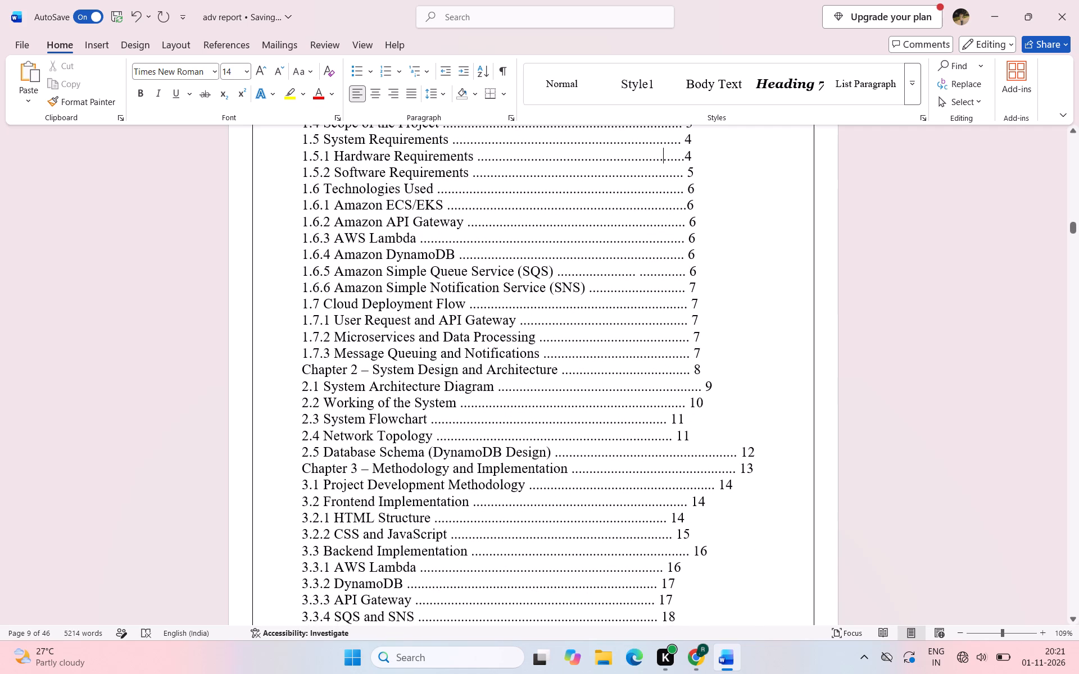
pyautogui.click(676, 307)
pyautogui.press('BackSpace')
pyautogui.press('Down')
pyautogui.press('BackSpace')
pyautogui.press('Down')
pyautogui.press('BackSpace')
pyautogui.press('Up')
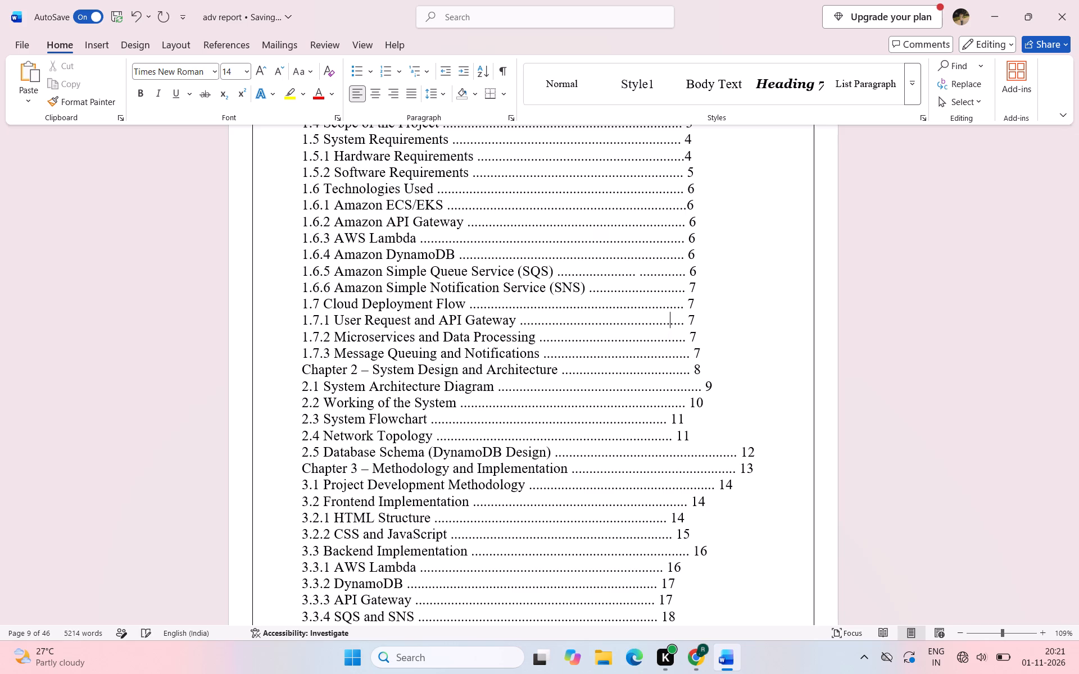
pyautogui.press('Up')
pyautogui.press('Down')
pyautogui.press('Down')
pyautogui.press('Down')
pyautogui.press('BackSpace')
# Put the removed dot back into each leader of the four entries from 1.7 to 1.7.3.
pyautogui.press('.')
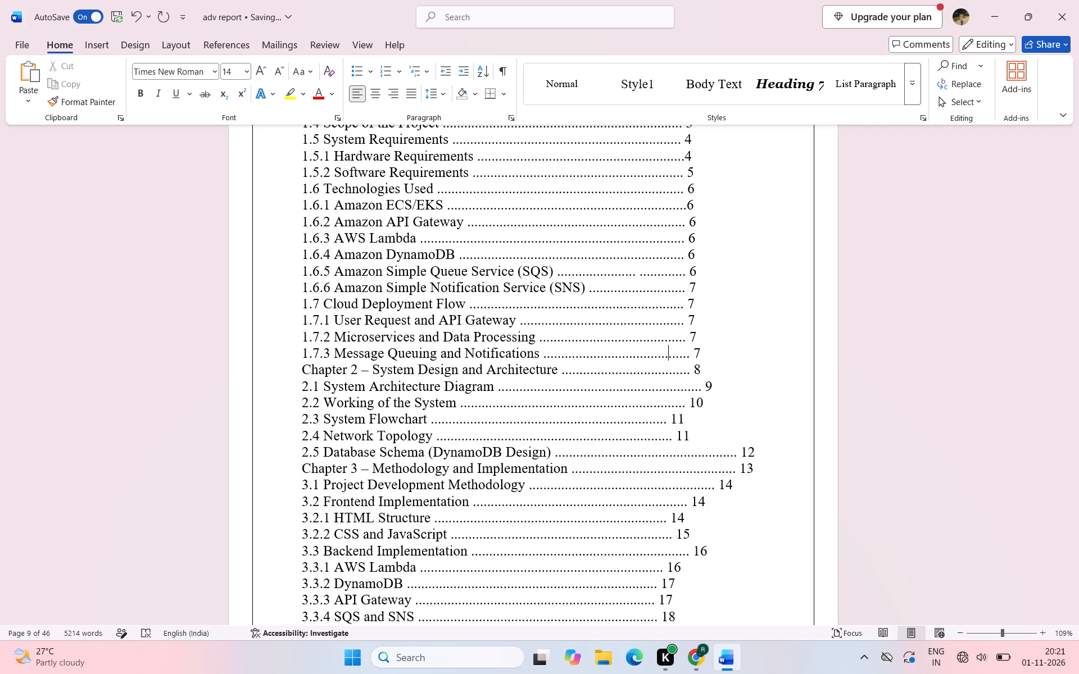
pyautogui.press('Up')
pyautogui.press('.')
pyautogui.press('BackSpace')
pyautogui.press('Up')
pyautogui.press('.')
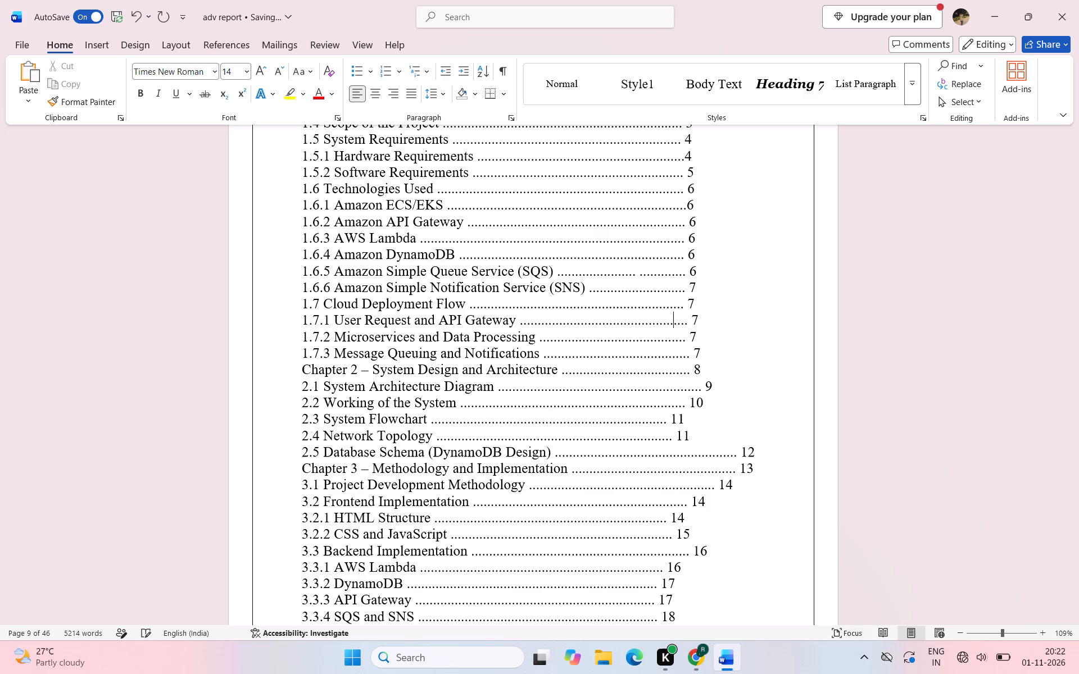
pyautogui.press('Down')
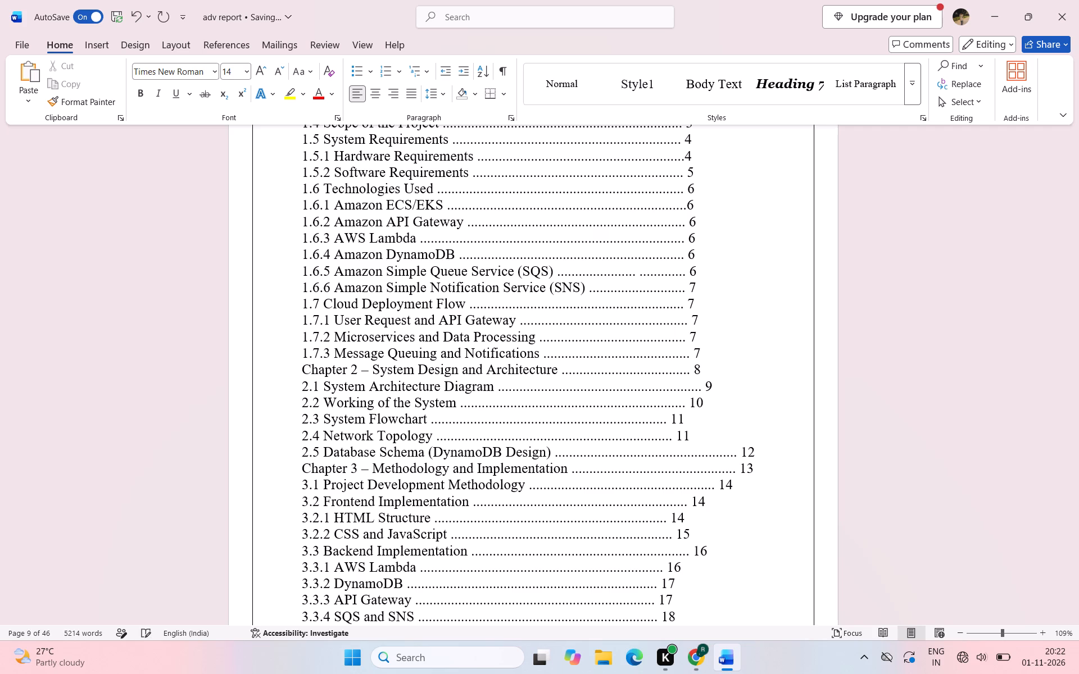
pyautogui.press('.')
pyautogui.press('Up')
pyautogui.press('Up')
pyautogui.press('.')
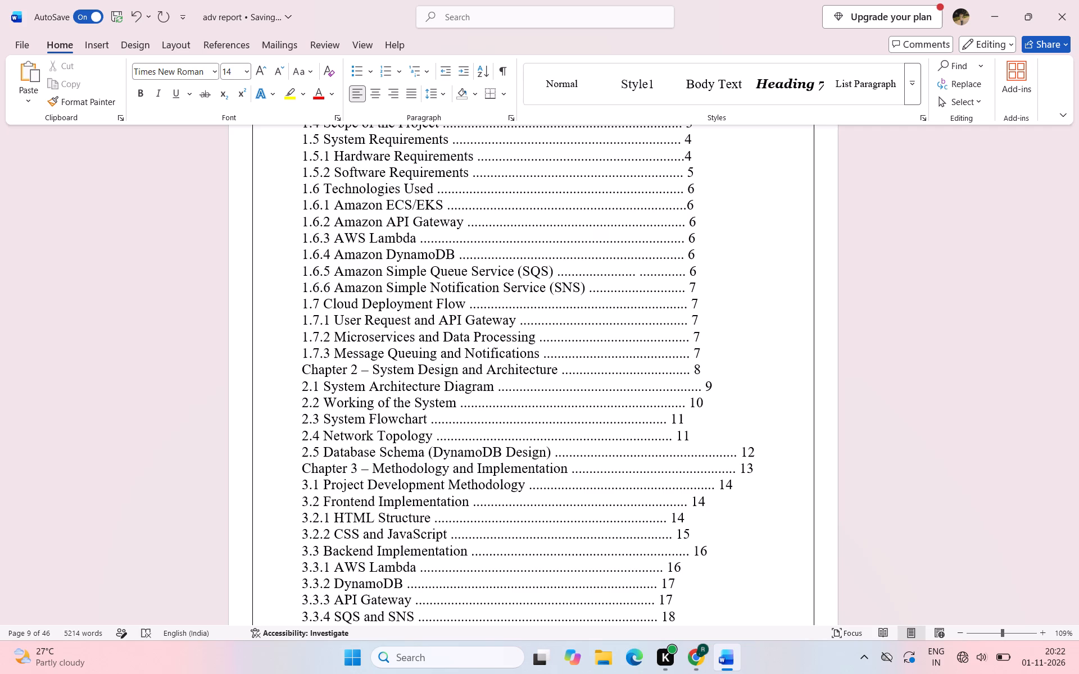
# Remove three dots from the leader of the 2.1 System Architecture Diagram entry to align its page number.
pyautogui.press('Down')
pyautogui.press('Down')
pyautogui.press('Down')
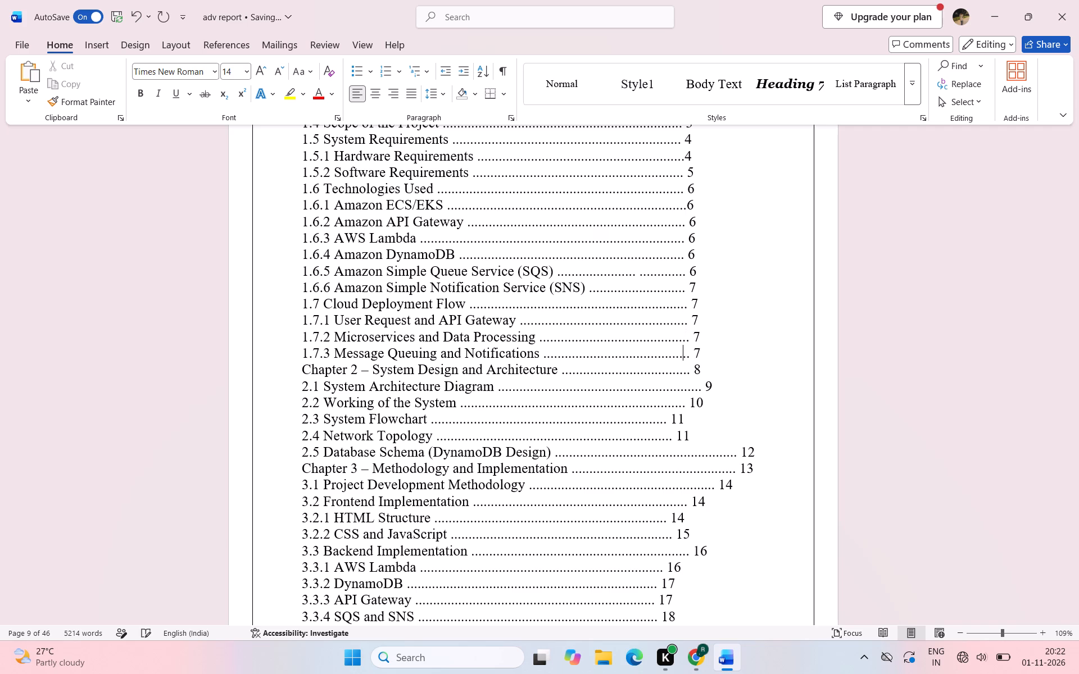
pyautogui.press('Down')
pyautogui.press('Down')
pyautogui.press('BackSpace')
pyautogui.press('BackSpace')
pyautogui.press('BackSpace')
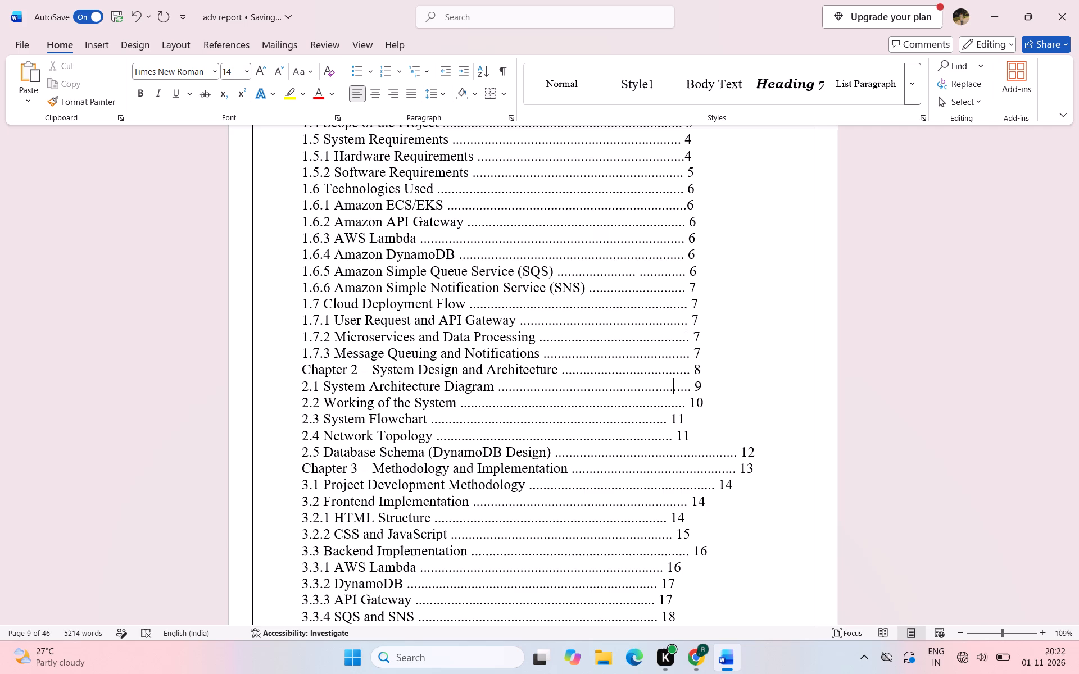
# Extend the leader of the 2.3 System Flowchart entry by five dots, keeping a space before its page number.
pyautogui.press('Down')
pyautogui.press('Down')
pyautogui.press('BackSpace')
pyautogui.write('......')
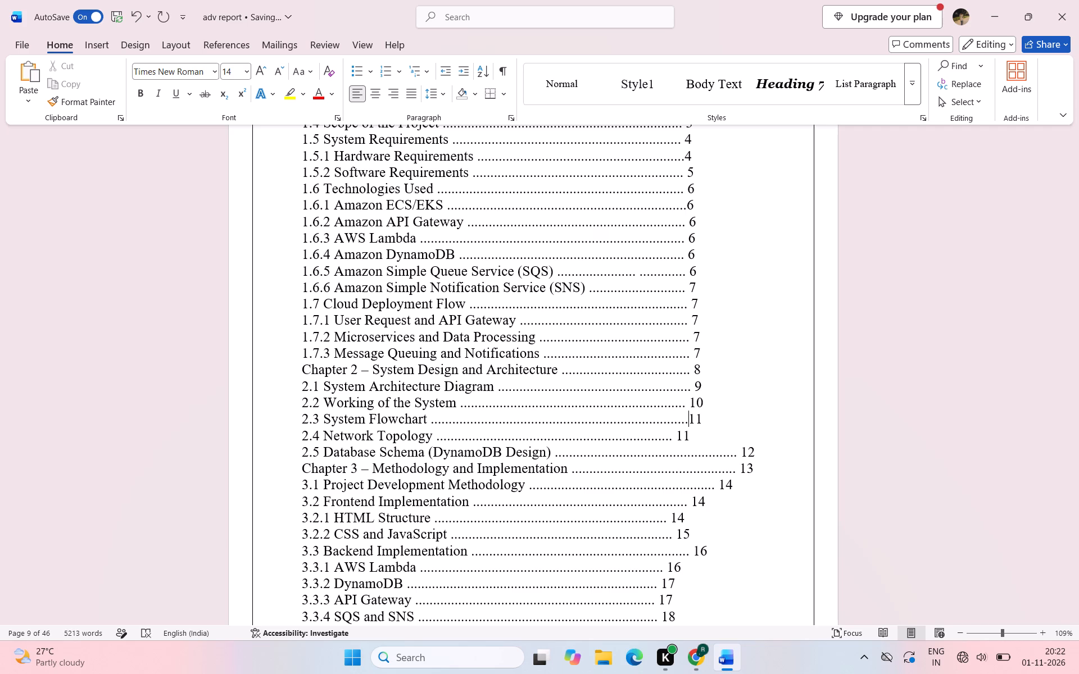
pyautogui.press('BackSpace')
pyautogui.press('space')
# Add four dots to the leader of the 2.4 Network Topology entry to align its page number.
pyautogui.press('Down')
pyautogui.press('Left')
pyautogui.press('Left')
pyautogui.press('Left')
pyautogui.write('...')
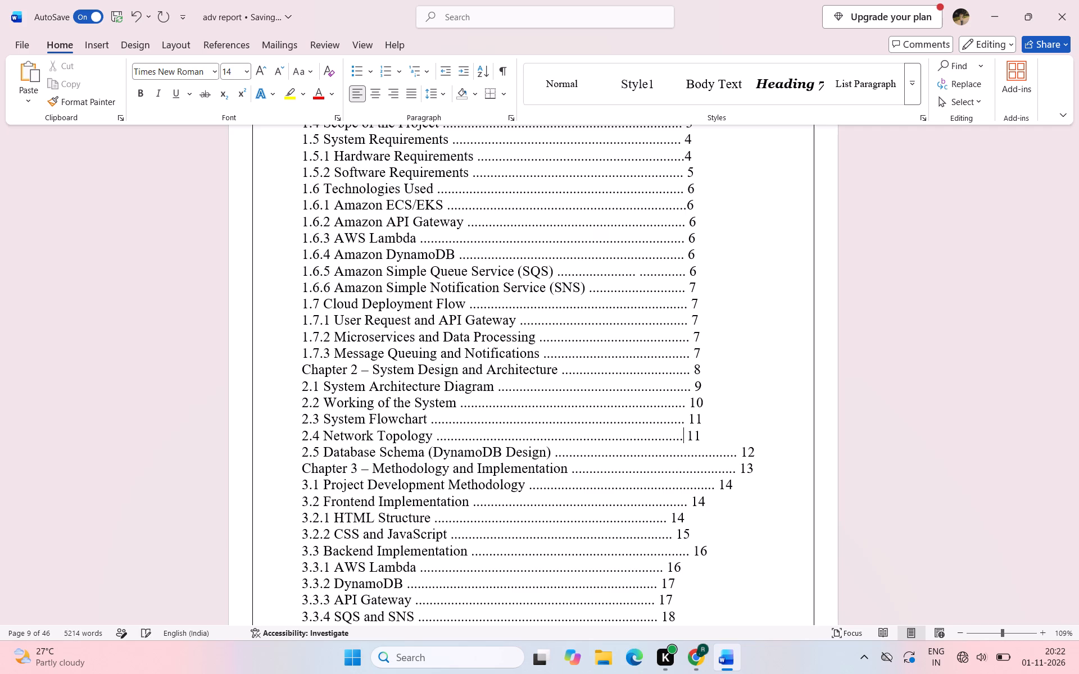
pyautogui.press('.')
# Remove fourteen dots from the leader of the 2.5 Database Schema (DynamoDB Design) entry to align its page number.
pyautogui.press('Down')
pyautogui.press('BackSpace')
pyautogui.press('BackSpace')
pyautogui.press('BackSpace')
pyautogui.press('BackSpace')
pyautogui.press('BackSpace')
pyautogui.press('BackSpace')
pyautogui.press('BackSpace')
pyautogui.press('BackSpace')
pyautogui.press('BackSpace')
pyautogui.press('BackSpace')
pyautogui.press('BackSpace')
pyautogui.press('BackSpace')
pyautogui.press('BackSpace')
pyautogui.press('BackSpace')
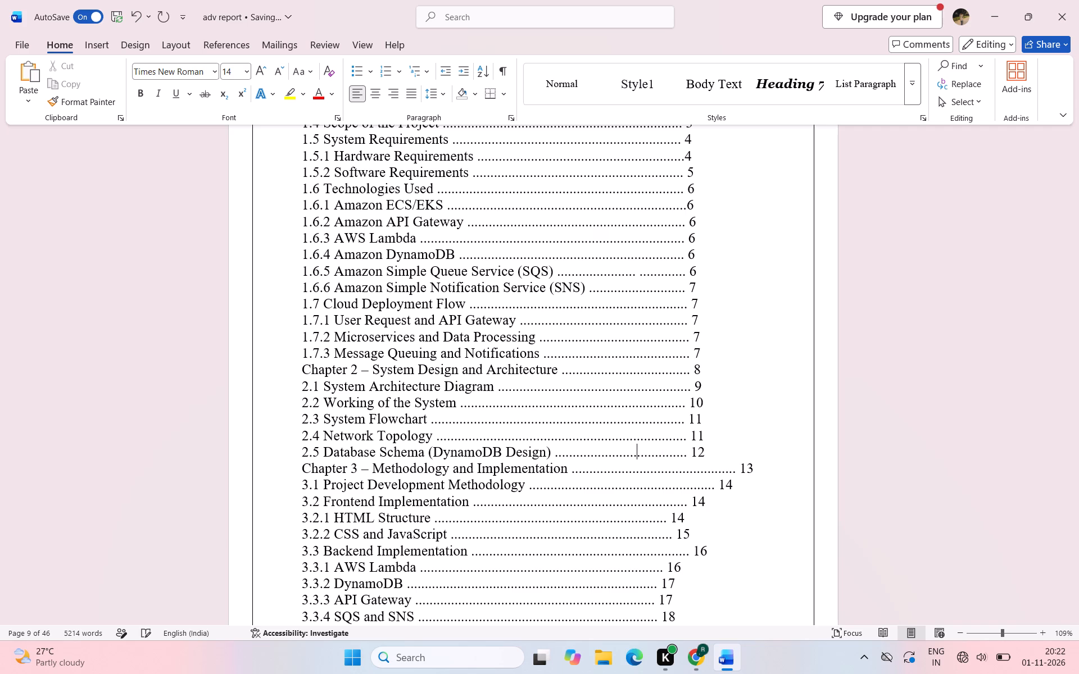
# Remove fourteen dots from the leader of the Chapter 3 – Methodology and Implementation entry to align its page number.
pyautogui.press('Down')
pyautogui.press('BackSpace')
pyautogui.press('BackSpace')
pyautogui.press('BackSpace')
pyautogui.press('BackSpace')
pyautogui.press('BackSpace')
pyautogui.press('BackSpace')
pyautogui.press('BackSpace')
pyautogui.press('BackSpace')
pyautogui.press('BackSpace')
pyautogui.press('BackSpace')
pyautogui.press('BackSpace')
pyautogui.press('BackSpace')
pyautogui.press('BackSpace')
pyautogui.press('BackSpace')
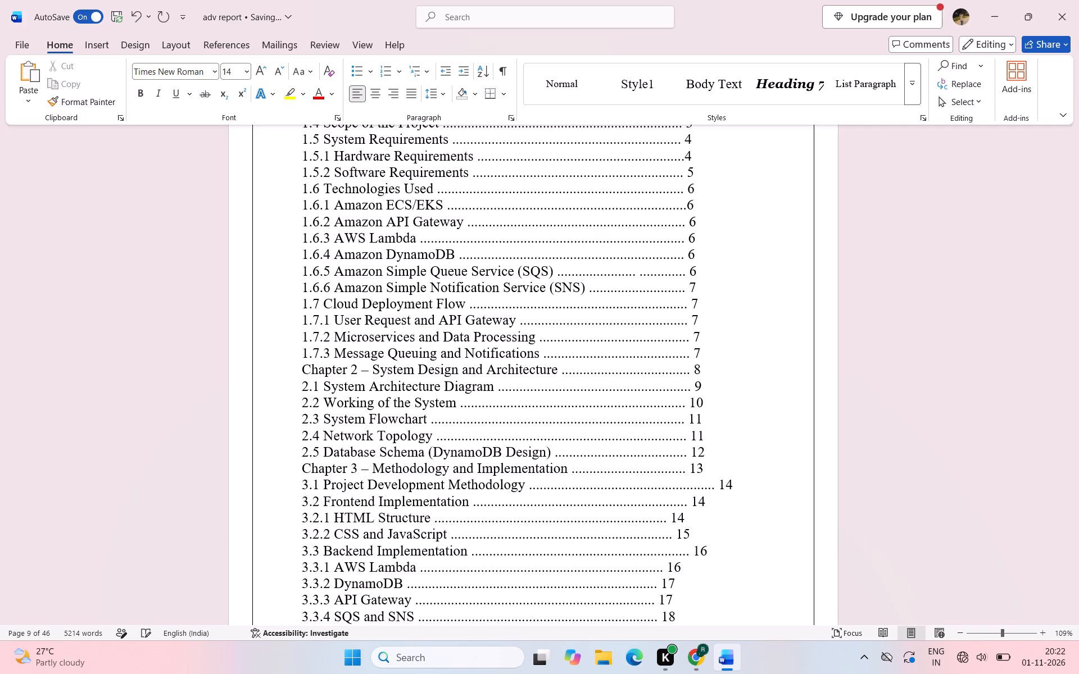
# Remove eight dots from the leader of the 3.1 Project Development Methodology entry to align its page number.
pyautogui.press('Down')
pyautogui.press('BackSpace')
pyautogui.press('BackSpace')
pyautogui.press('BackSpace')
pyautogui.press('BackSpace')
pyautogui.press('BackSpace')
pyautogui.press('BackSpace')
pyautogui.press('BackSpace')
pyautogui.press('BackSpace')
# Add six dots to the leader of the 3.2.1 HTML Structure entry to align its page number.
pyautogui.press('Down')
pyautogui.press('Down')
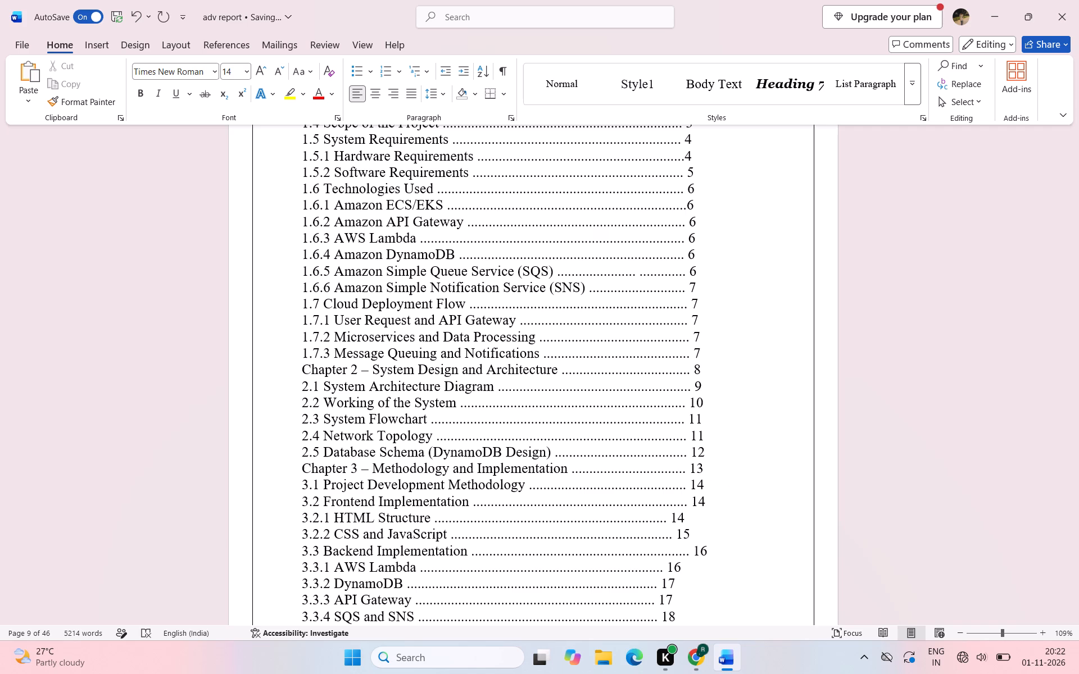
pyautogui.write('......')
# Add five dots to the leader of the 3.2.2 CSS and JavaScript entry to align its page number.
pyautogui.press('Down')
pyautogui.write('....')
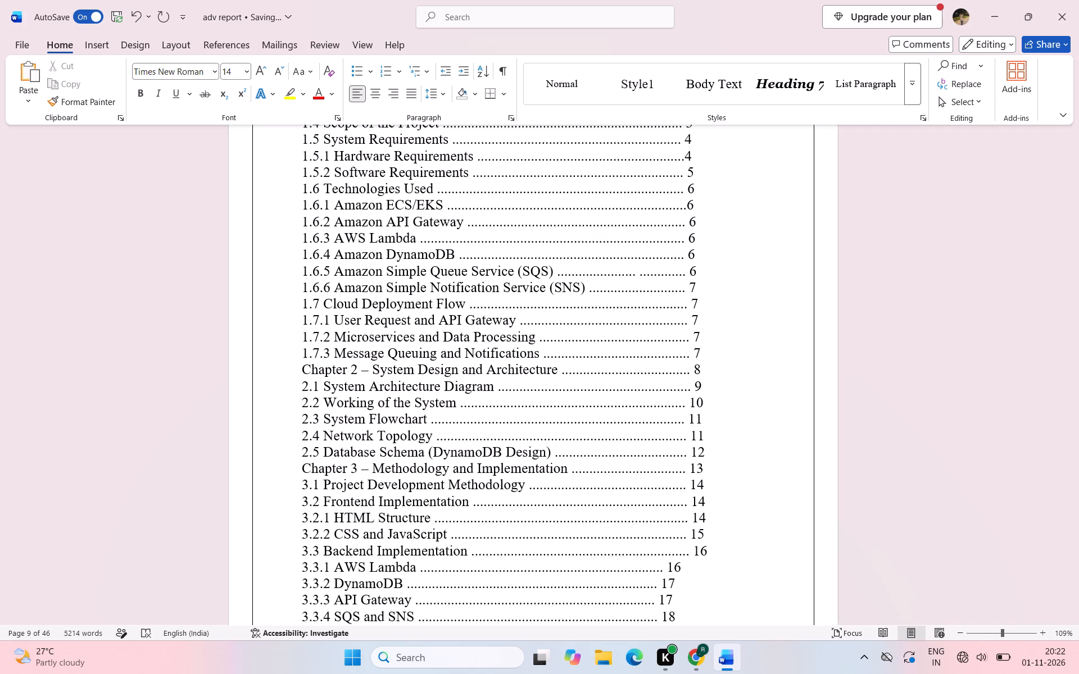
pyautogui.press('.')
# Extend the leader of the 3.3.1 AWS Lambda entry by seven dots to align its page number.
pyautogui.press('Right')
pyautogui.press('Right')
pyautogui.press('Down')
pyautogui.press('Down')
pyautogui.write('.......')
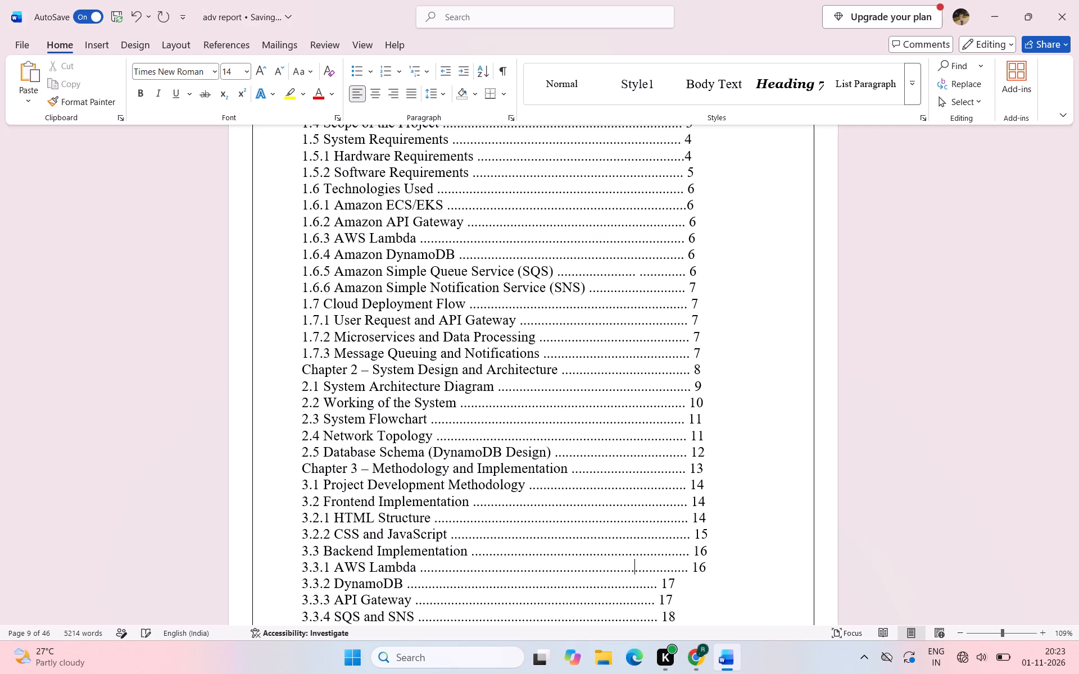
pyautogui.press('.')
pyautogui.press('BackSpace')
# Add nine dots to the leader of the 3.3.2 DynamoDB entry to align its page number.
pyautogui.press('Down')
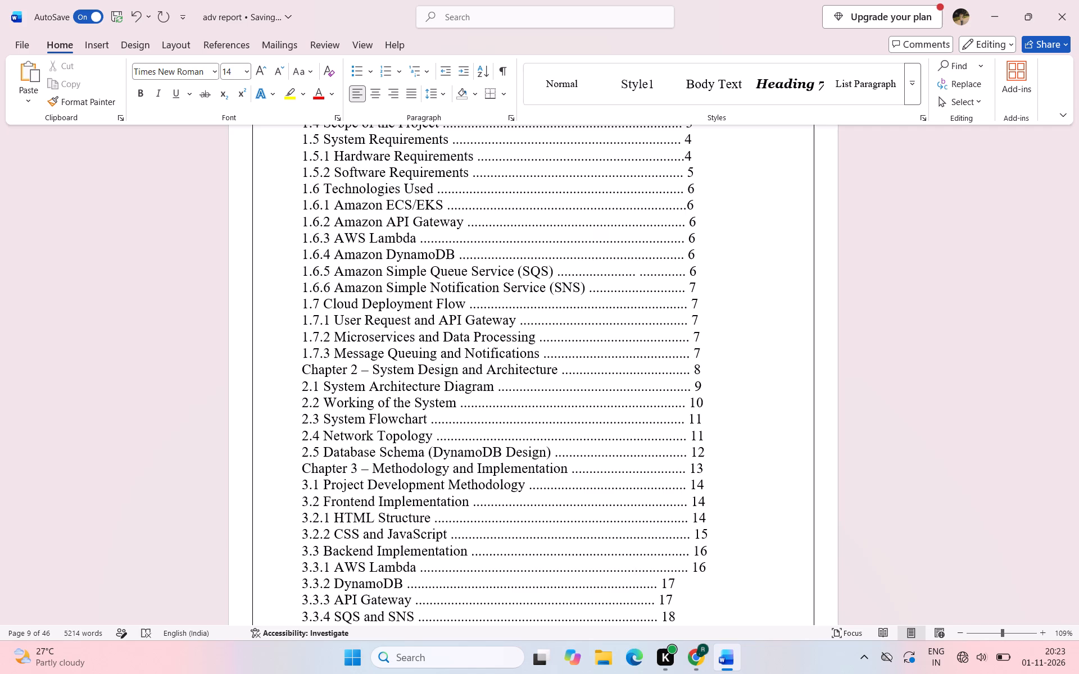
pyautogui.press('.')
pyautogui.press('.')
pyautogui.press('.')
pyautogui.press('.')
pyautogui.write('....')
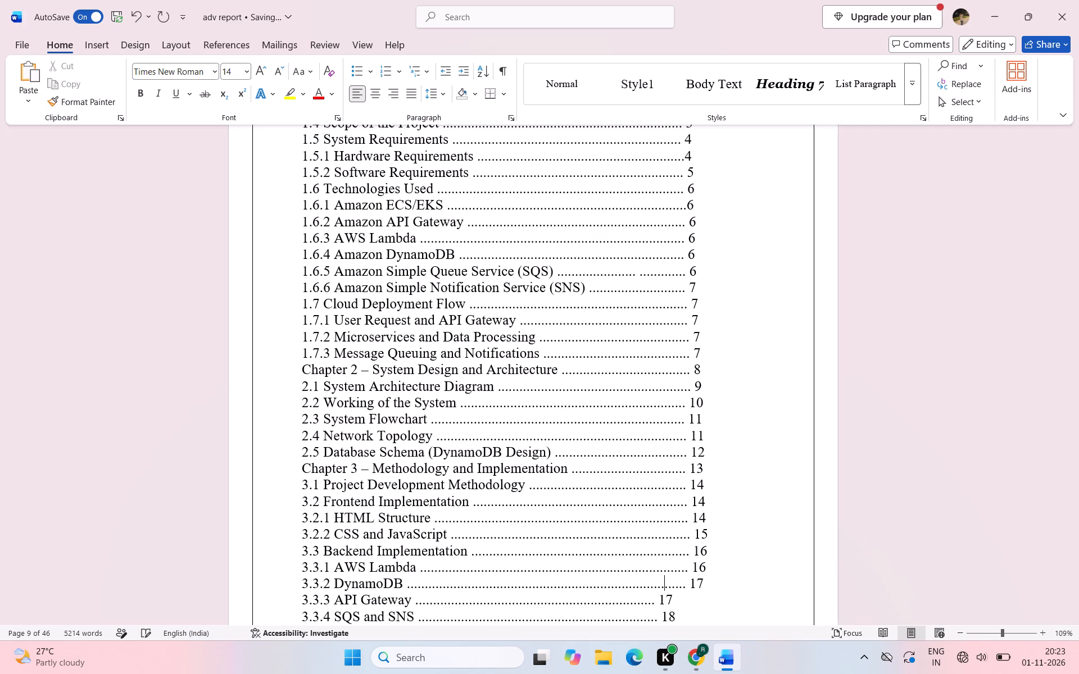
pyautogui.press('.')
# Extend the leader of the 3.3.3 API Gateway entry by ten dots, keeping a space before its page number.
pyautogui.press('Down')
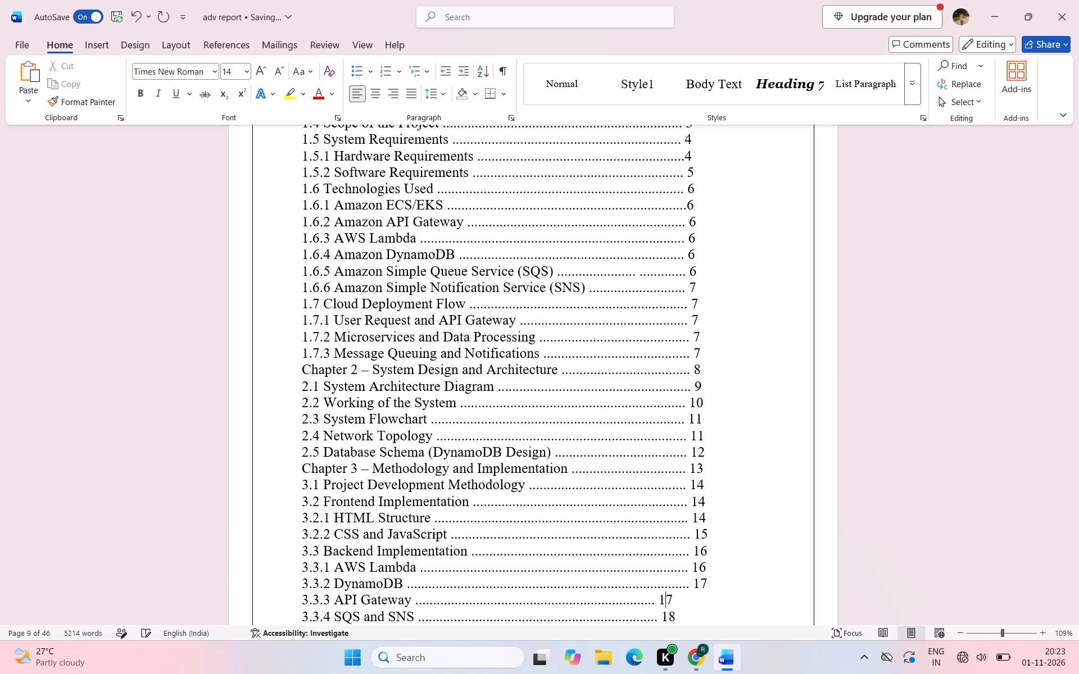
pyautogui.press('Left')
pyautogui.press('Left')
pyautogui.write('.........')
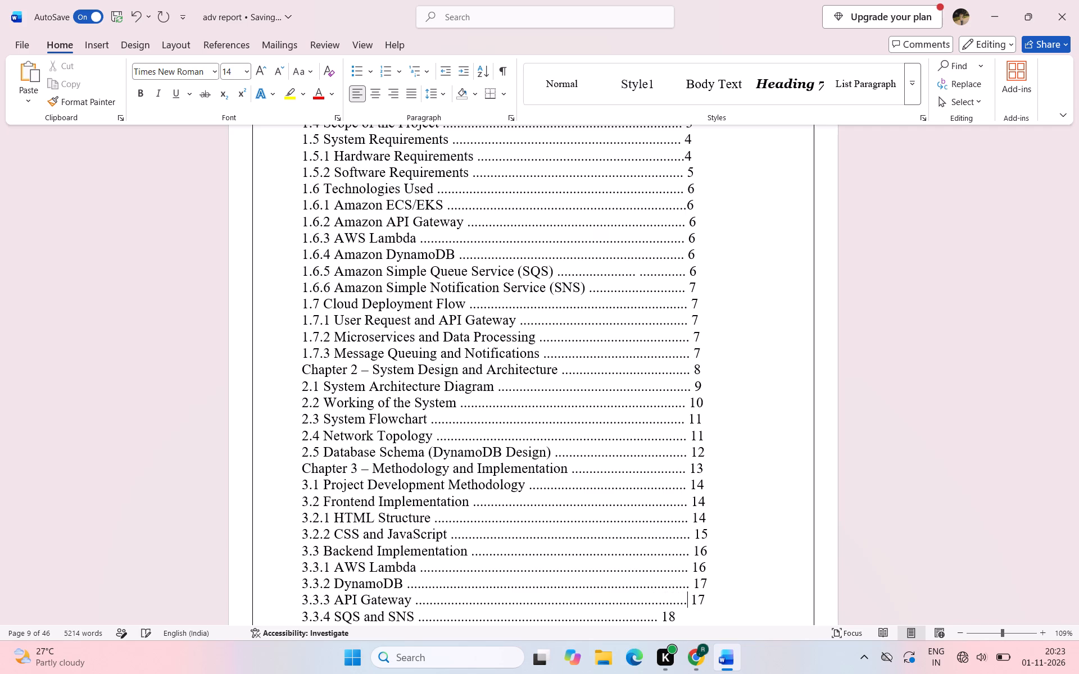
pyautogui.press('.')
pyautogui.press('Up')
pyautogui.press('Down')
pyautogui.press('BackSpace')
pyautogui.press('.')
# Extend the leader of the 3.3.4 SQS and SNS entry by nine dots, keeping a space before its page number.
pyautogui.press('Down')
pyautogui.press('Left')
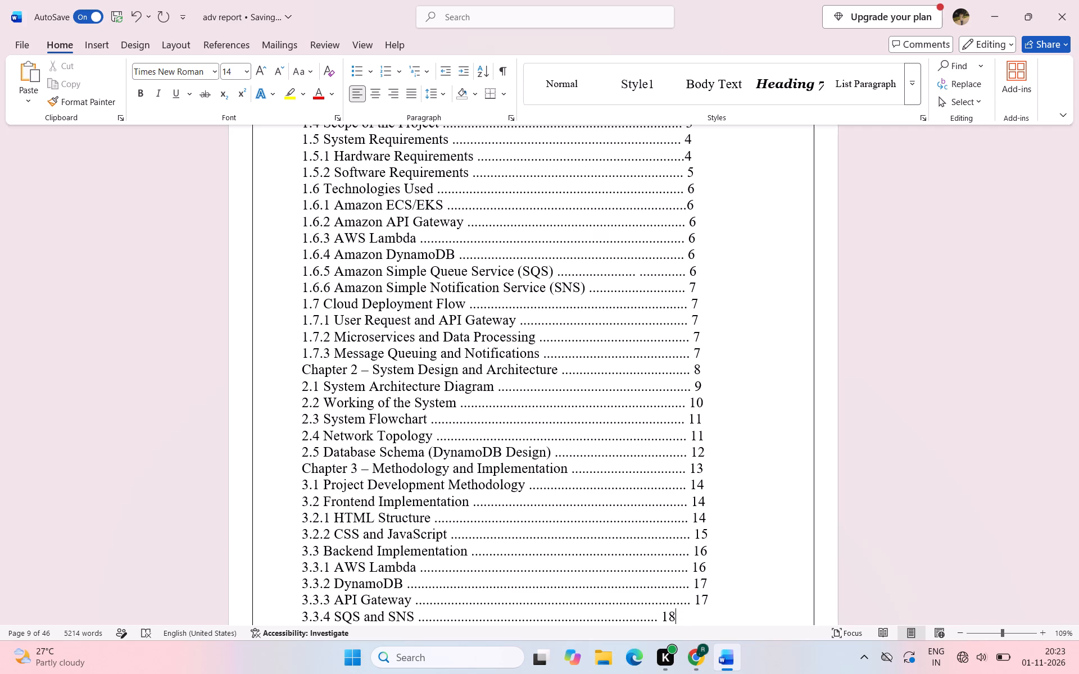
pyautogui.press('Left')
pyautogui.press('Left')
pyautogui.press('Left')
pyautogui.write('.........')
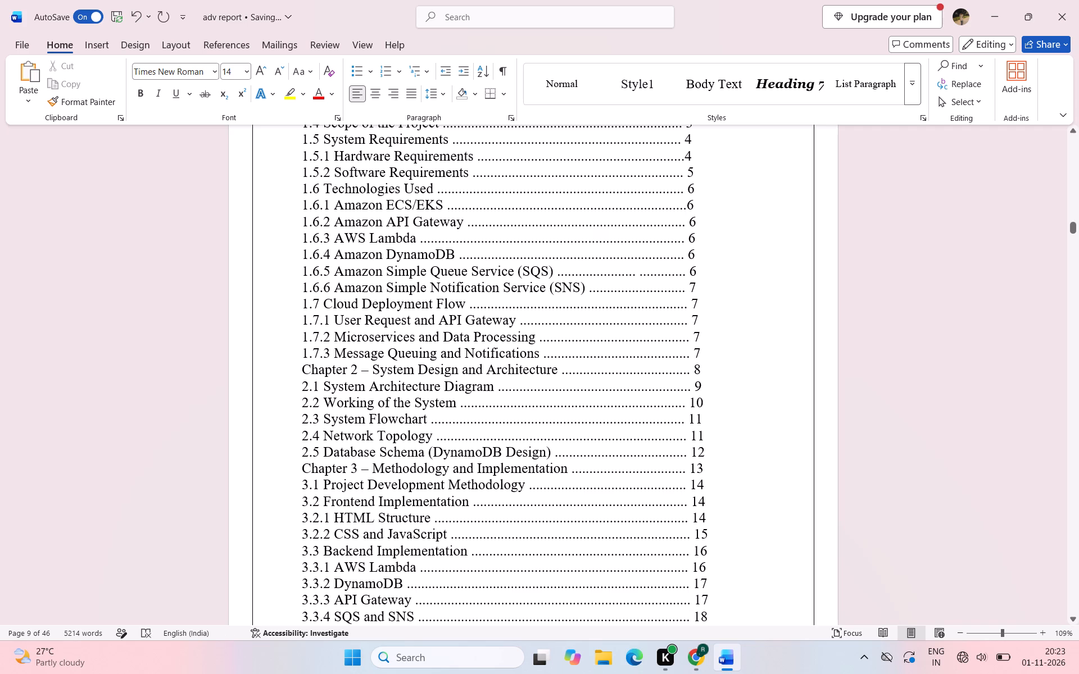
# Add nine dots to the leader of the 3.3.5 IAM entry on the following contents page to align its page number.
pyautogui.scroll(-1, 642, 172)
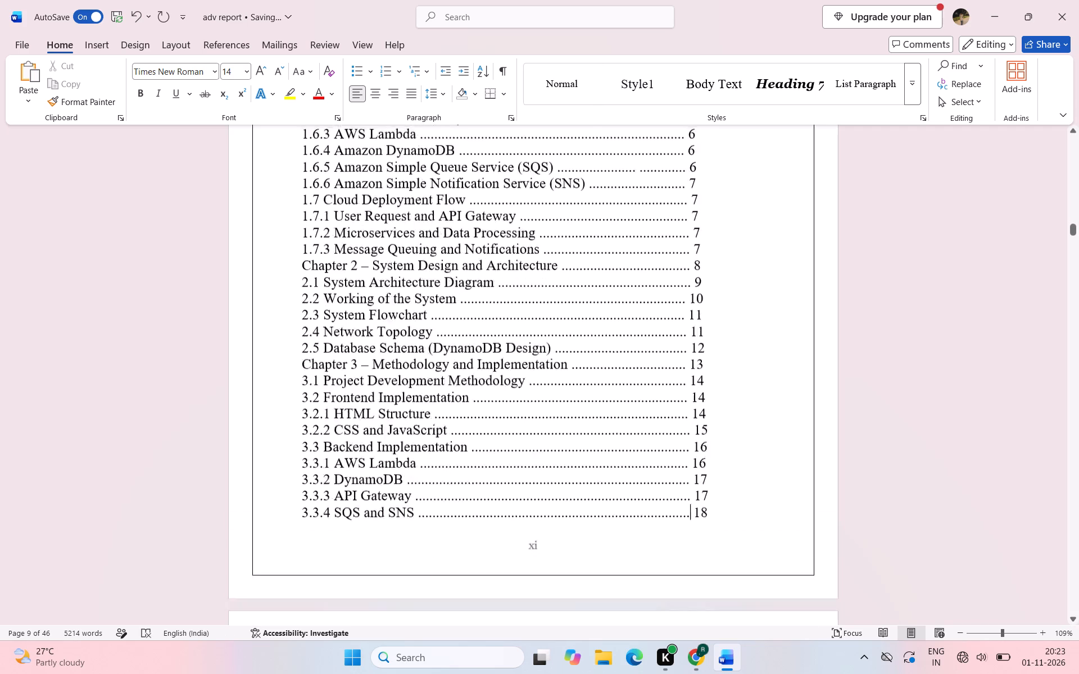
pyautogui.scroll(-1, 642, 172)
pyautogui.scroll(-1, 661, 326)
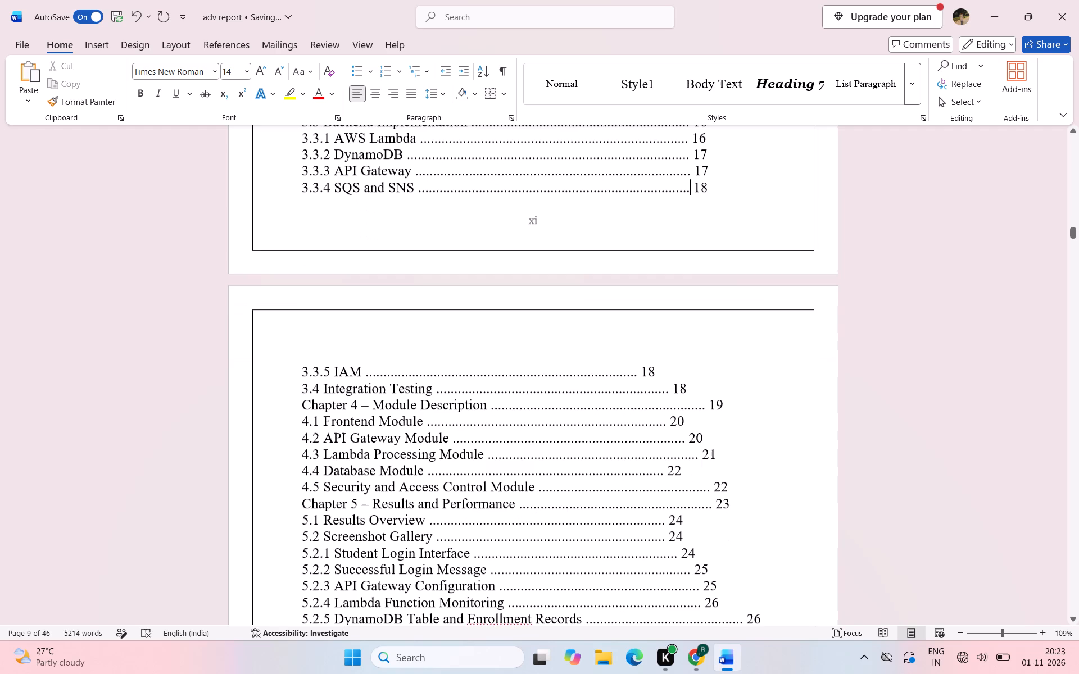
pyautogui.click(626, 378)
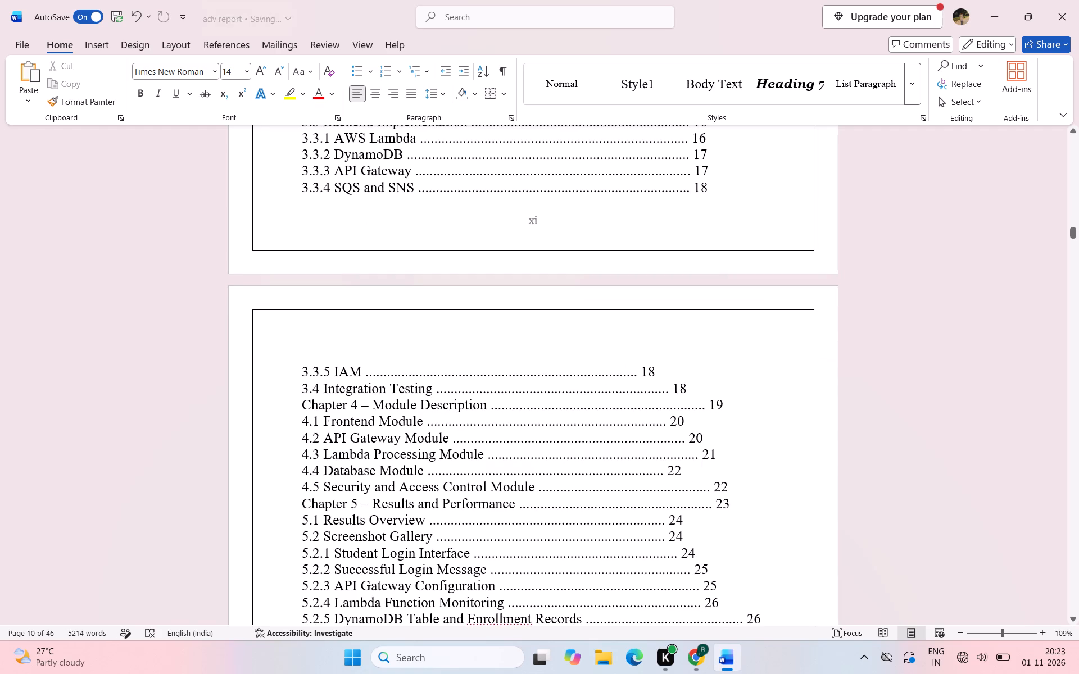
pyautogui.write('.........')
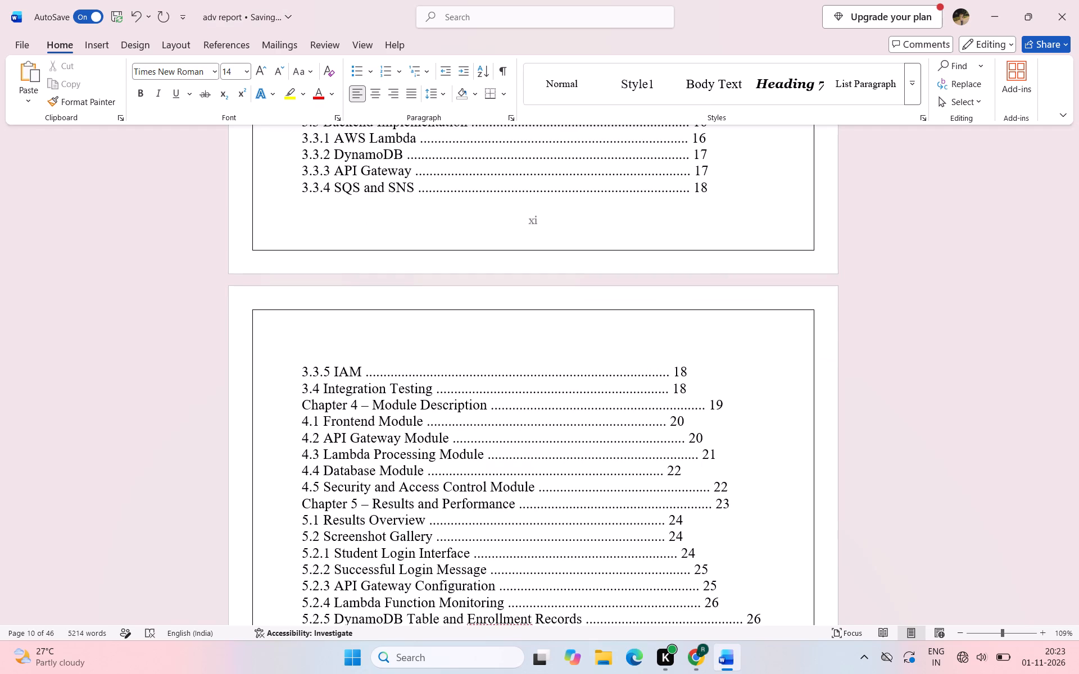
# Remove six dots from the leader of the Chapter 4 – Module Description entry to bring its page number into line.
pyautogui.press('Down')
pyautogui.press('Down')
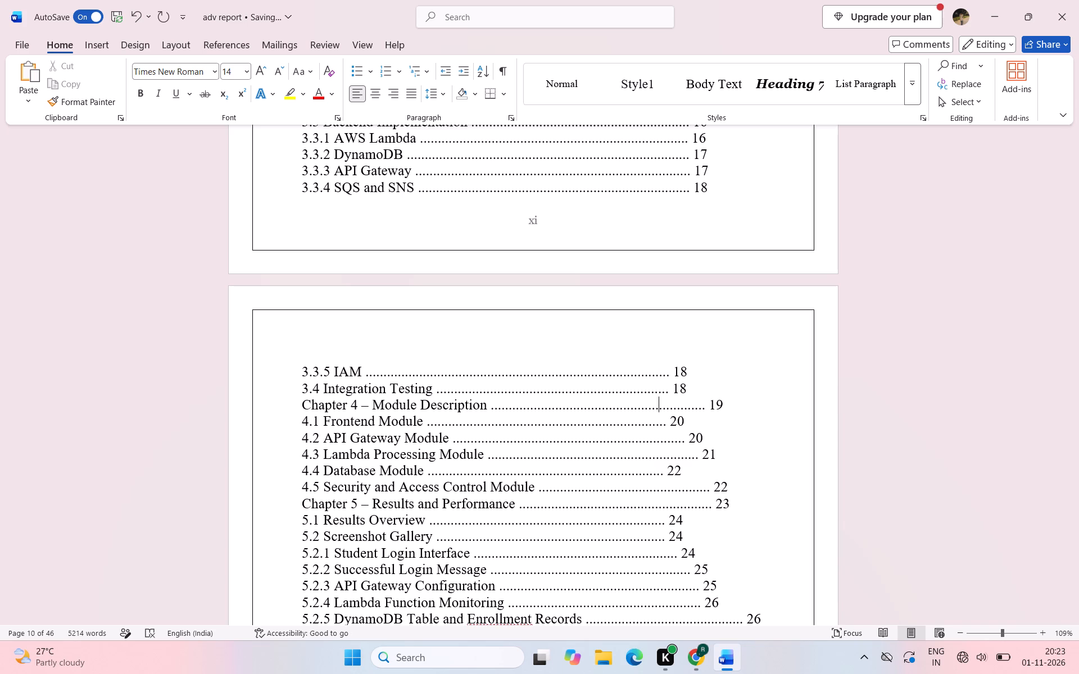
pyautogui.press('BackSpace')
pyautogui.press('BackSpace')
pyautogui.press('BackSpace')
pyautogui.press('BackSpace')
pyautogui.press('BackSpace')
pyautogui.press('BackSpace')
# Remove four more dots from the leader of the Chapter 4 – Module Description entry to align its page number.
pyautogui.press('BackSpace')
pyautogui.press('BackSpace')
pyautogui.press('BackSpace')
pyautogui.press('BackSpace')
# Remove five dots from the leader of the 4.2 API Gateway Module entry to bring its page number into line.
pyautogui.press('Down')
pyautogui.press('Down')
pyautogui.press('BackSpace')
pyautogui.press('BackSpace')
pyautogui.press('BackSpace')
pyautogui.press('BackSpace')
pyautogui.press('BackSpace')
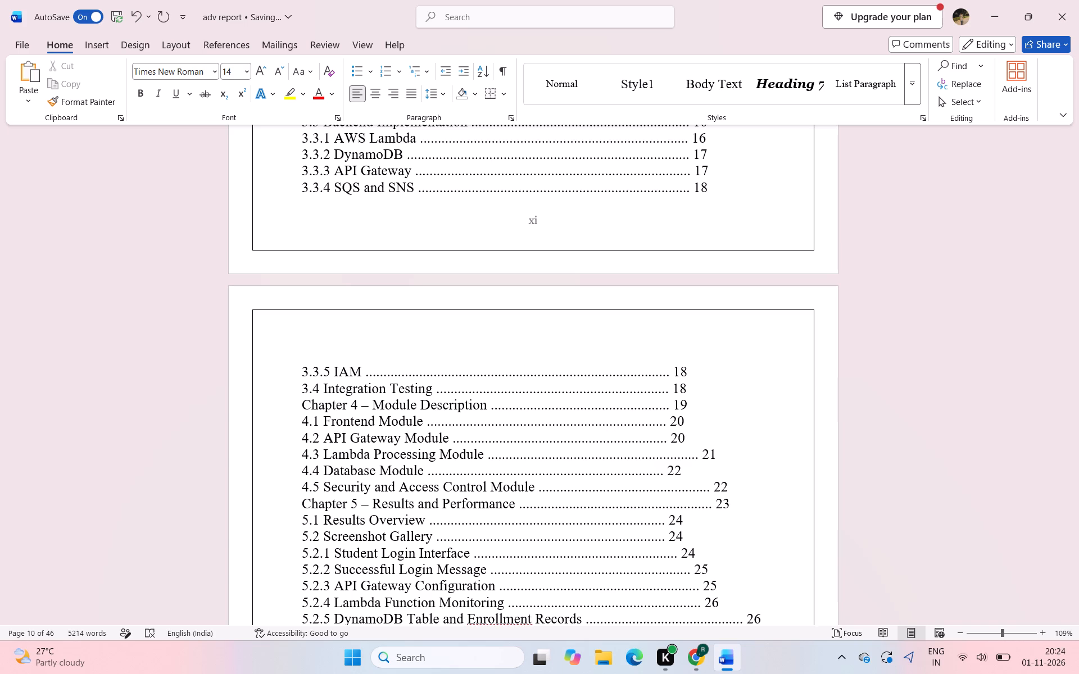
# Add one dot each to the leaders of the 4.1 Frontend Module and 4.2 API Gateway Module entries.
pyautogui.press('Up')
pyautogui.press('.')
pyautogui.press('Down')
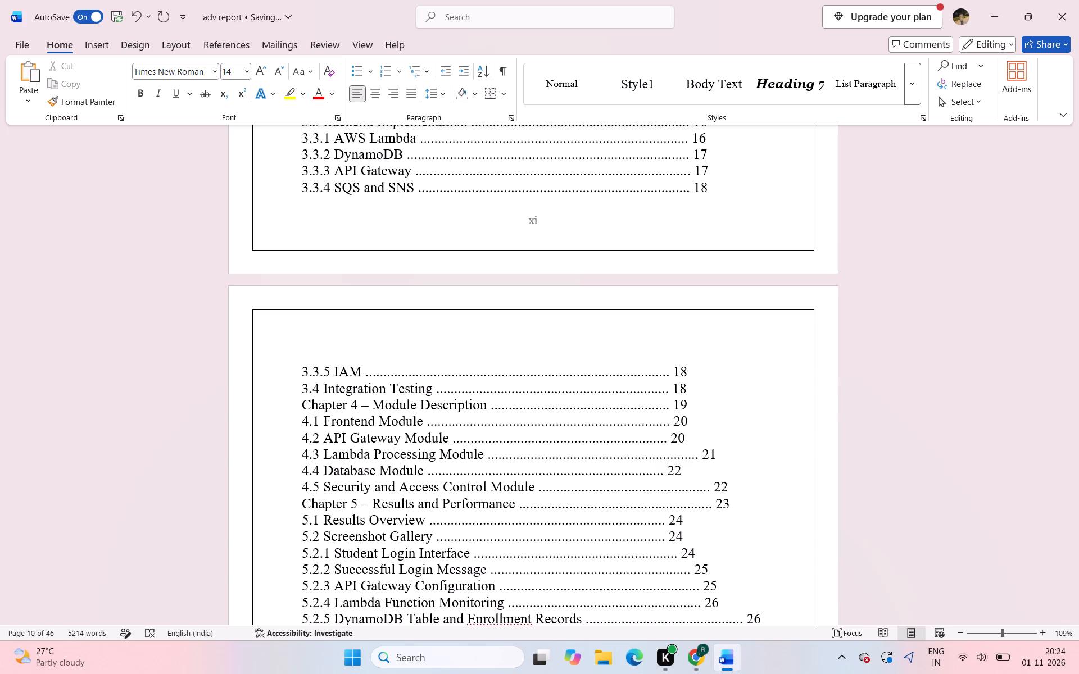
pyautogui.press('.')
# Remove seven dots from the leader of the 4.3 Lambda Processing Module entry to bring its page number into line.
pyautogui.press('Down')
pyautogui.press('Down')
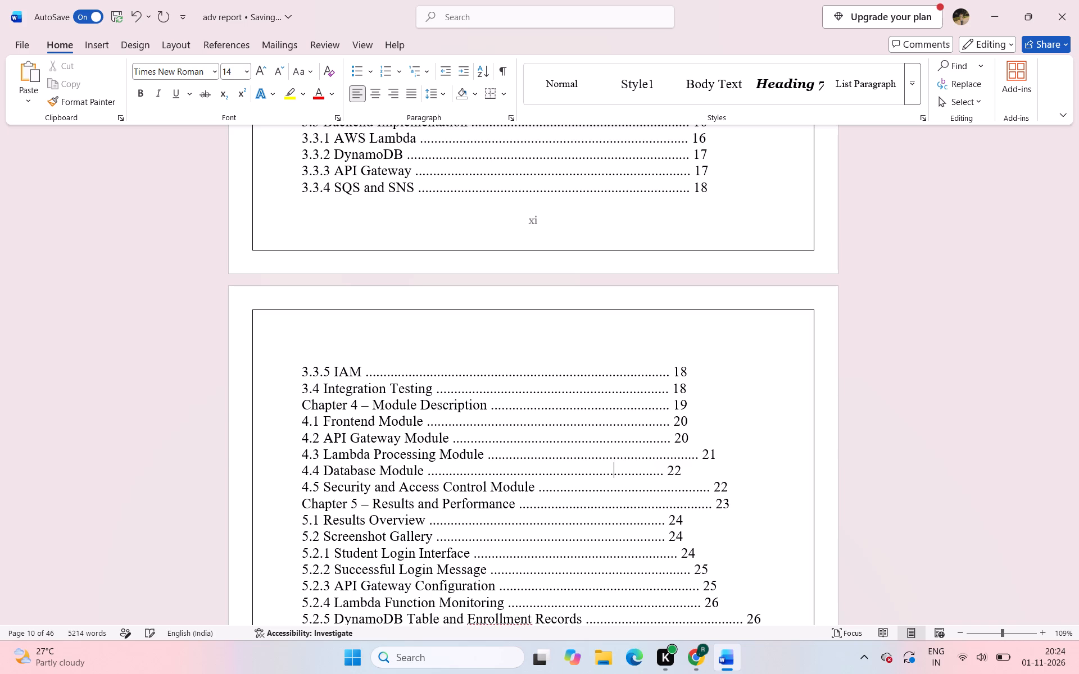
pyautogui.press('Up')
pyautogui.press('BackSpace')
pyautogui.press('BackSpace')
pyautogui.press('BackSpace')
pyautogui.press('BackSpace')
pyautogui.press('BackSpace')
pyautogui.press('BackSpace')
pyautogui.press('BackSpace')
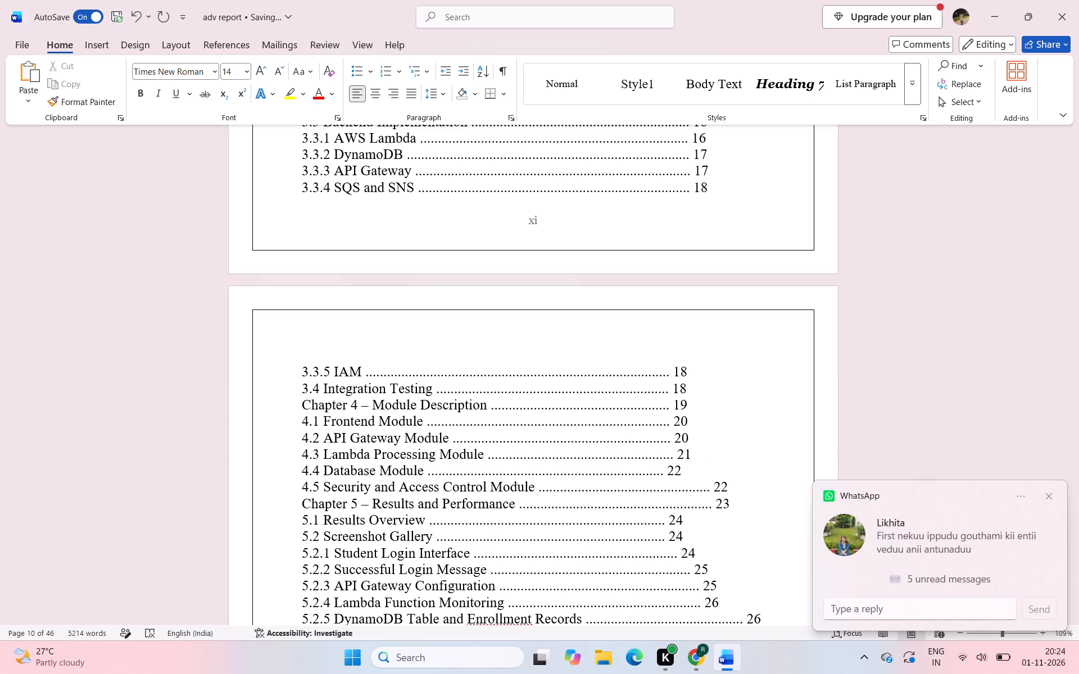
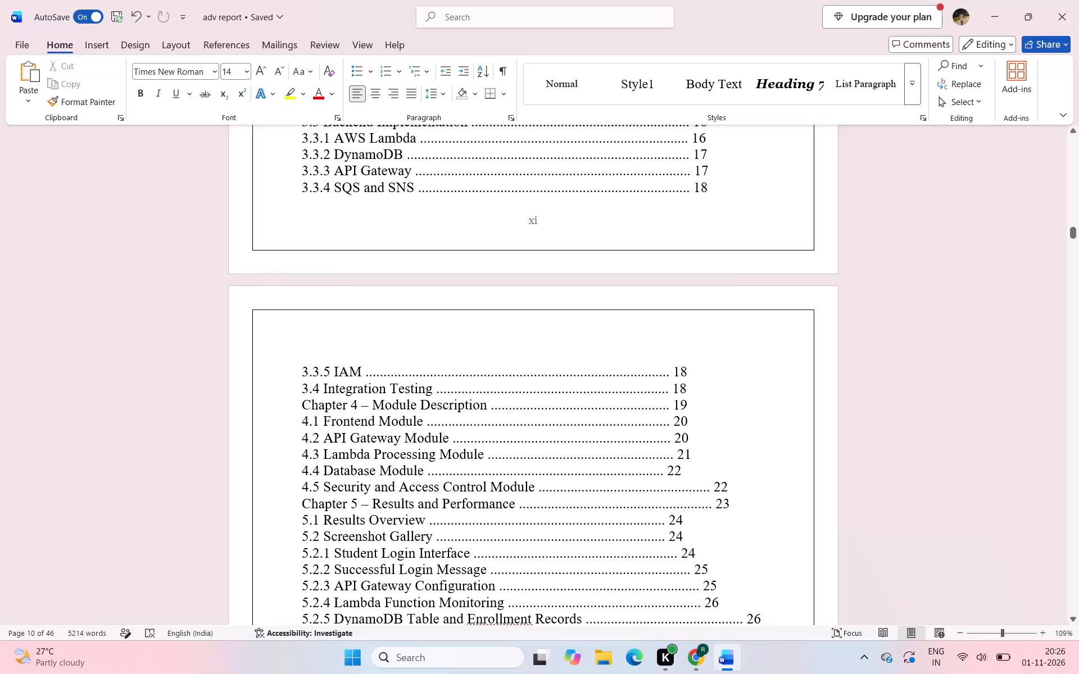
# Extend the leader of the 4.4 Database Module entry by two dots to align its page number.
pyautogui.click(634, 468)
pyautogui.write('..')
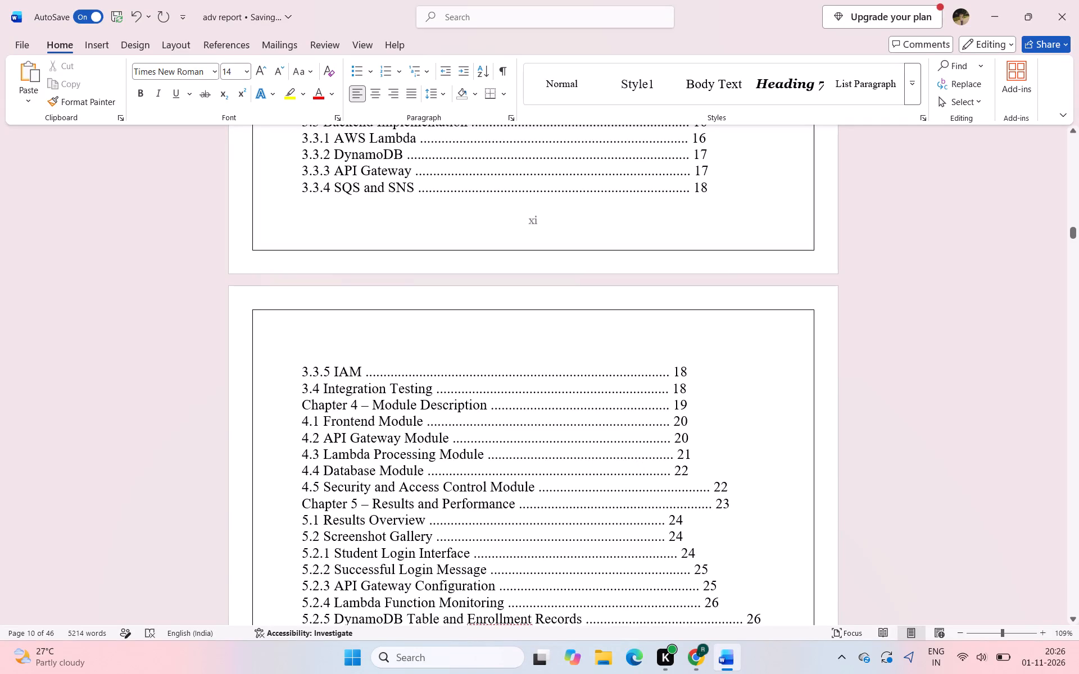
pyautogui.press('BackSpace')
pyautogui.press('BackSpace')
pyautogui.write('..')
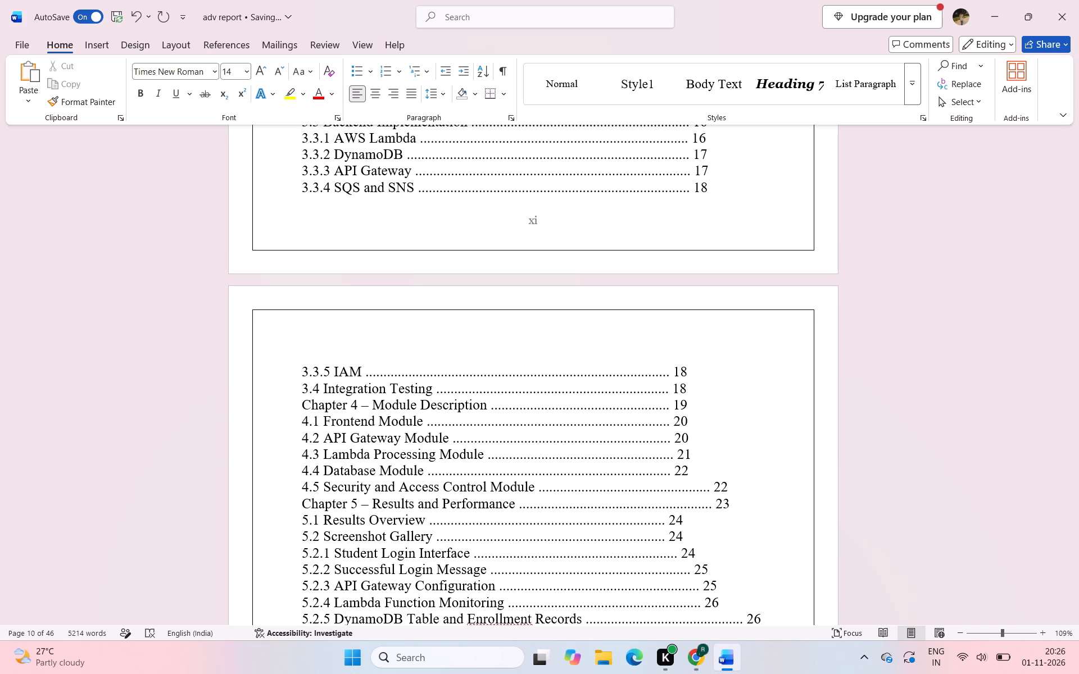
# Remove eleven dots from the leader of the 4.5 Security and Access Control Module entry to align its page number.
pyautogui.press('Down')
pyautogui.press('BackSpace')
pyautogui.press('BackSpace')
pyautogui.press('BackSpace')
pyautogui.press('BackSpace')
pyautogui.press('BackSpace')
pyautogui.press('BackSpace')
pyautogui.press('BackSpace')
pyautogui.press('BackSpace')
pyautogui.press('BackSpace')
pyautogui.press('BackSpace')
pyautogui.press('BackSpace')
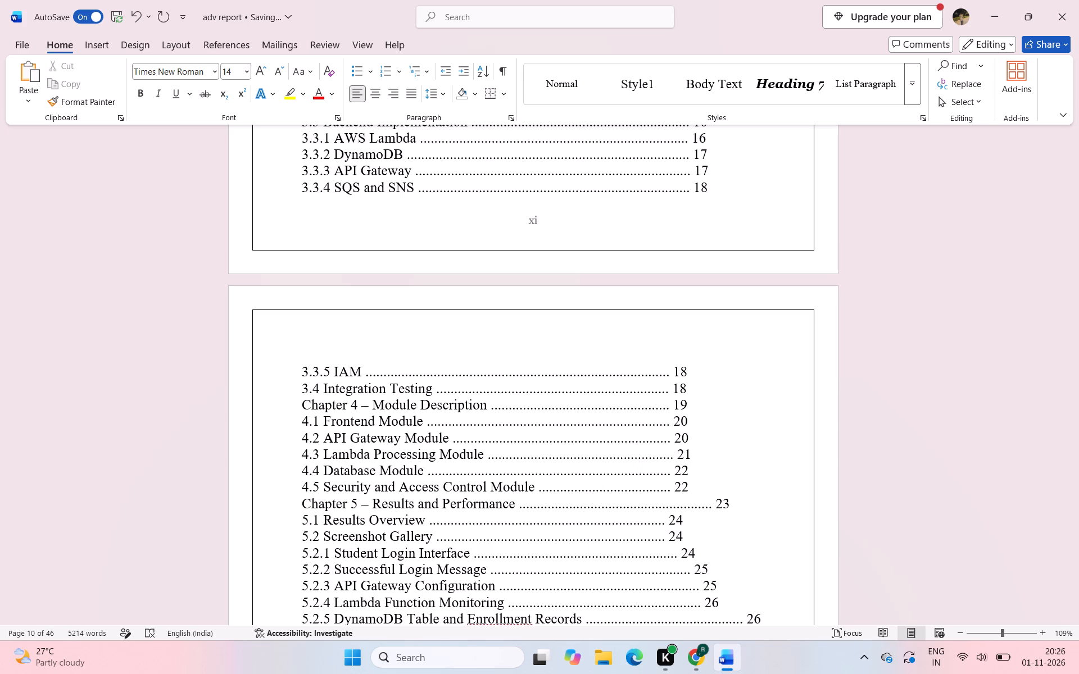
# Remove twelve dots from the leader of the Chapter 5 – Results and Performance entry to align its page number.
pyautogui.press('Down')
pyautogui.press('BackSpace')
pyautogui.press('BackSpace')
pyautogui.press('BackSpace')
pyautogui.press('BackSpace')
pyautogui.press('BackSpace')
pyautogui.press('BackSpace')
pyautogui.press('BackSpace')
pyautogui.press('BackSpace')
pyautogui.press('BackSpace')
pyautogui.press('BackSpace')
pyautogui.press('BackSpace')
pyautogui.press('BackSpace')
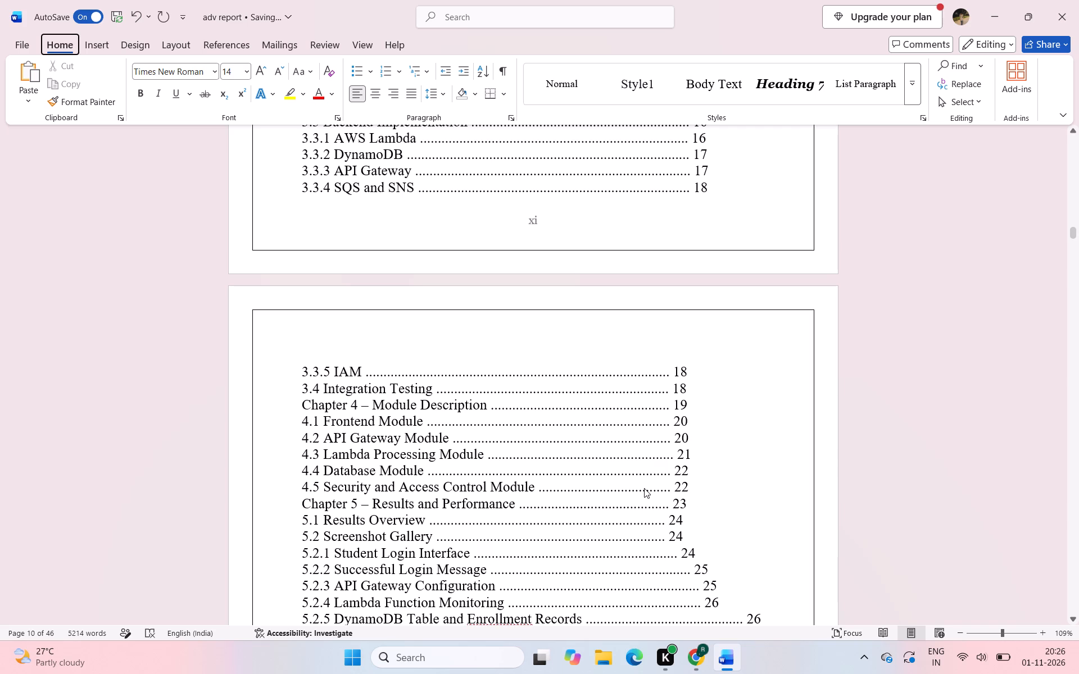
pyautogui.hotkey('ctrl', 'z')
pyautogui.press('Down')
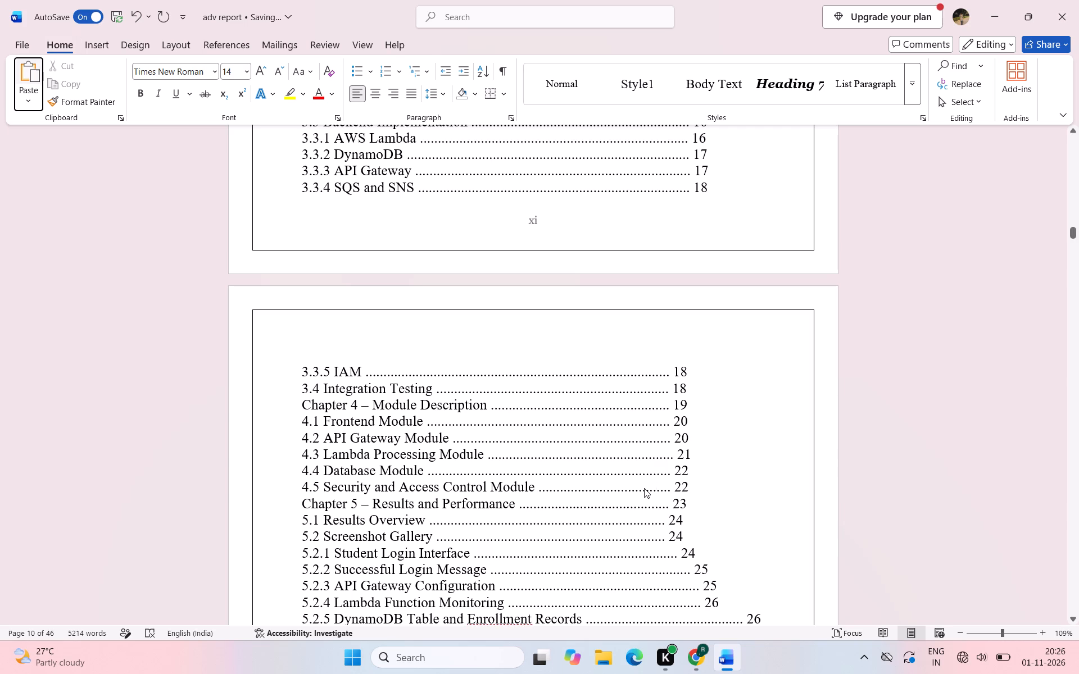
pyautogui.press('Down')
# Add one dot to the leaders of both the 5.1 Results Overview and 5.2 Screenshot Gallery entries.
pyautogui.click(653, 522)
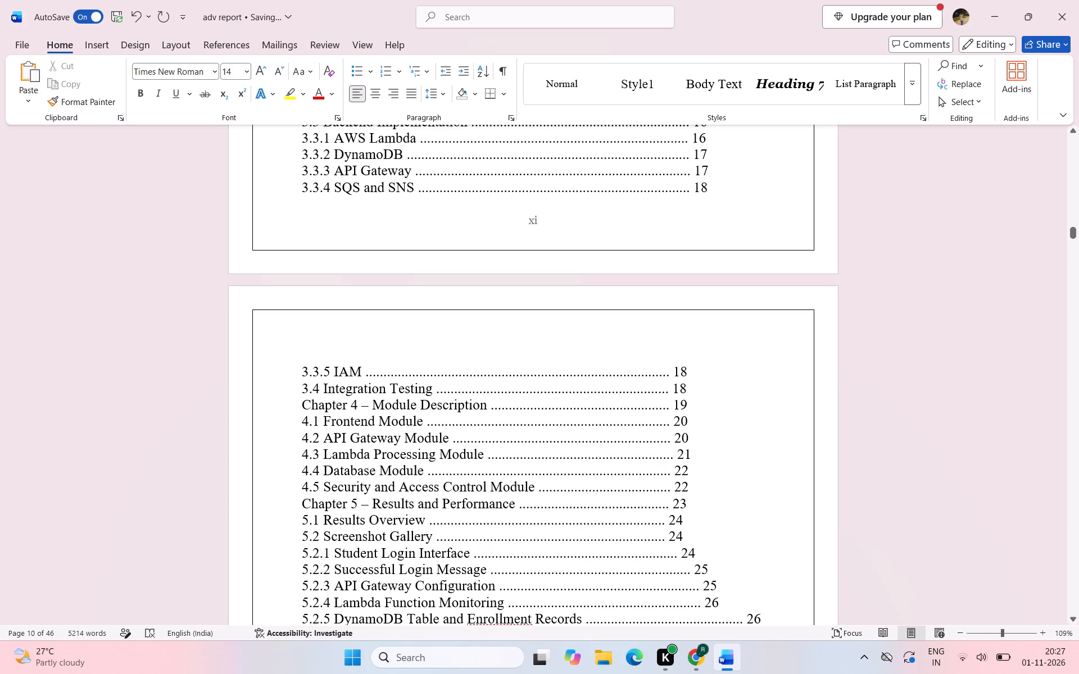
pyautogui.press('.')
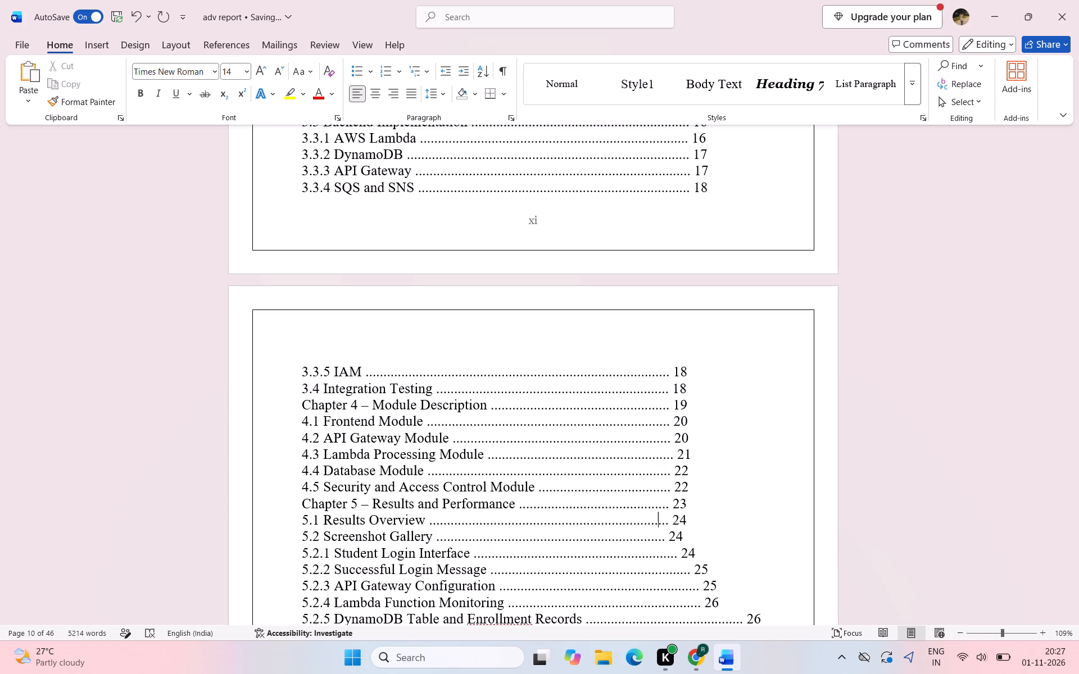
pyautogui.press('Down')
pyautogui.press('.')
# Remove three dots from the leader of the 5.2.1 Student Login Interface entry to align its page number.
pyautogui.press('Down')
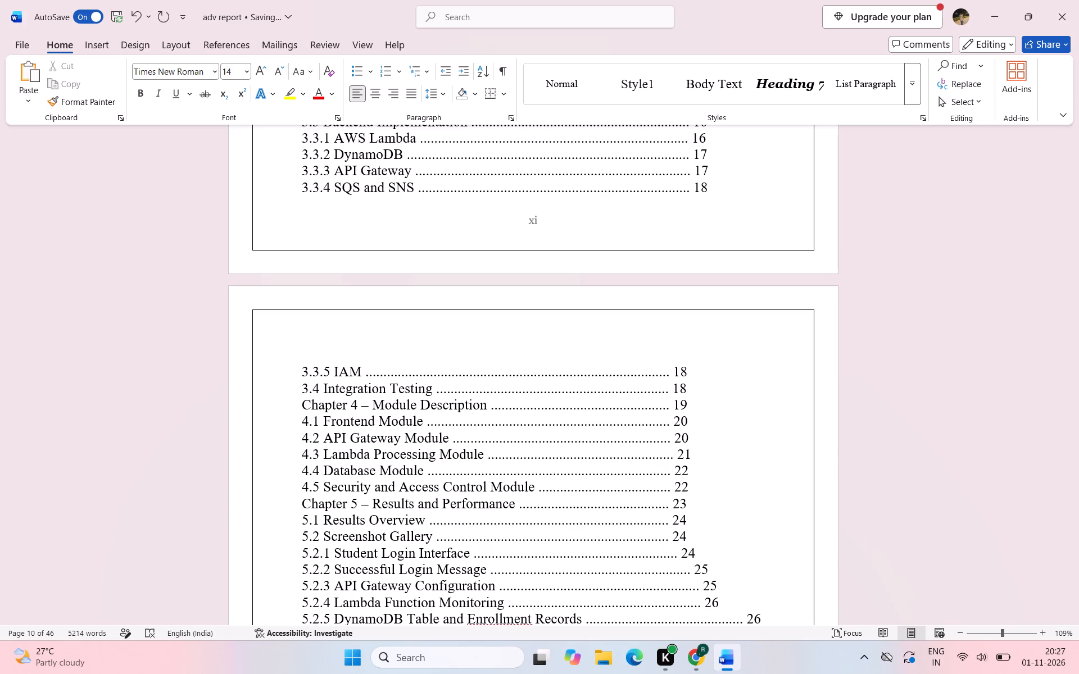
pyautogui.press('BackSpace')
pyautogui.press('BackSpace')
pyautogui.press('BackSpace')
# Remove six dots from the leader of the 5.2.2 Successful Login Message entry to align its page number.
pyautogui.press('Down')
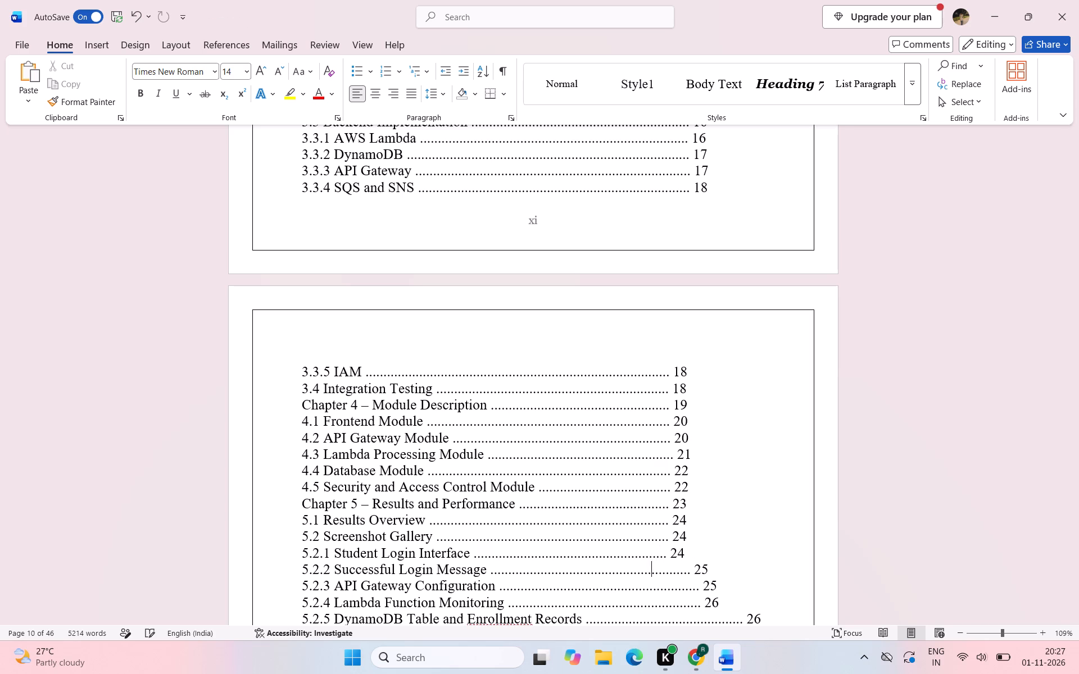
pyautogui.press('BackSpace')
pyautogui.press('BackSpace')
pyautogui.press('BackSpace')
pyautogui.press('BackSpace')
pyautogui.press('BackSpace')
pyautogui.press('BackSpace')
# Shorten the leader of the 5.2.3 API Gateway Configuration entry by eight dots.
pyautogui.press('Down')
pyautogui.press('BackSpace')
pyautogui.press('BackSpace')
pyautogui.press('BackSpace')
pyautogui.press('BackSpace')
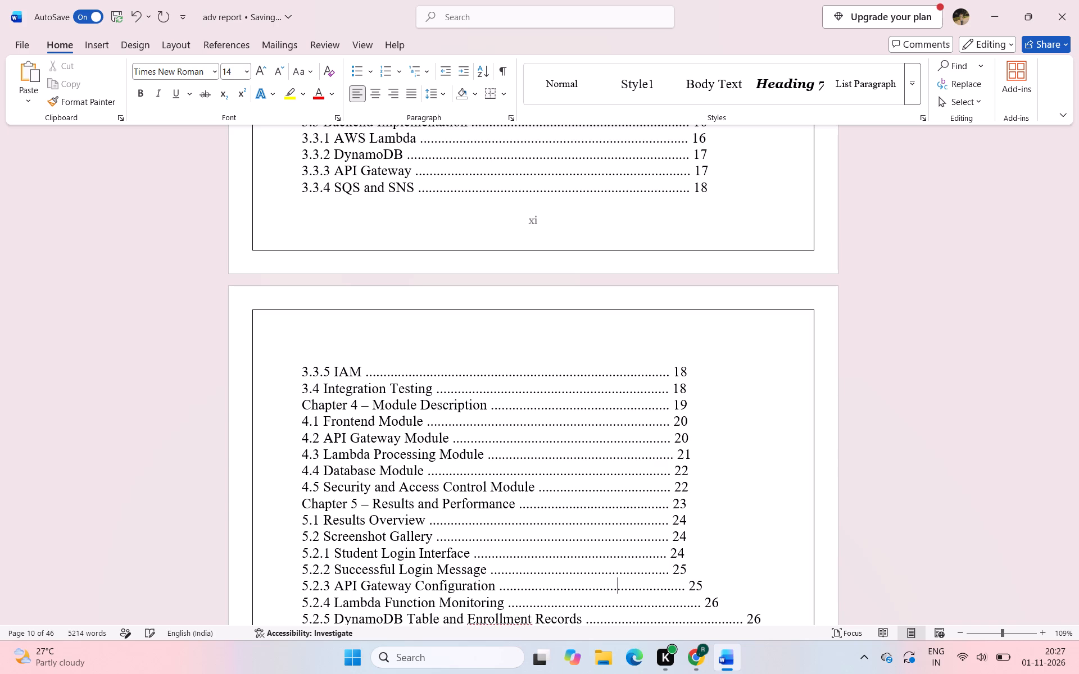
pyautogui.press('BackSpace')
pyautogui.press('BackSpace')
pyautogui.press('BackSpace')
pyautogui.press('BackSpace')
# Shorten the leader of the 5.2.4 Lambda Function Monitoring entry by eight dots.
pyautogui.press('Down')
pyautogui.press('BackSpace')
pyautogui.press('BackSpace')
pyautogui.press('BackSpace')
pyautogui.press('BackSpace')
pyautogui.press('BackSpace')
pyautogui.press('BackSpace')
pyautogui.press('BackSpace')
pyautogui.press('BackSpace')
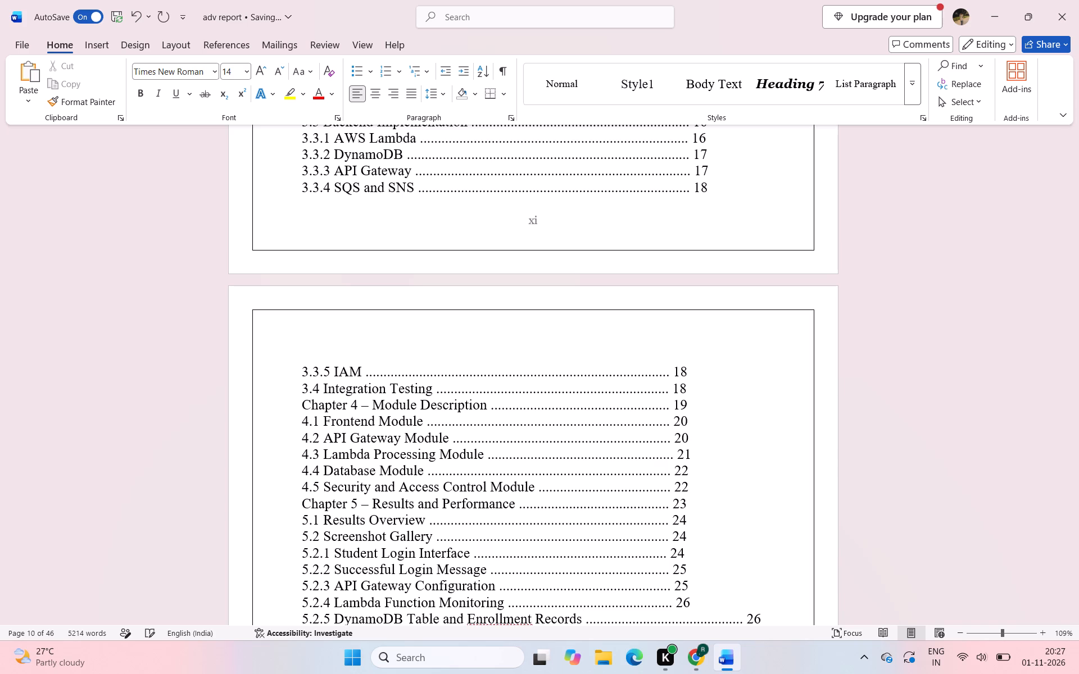
# Remove twenty dots from the leader of the 5.2.5 DynamoDB Table and Enrollment Records entry to pull its page number into line.
pyautogui.scroll(-1, 659, 551)
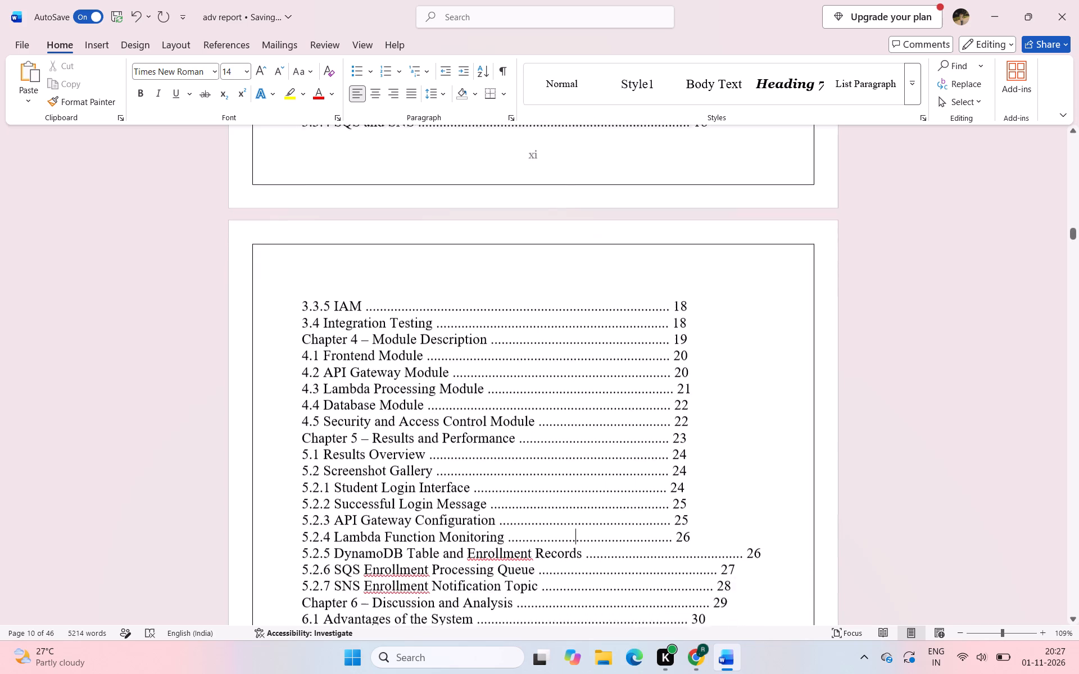
pyautogui.scroll(-1, 659, 551)
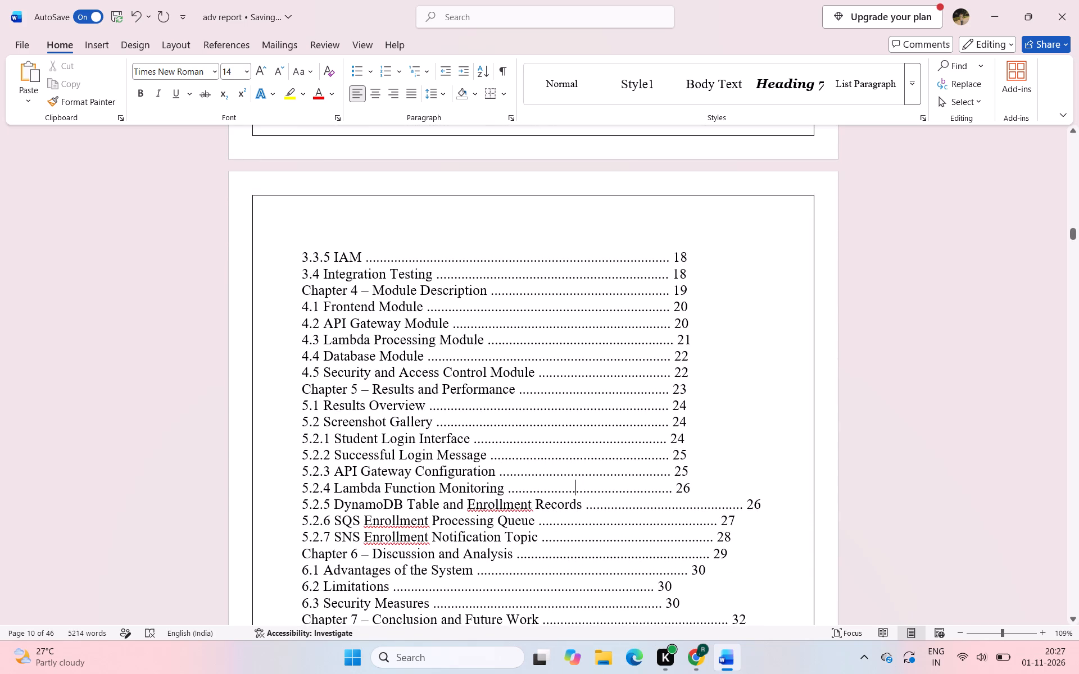
pyautogui.click(688, 509)
pyautogui.press('Down')
pyautogui.press('Up')
pyautogui.press('BackSpace')
pyautogui.press('BackSpace')
pyautogui.press('BackSpace')
pyautogui.press('BackSpace')
pyautogui.press('BackSpace')
pyautogui.press('BackSpace')
pyautogui.press('BackSpace')
pyautogui.press('BackSpace')
pyautogui.press('BackSpace')
pyautogui.press('BackSpace')
pyautogui.press('BackSpace')
pyautogui.press('BackSpace')
pyautogui.press('BackSpace')
pyautogui.press('BackSpace')
pyautogui.press('BackSpace')
pyautogui.press('BackSpace')
pyautogui.press('BackSpace')
pyautogui.press('BackSpace')
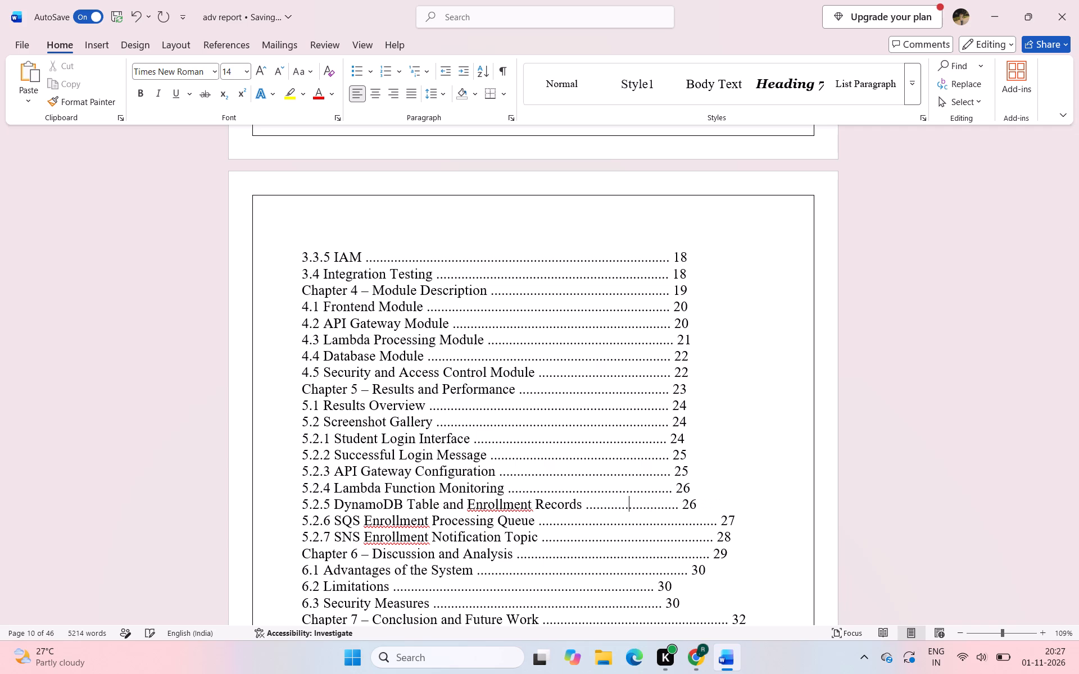
pyautogui.press('BackSpace')
pyautogui.press('BackSpace')
# Fine-tune the alignment by removing one more dot from each of the 5.2.4, 5.2.5 and 5.2.3 entry leaders.
pyautogui.press('Up')
pyautogui.press('BackSpace')
pyautogui.press('Down')
pyautogui.press('BackSpace')
pyautogui.press('Up')
pyautogui.press('Up')
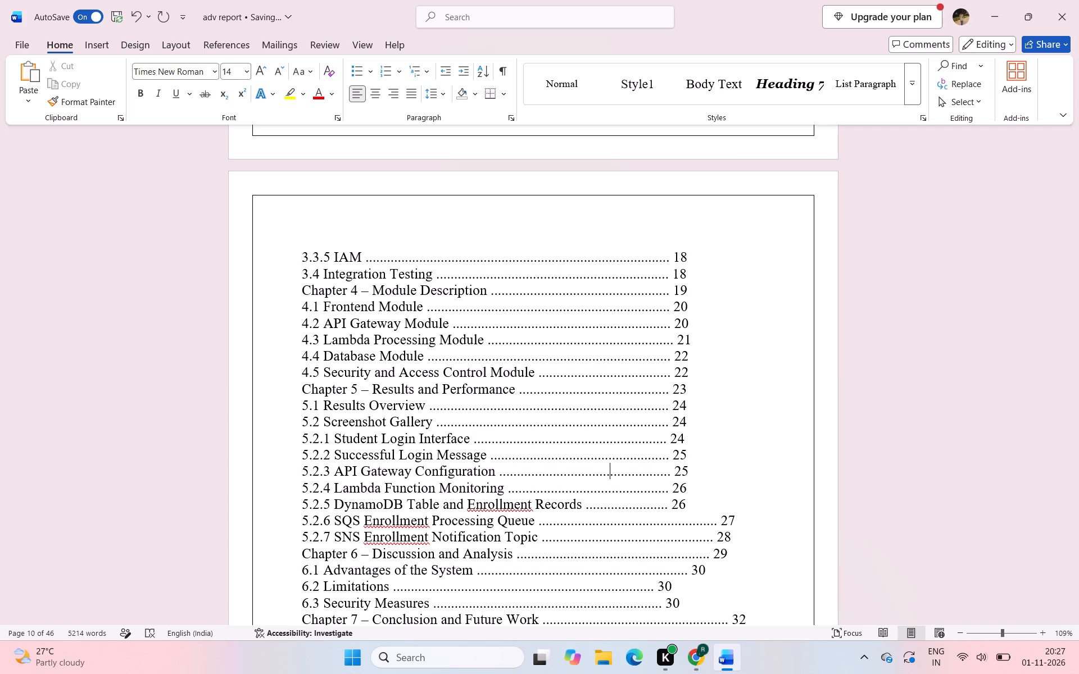
pyautogui.press('BackSpace')
# Remove fourteen dots from the leader of the 5.2.6 SQS Enrollment Processing Queue entry to align its page number.
pyautogui.press('Down')
pyautogui.press('Down')
pyautogui.press('Down')
pyautogui.press('BackSpace')
pyautogui.press('BackSpace')
pyautogui.press('BackSpace')
pyautogui.press('BackSpace')
pyautogui.press('BackSpace')
pyautogui.press('BackSpace')
pyautogui.press('BackSpace')
pyautogui.press('BackSpace')
pyautogui.press('BackSpace')
pyautogui.press('BackSpace')
pyautogui.press('BackSpace')
pyautogui.press('BackSpace')
pyautogui.press('BackSpace')
pyautogui.press('BackSpace')
# Remove thirteen dots from the leader of the 5.2.7 SNS Enrollment Notification Topic entry to align its page number.
pyautogui.press('Down')
pyautogui.press('BackSpace')
pyautogui.press('BackSpace')
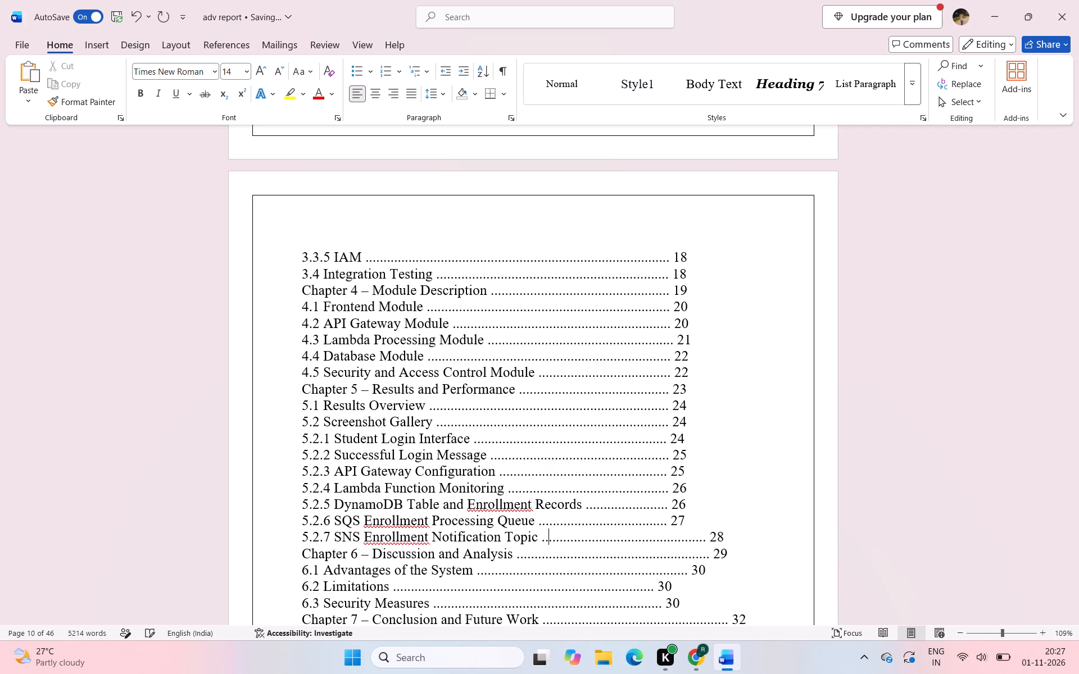
pyautogui.press('BackSpace')
pyautogui.press('BackSpace')
pyautogui.press('Right')
pyautogui.press('Right')
pyautogui.press('Right')
pyautogui.press('Right')
pyautogui.press('Right')
pyautogui.press('Right')
pyautogui.press('BackSpace')
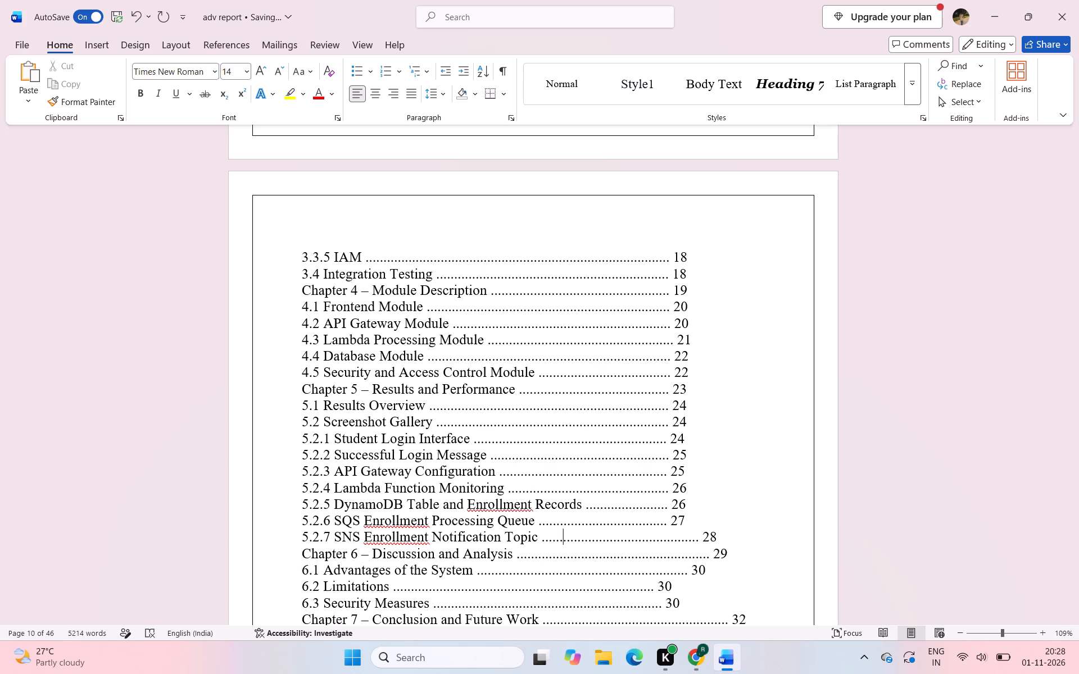
pyautogui.press('BackSpace')
pyautogui.press('BackSpace')
pyautogui.press('BackSpace')
pyautogui.press('BackSpace')
pyautogui.press('BackSpace')
pyautogui.press('Right')
pyautogui.press('Right')
pyautogui.press('Right')
pyautogui.press('Right')
pyautogui.press('Right')
pyautogui.press('Right')
pyautogui.press('Right')
pyautogui.press('Right')
pyautogui.press('Right')
pyautogui.press('BackSpace')
pyautogui.press('BackSpace')
pyautogui.press('BackSpace')
# Remove twelve dots from the leader of the Chapter 6 – Discussion and Analysis entry to align its page number.
pyautogui.press('Down')
pyautogui.press('BackSpace')
pyautogui.press('BackSpace')
pyautogui.press('BackSpace')
pyautogui.press('BackSpace')
pyautogui.press('BackSpace')
pyautogui.press('BackSpace')
pyautogui.press('BackSpace')
pyautogui.press('BackSpace')
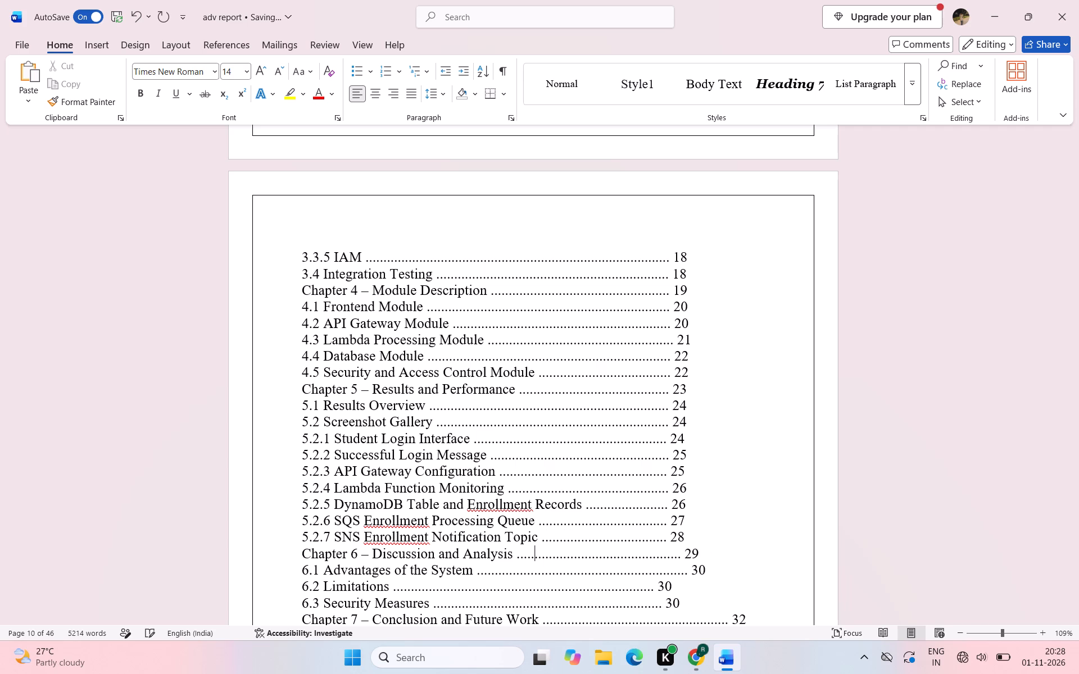
pyautogui.press('BackSpace')
pyautogui.press('BackSpace')
pyautogui.press('BackSpace')
pyautogui.press('BackSpace')
# Remove seven dots from the 6.1 Advantages of the System leader and insert one space within the dots to align its page number.
pyautogui.press('Down')
pyautogui.press('BackSpace')
pyautogui.press('BackSpace')
pyautogui.press('BackSpace')
pyautogui.press('BackSpace')
pyautogui.press('BackSpace')
pyautogui.press('BackSpace')
pyautogui.press('BackSpace')
pyautogui.press('space')
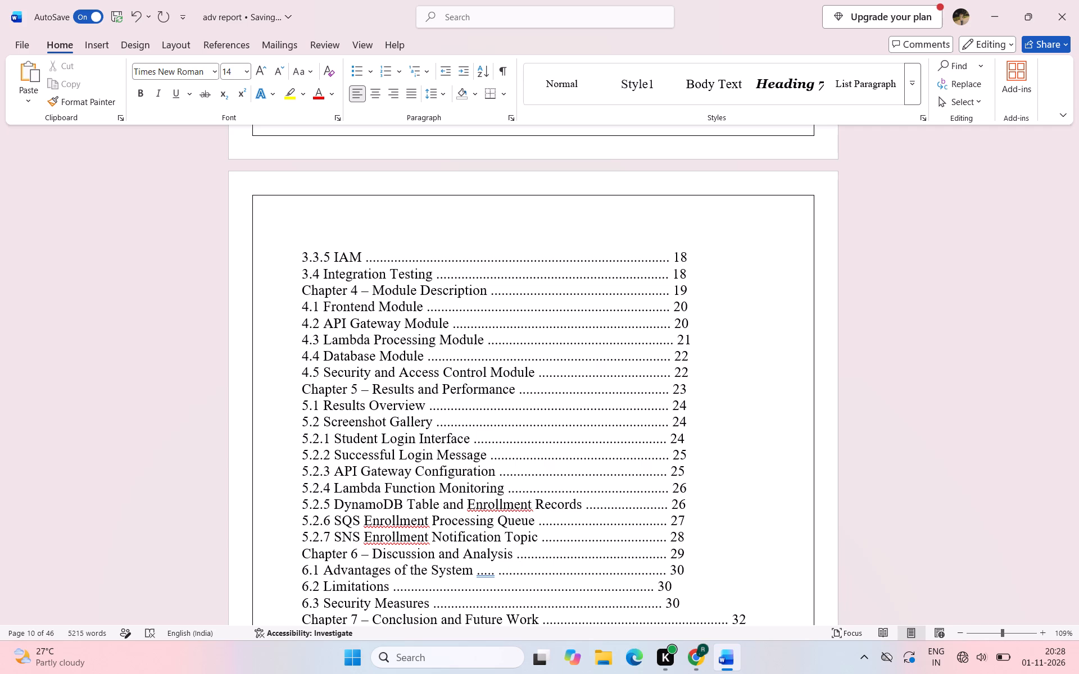
# Lengthen the 6.2 Limitations leader by a net three dots and the 6.3 Security Measures leader by one dot.
pyautogui.press('Down')
pyautogui.press('BackSpace')
pyautogui.write('....')
pyautogui.press('Down')
pyautogui.press('.')
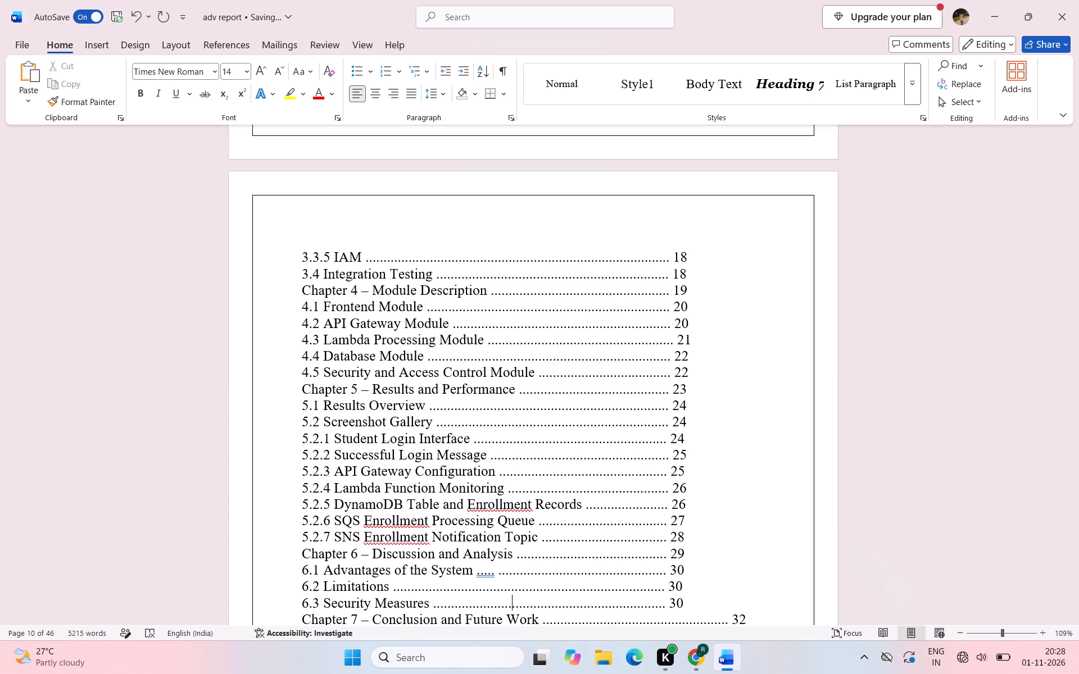
# Remove eighteen dots from the leader of the Chapter 7 – Conclusion and Future Work entry to align its page number.
pyautogui.press('Down')
pyautogui.press('Right')
pyautogui.press('Right')
pyautogui.press('Right')
pyautogui.press('Right')
pyautogui.press('Right')
pyautogui.press('Right')
pyautogui.press('Right')
pyautogui.press('Right')
pyautogui.press('Right')
pyautogui.press('Right')
pyautogui.press('Right')
pyautogui.press('Right')
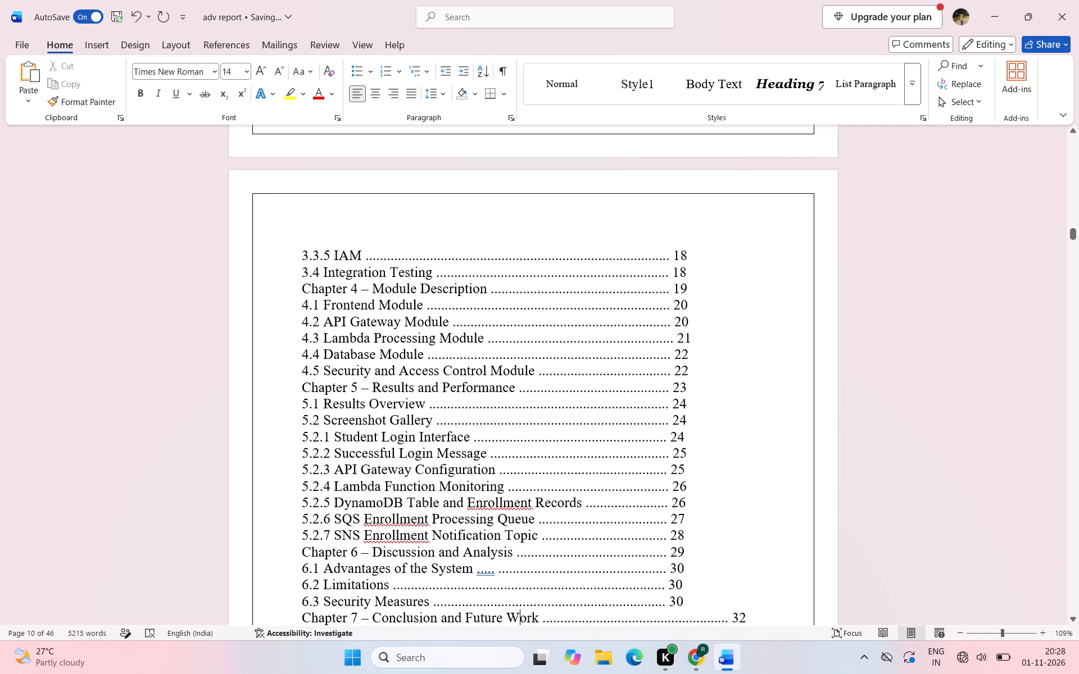
pyautogui.press('Right')
pyautogui.press('Right')
pyautogui.press('Right')
pyautogui.press('Right')
pyautogui.press('Right')
pyautogui.press('Right')
pyautogui.press('Right')
pyautogui.press('Right')
pyautogui.press('Right')
pyautogui.press('BackSpace')
pyautogui.press('BackSpace')
pyautogui.press('BackSpace')
pyautogui.press('BackSpace')
pyautogui.press('BackSpace')
pyautogui.press('BackSpace')
pyautogui.press('BackSpace')
pyautogui.press('BackSpace')
pyautogui.press('BackSpace')
pyautogui.press('BackSpace')
pyautogui.press('BackSpace')
pyautogui.press('BackSpace')
pyautogui.press('BackSpace')
pyautogui.press('BackSpace')
pyautogui.press('BackSpace')
pyautogui.press('BackSpace')
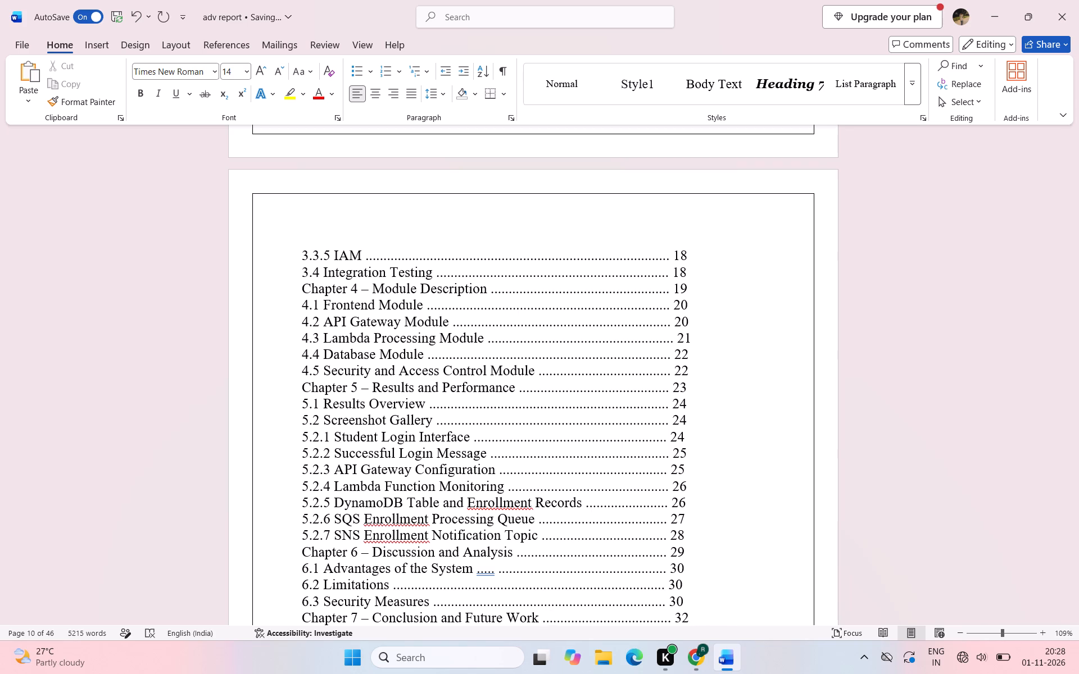
pyautogui.press('Right')
pyautogui.press('Right')
pyautogui.press('Right')
pyautogui.press('Right')
pyautogui.press('Right')
pyautogui.press('Right')
pyautogui.press('Right')
pyautogui.press('Right')
pyautogui.press('BackSpace')
pyautogui.press('BackSpace')
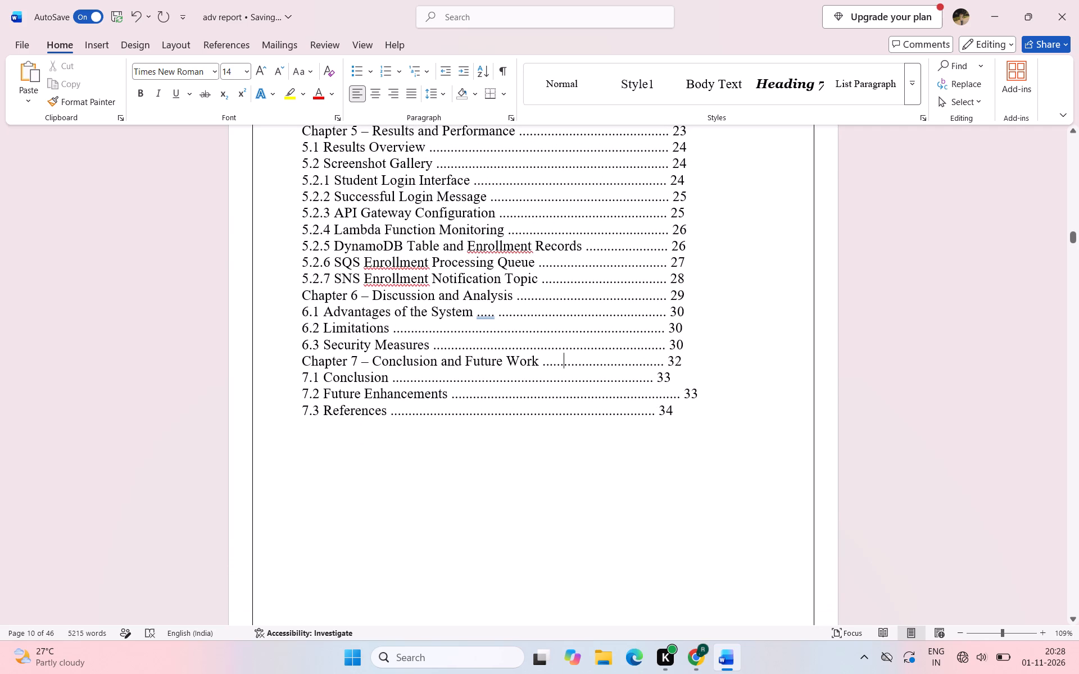
# Add three dots to the leader of the 7.1 Conclusion entry to align its page number.
pyautogui.click(643, 382)
pyautogui.write('...')
# Remove five dots from the leader of the 7.2 Future Enhancements entry to align its page number.
pyautogui.press('Down')
pyautogui.press('BackSpace')
pyautogui.press('BackSpace')
pyautogui.press('BackSpace')
pyautogui.press('BackSpace')
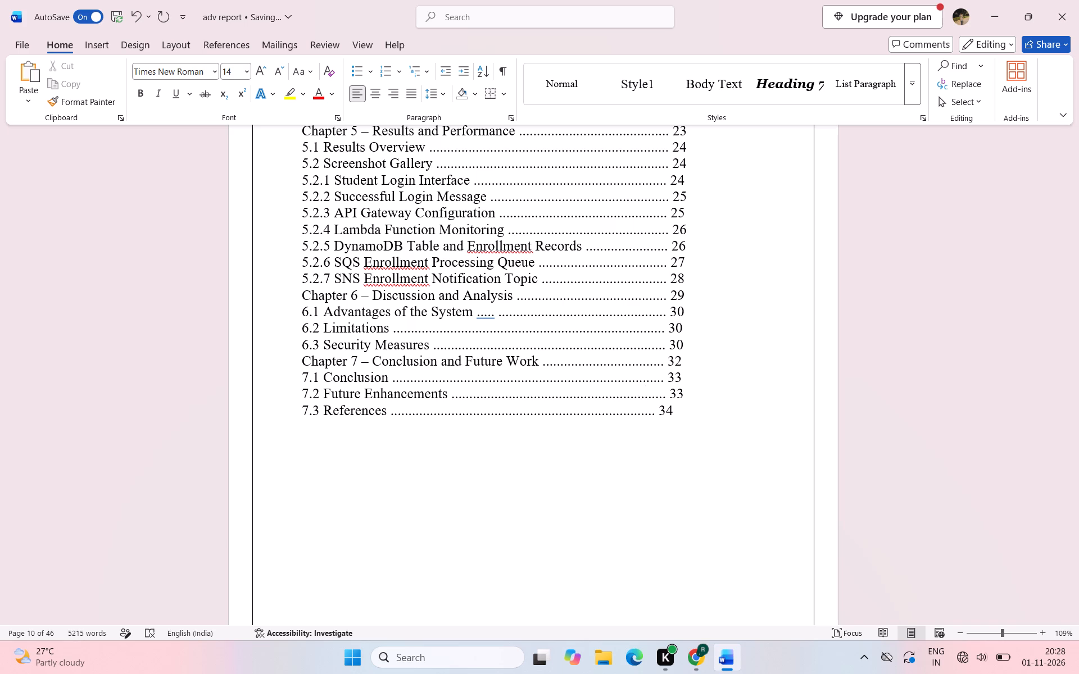
pyautogui.press('BackSpace')
# Add two dots to the leader of the 7.3 References entry to align its page number.
pyautogui.press('Down')
pyautogui.write('..')
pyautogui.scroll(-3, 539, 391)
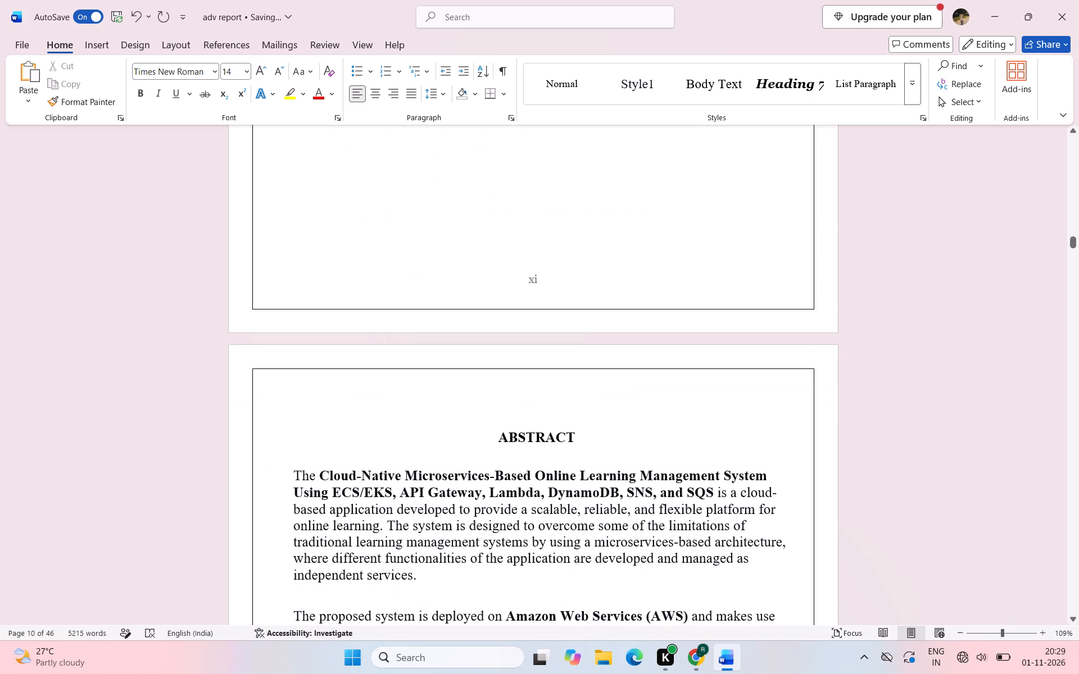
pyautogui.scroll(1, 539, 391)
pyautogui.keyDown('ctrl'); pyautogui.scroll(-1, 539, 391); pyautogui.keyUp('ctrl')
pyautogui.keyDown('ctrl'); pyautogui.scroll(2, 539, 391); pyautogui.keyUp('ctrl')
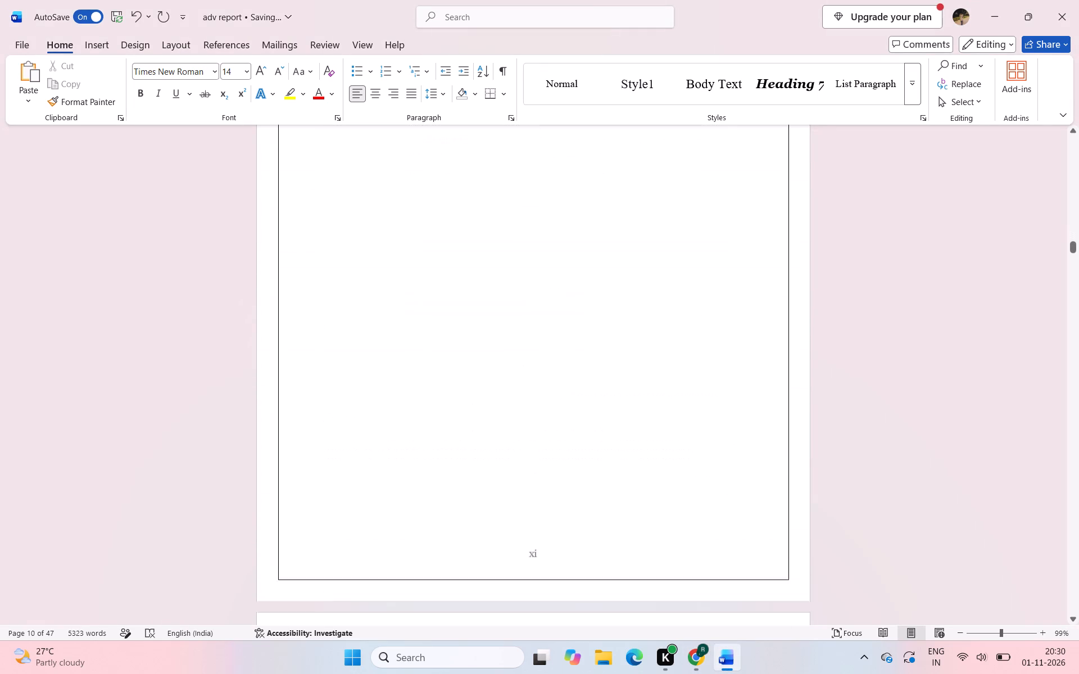
pyautogui.scroll(-2, 732, 479)
pyautogui.press('BackSpace')
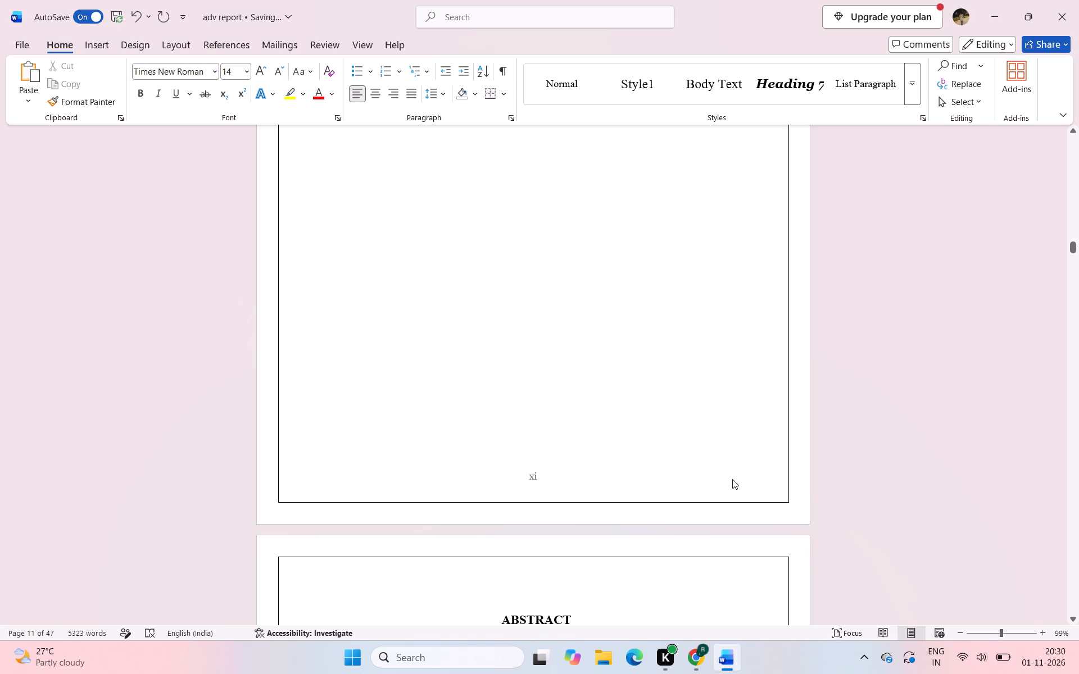
pyautogui.press('BackSpace')
pyautogui.scroll(-1, 732, 479)
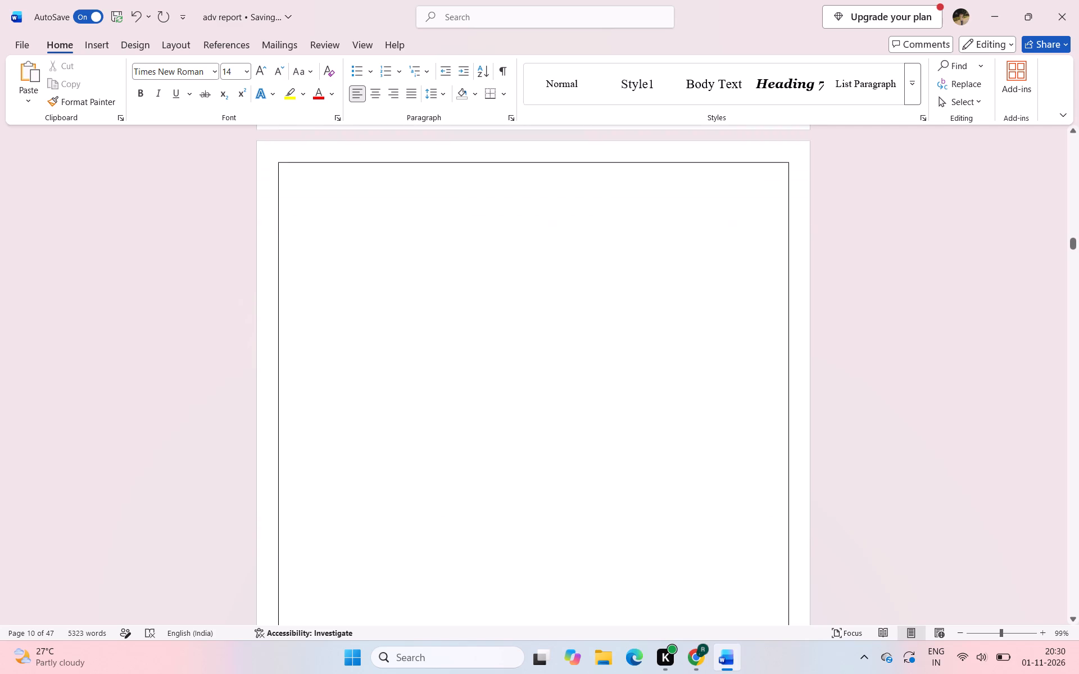
pyautogui.scroll(-1, 732, 479)
pyautogui.scroll(2, 732, 479)
pyautogui.scroll(-5, 732, 479)
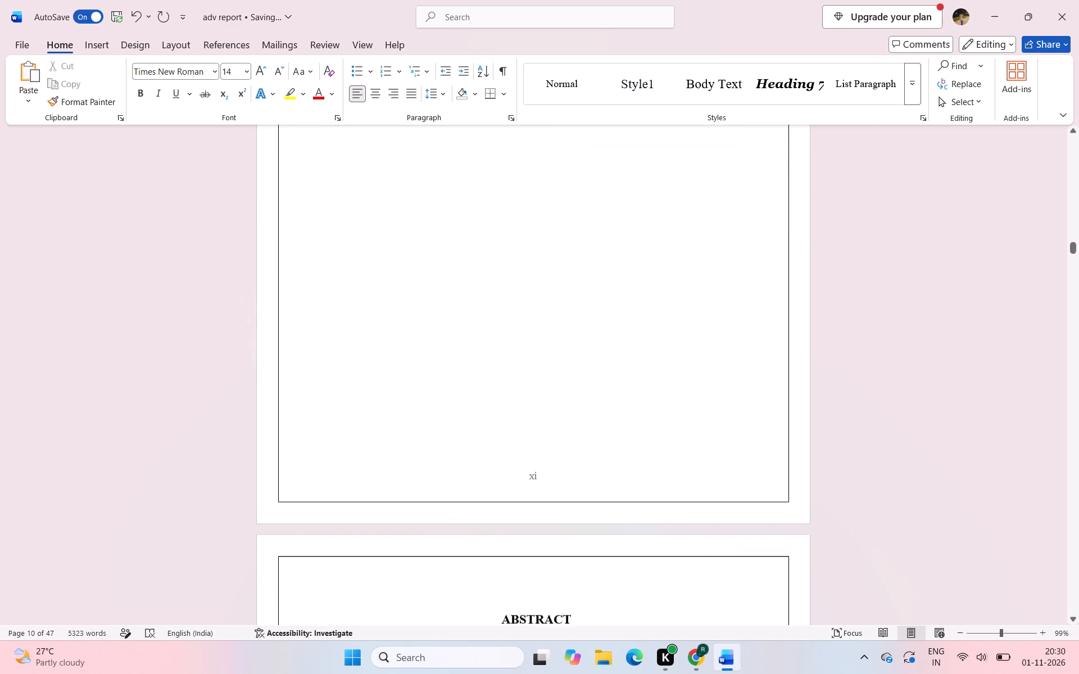
pyautogui.scroll(2, 732, 479)
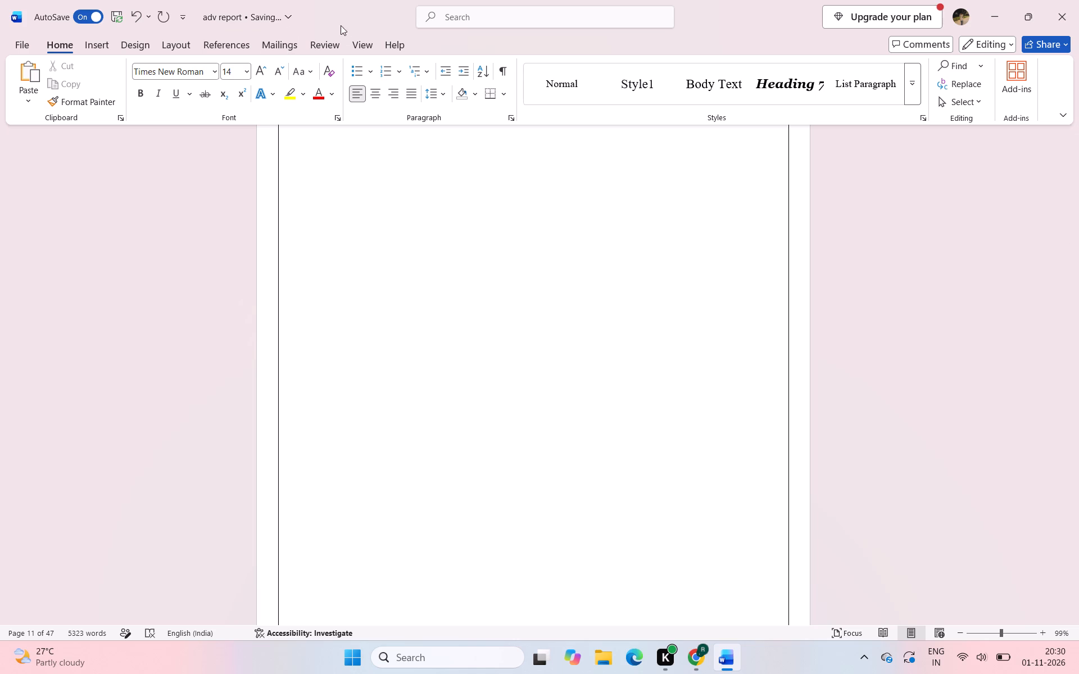
# Show the formatting marks, delete the Section Break (Next Page) on the blank page before ABSTRACT, and hide the marks again.
pyautogui.click(495, 71)
pyautogui.scroll(1, 477, 160)
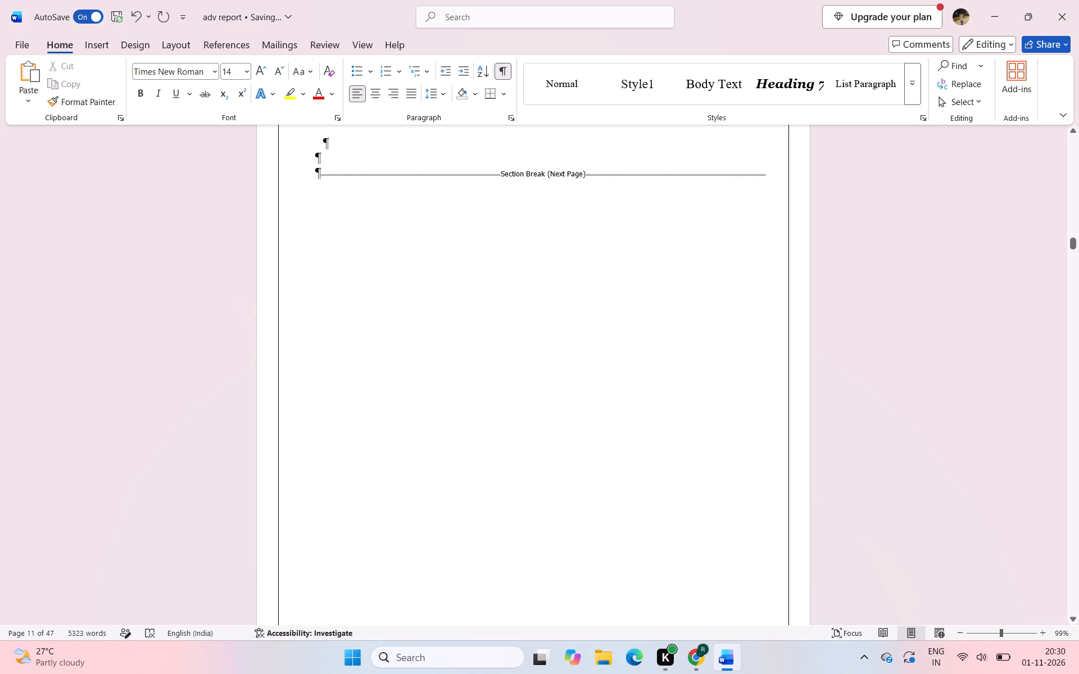
pyautogui.click(480, 172)
pyautogui.press('Delete')
pyautogui.scroll(1, 480, 172)
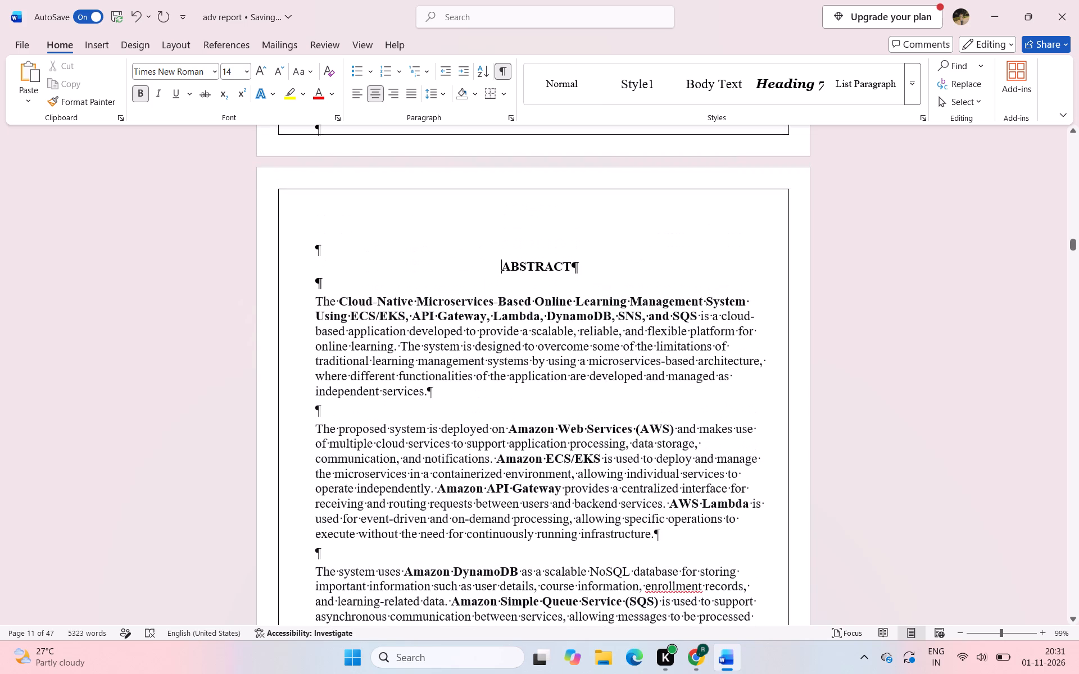
pyautogui.click(359, 240)
pyautogui.click(506, 74)
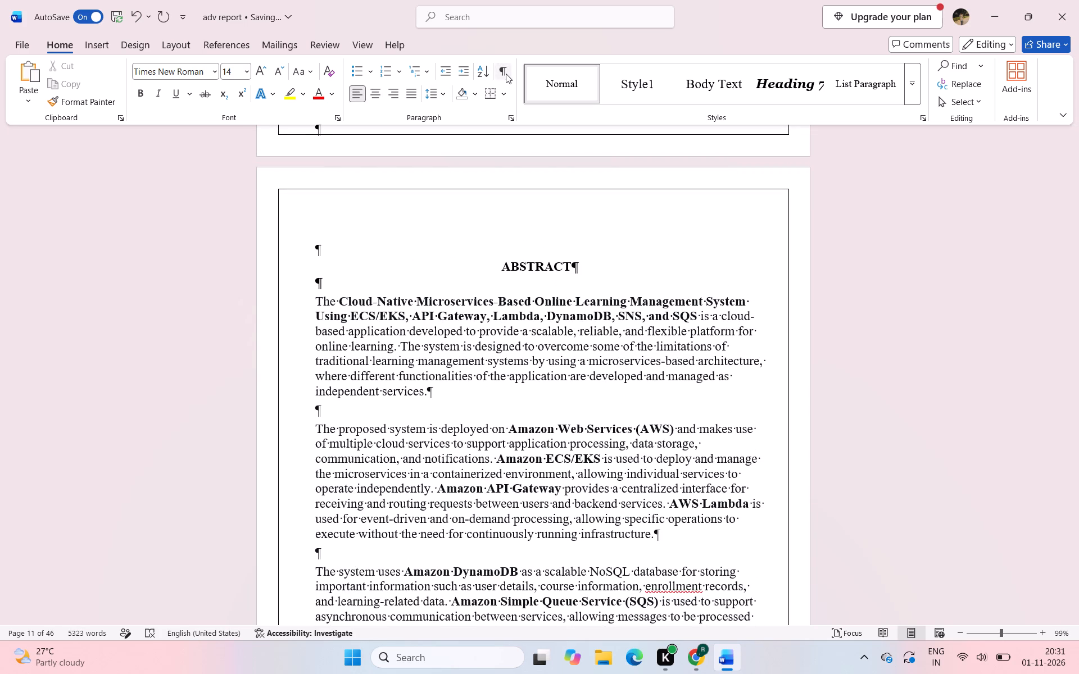
# Check the page flow and footers from the contents pages through the Abstract to the start of Chapter 1.
pyautogui.scroll(2, 410, 255)
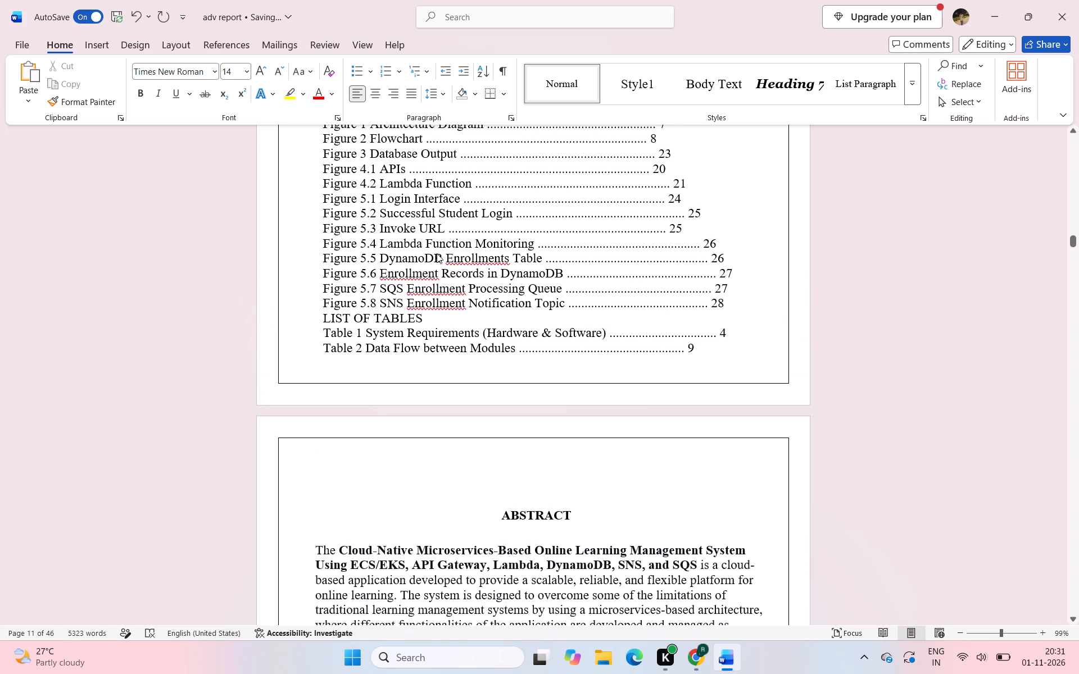
pyautogui.scroll(5, 504, 322)
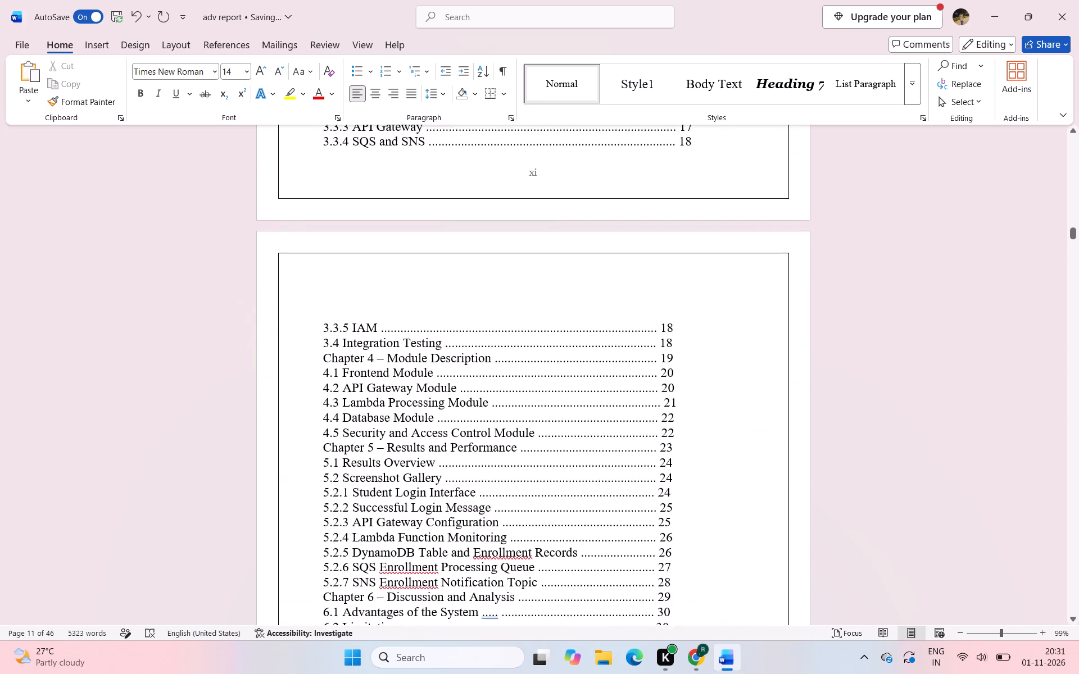
pyautogui.scroll(-6, 503, 344)
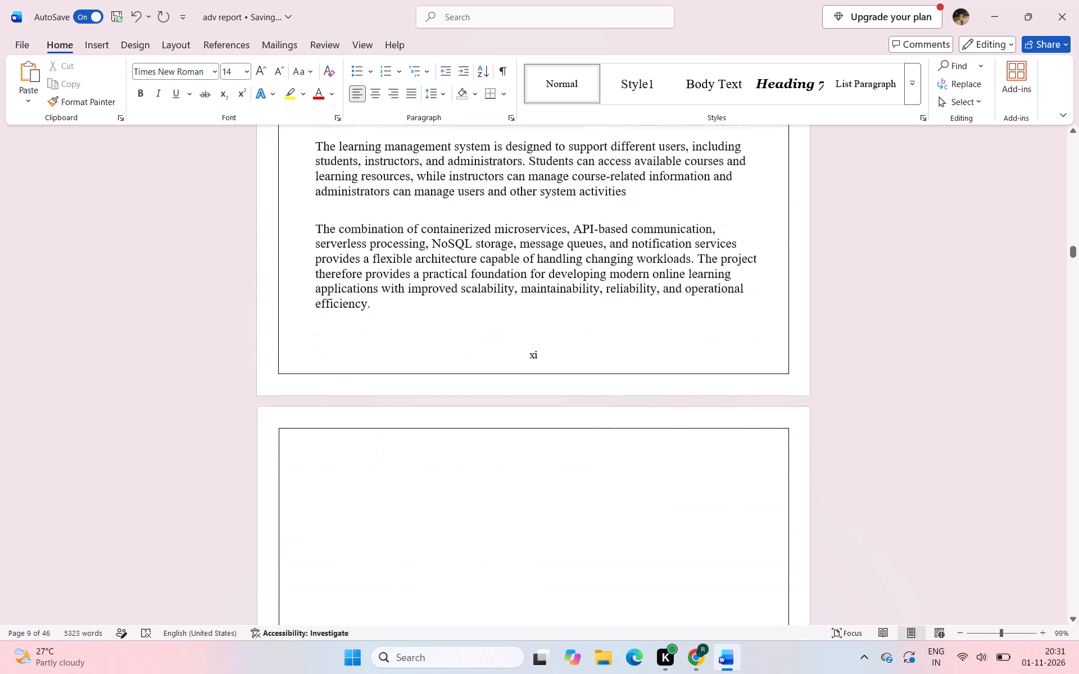
pyautogui.scroll(-6, 503, 344)
pyautogui.scroll(2, 503, 344)
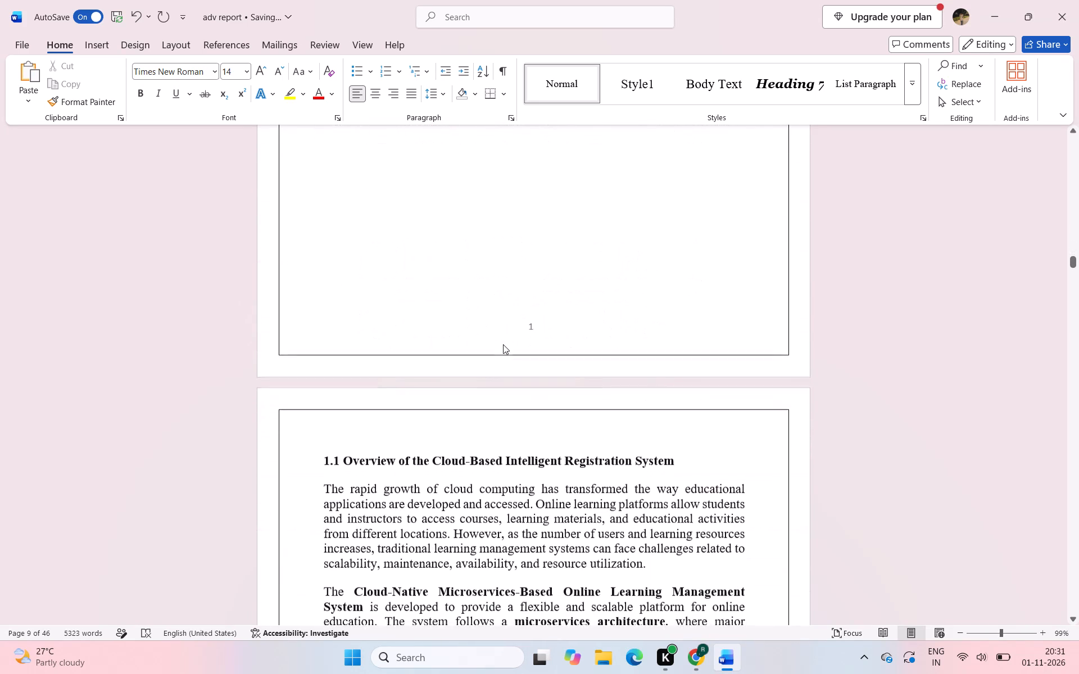
pyautogui.scroll(7, 503, 344)
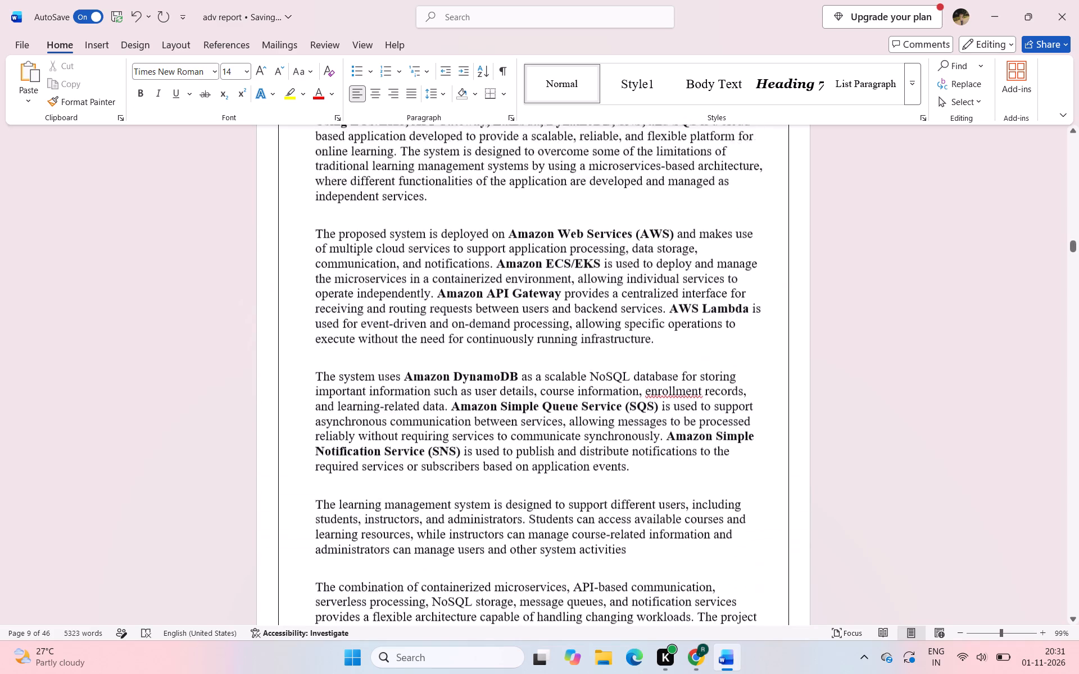
pyautogui.scroll(3, 503, 344)
# Make the "LIST OF TABLES" heading below the Figure 5.8 entry bold.
pyautogui.scroll(-2, 503, 344)
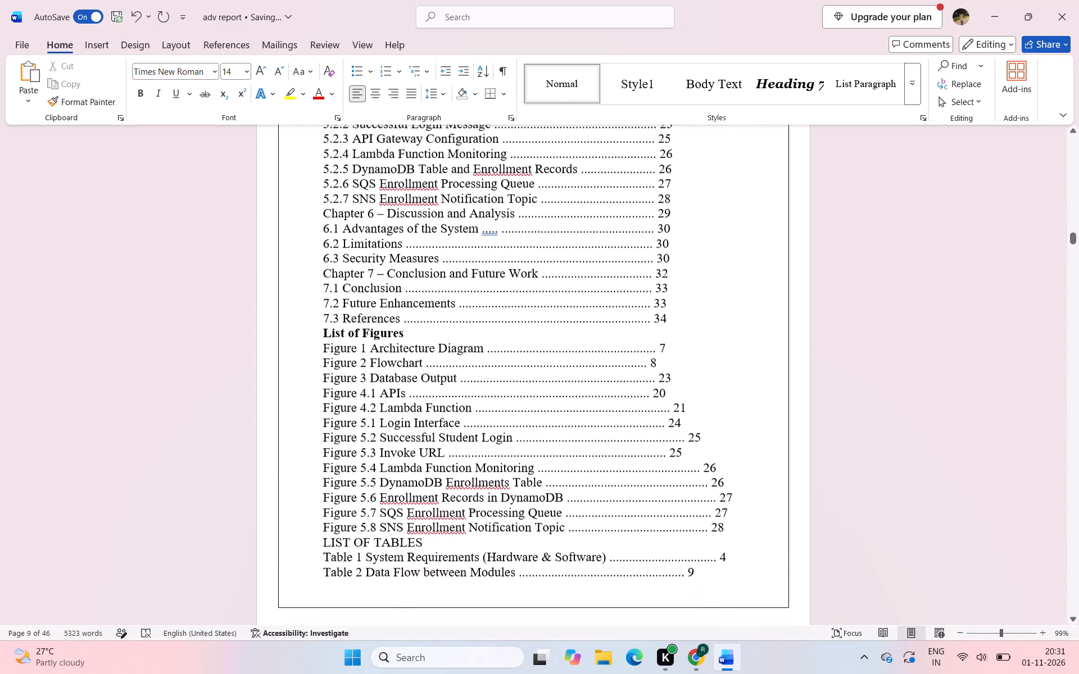
pyautogui.moveTo(423, 539); pyautogui.dragTo(334, 546)
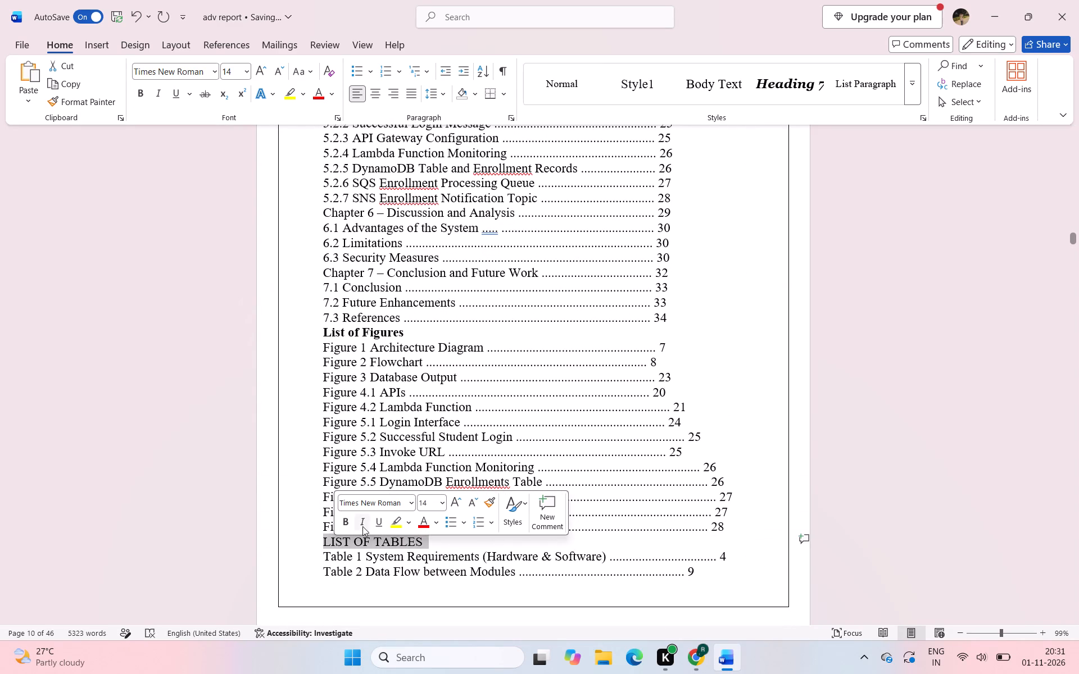
pyautogui.click(341, 528)
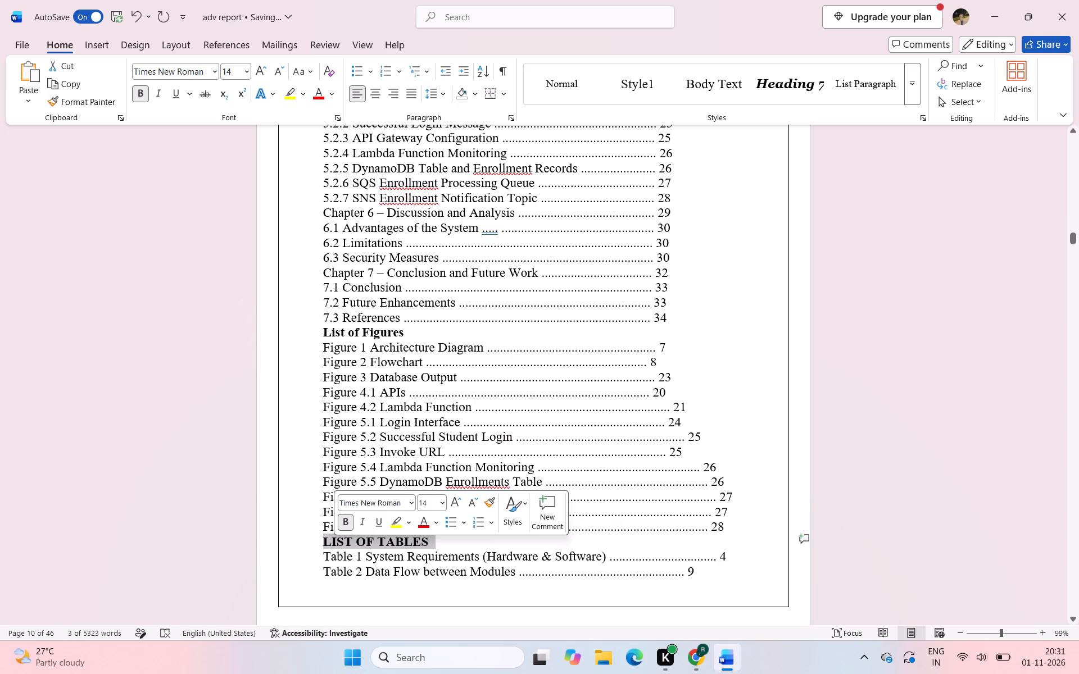
pyautogui.click(478, 584)
# Review the layout and footers of the contents, lists, Abstract and Chapter 1 pages again.
pyautogui.scroll(-1, 481, 536)
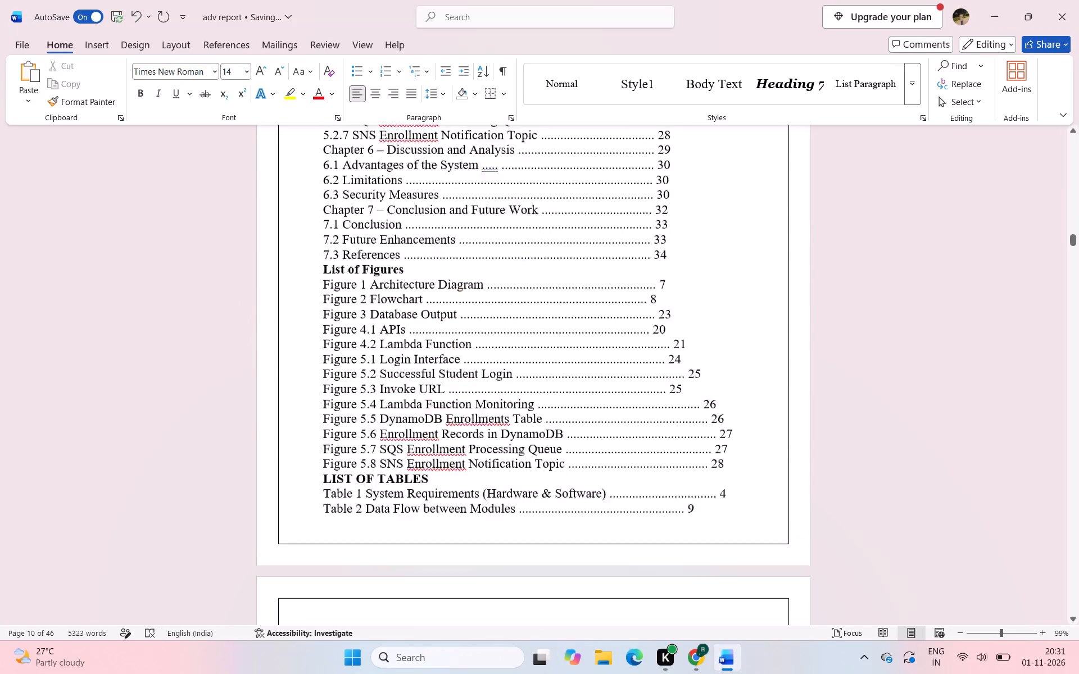
pyautogui.scroll(-3, 481, 536)
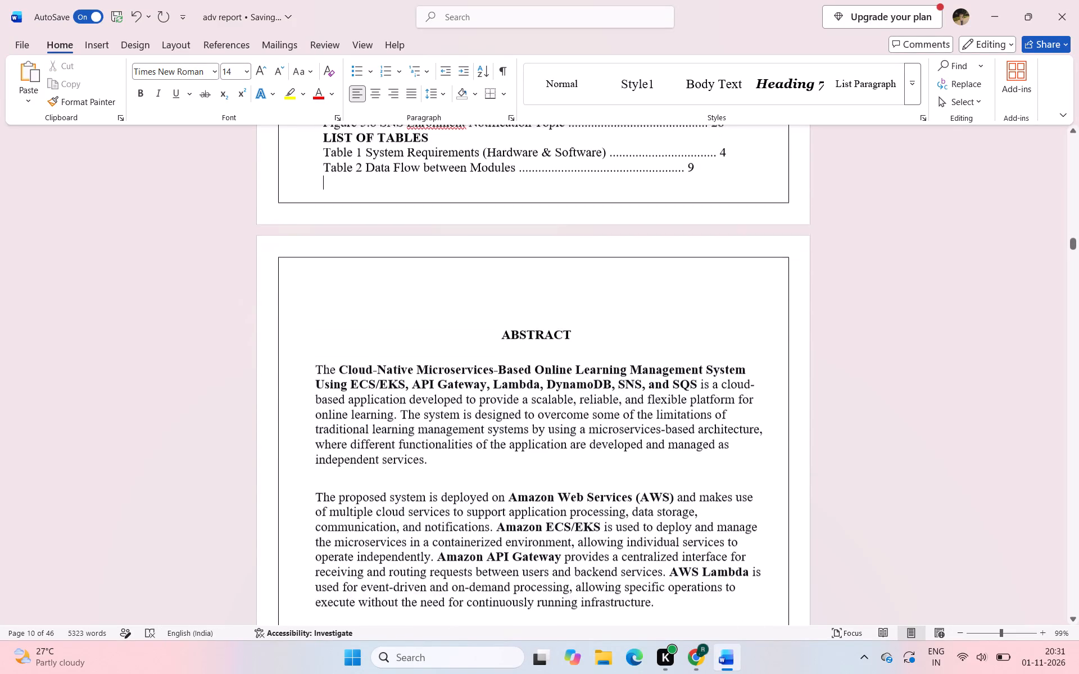
pyautogui.scroll(-6, 481, 536)
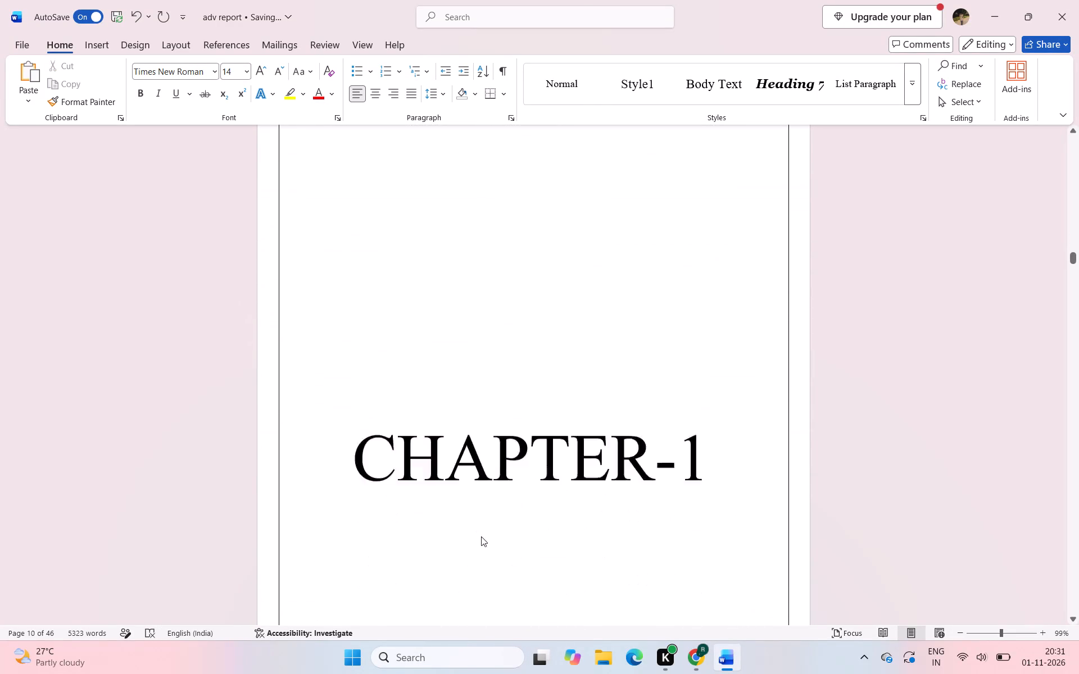
pyautogui.scroll(-1, 481, 536)
pyautogui.scroll(8, 481, 536)
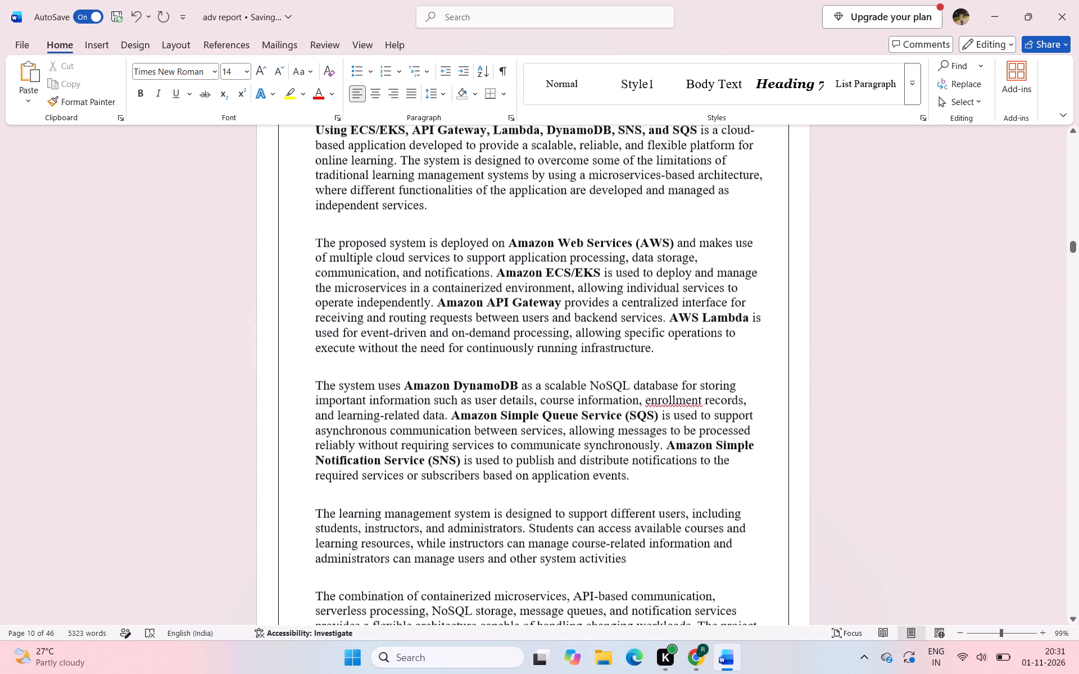
pyautogui.scroll(6, 481, 536)
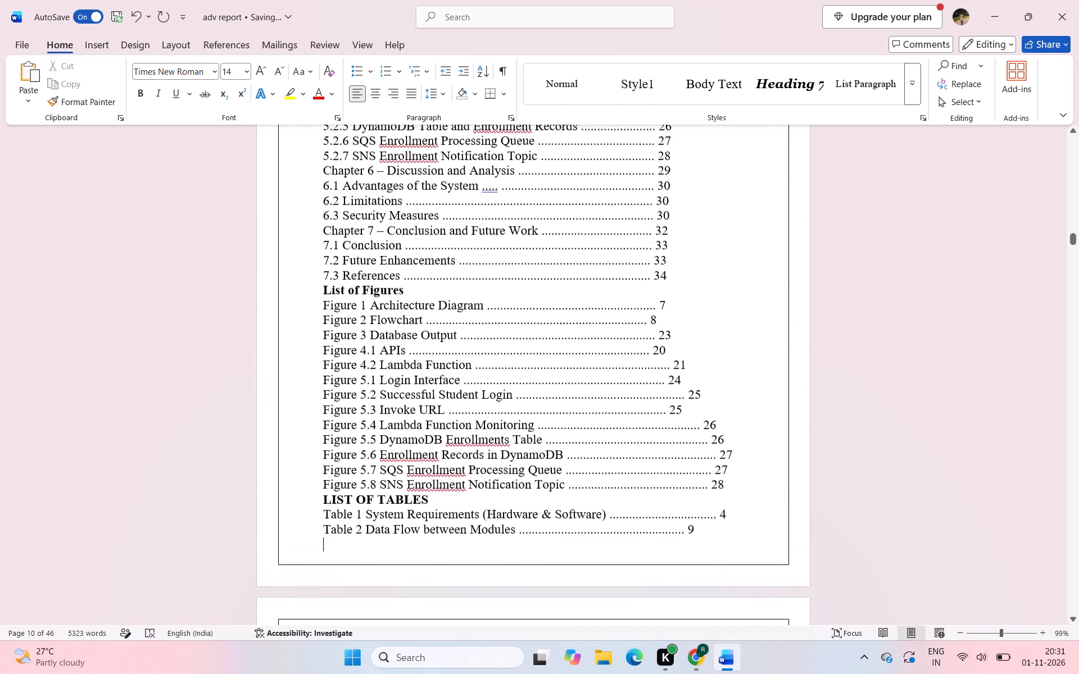
pyautogui.scroll(5, 481, 536)
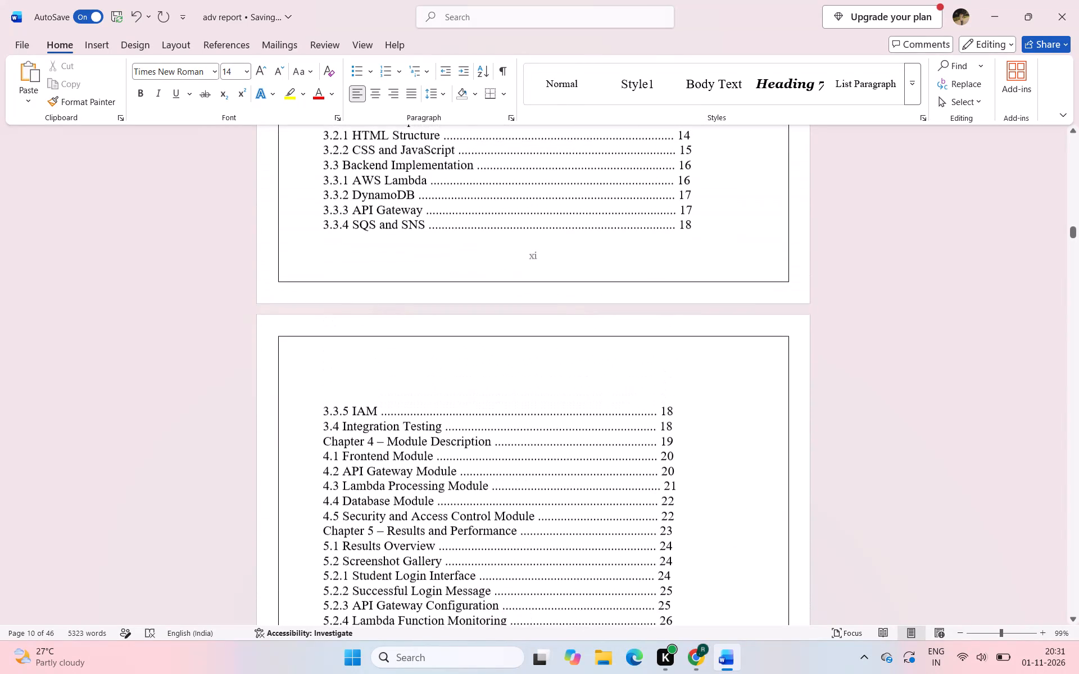
pyautogui.scroll(1, 481, 536)
pyautogui.scroll(-4, 372, 385)
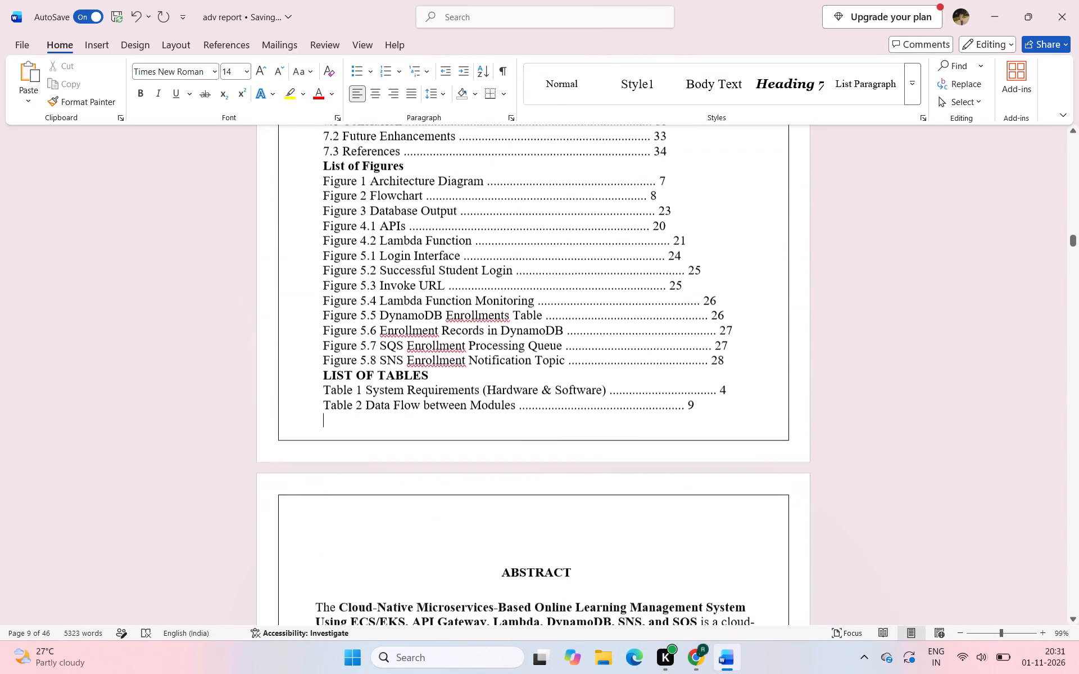
# Remove the empty line below the Table 2 Data Flow between Modules entry.
pyautogui.scroll(1, 372, 352)
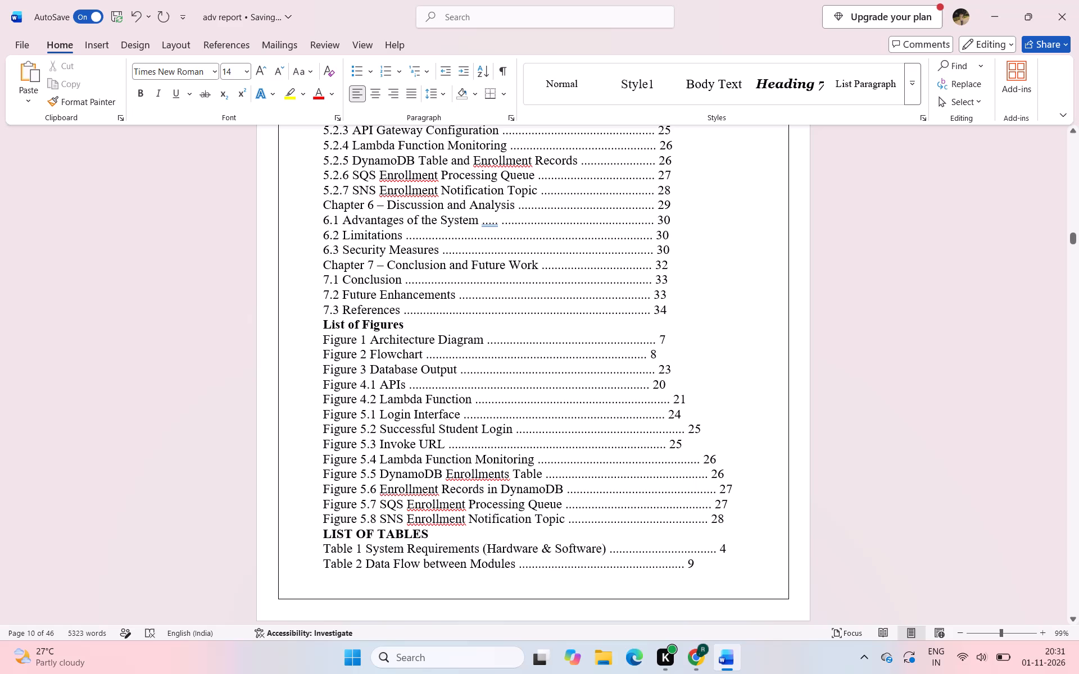
pyautogui.press('BackSpace')
pyautogui.press('BackSpace')
# Adjust the dot leaders of the Figure 2, Figure 3 and Figure 4.1 entries so their page numbers line up with the column.
pyautogui.click(570, 351)
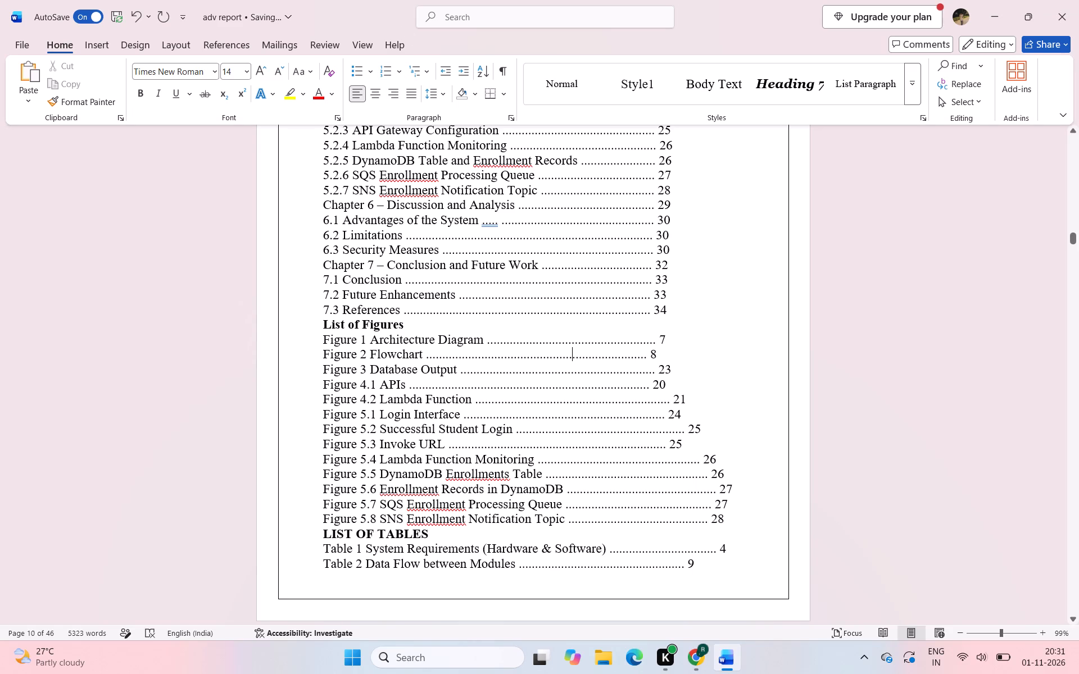
pyautogui.write('...')
pyautogui.press('Down')
pyautogui.press('BackSpace')
pyautogui.press('Down')
pyautogui.press('.')
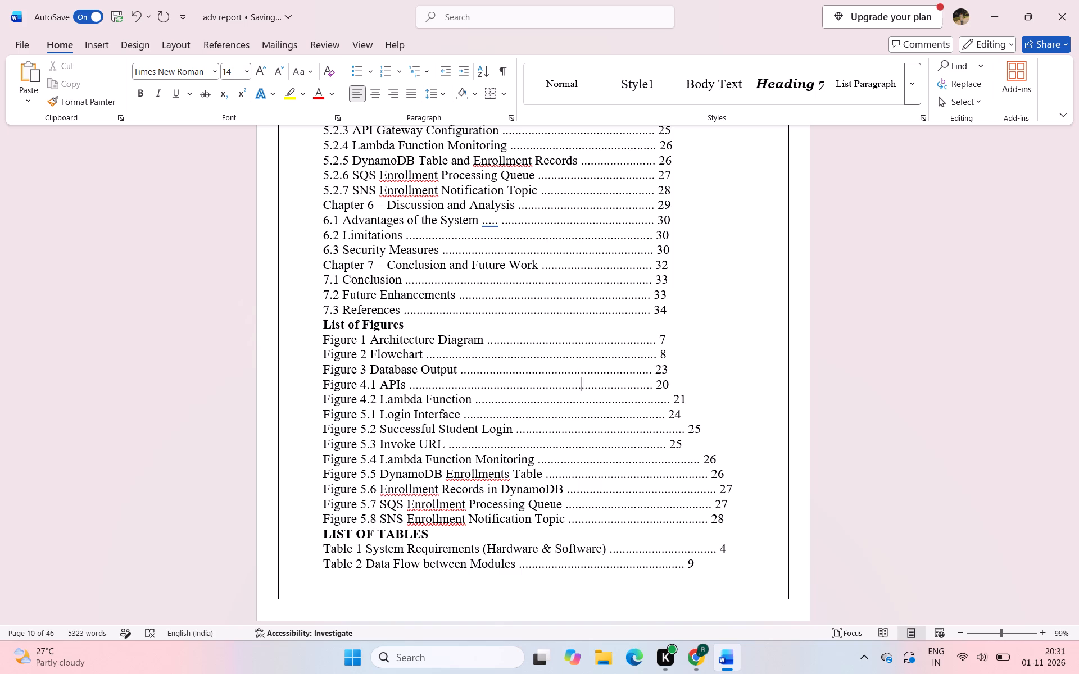
# Shorten the dot leaders of the Figure 4.2 Lambda Function and Figure 5.1 Login Interface entries to align their page numbers with those above.
pyautogui.press('Down')
pyautogui.press('BackSpace')
pyautogui.press('BackSpace')
pyautogui.press('BackSpace')
pyautogui.press('BackSpace')
pyautogui.press('BackSpace')
pyautogui.press('Down')
pyautogui.press('BackSpace')
pyautogui.press('BackSpace')
pyautogui.press('BackSpace')
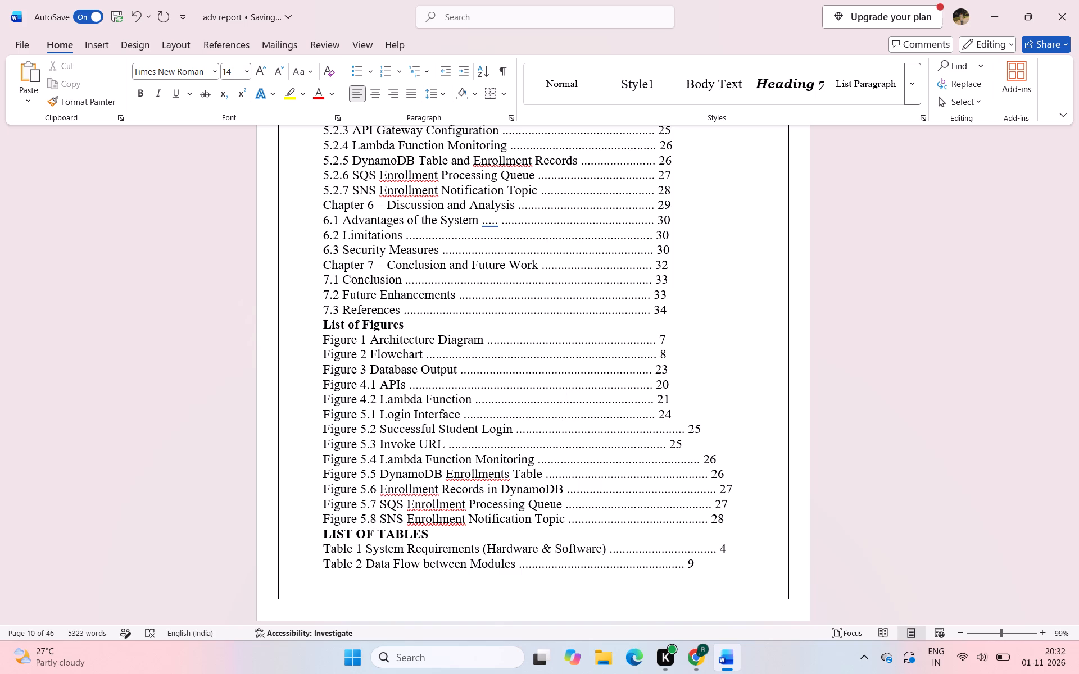
pyautogui.press('BackSpace')
# Shorten the dot leader of the Figure 5.2 Successful Student Login entry to align its page number with the entries above.
pyautogui.press('Down')
pyautogui.press('BackSpace')
pyautogui.press('BackSpace')
pyautogui.press('BackSpace')
pyautogui.press('BackSpace')
pyautogui.press('BackSpace')
pyautogui.press('BackSpace')
pyautogui.press('BackSpace')
pyautogui.press('BackSpace')
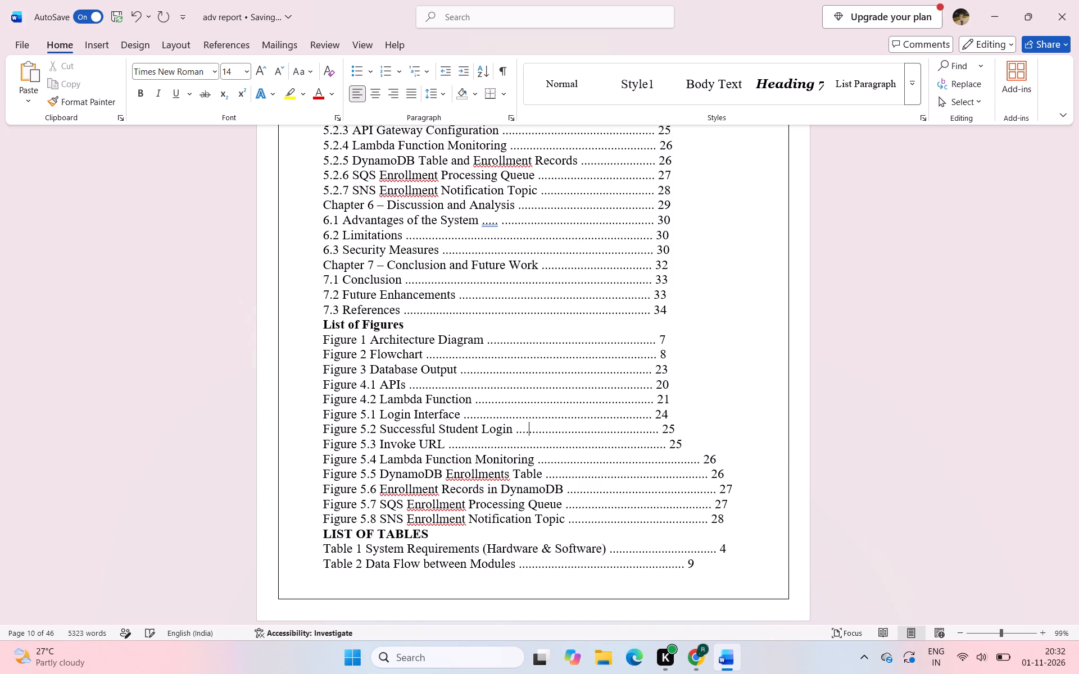
pyautogui.press('BackSpace')
pyautogui.press('BackSpace')
# Remove four dots from the Figure 5.3 Invoke URL entry's leader to align its page number with the column.
pyautogui.press('Down')
pyautogui.press('BackSpace')
pyautogui.press('BackSpace')
pyautogui.press('BackSpace')
pyautogui.press('BackSpace')
# Remove 15 dots from the Figure 5.4 Lambda Function Monitoring entry's leader to align its page number with the entries above.
pyautogui.press('Right')
pyautogui.press('Right')
pyautogui.press('Right')
pyautogui.press('Right')
pyautogui.press('Right')
pyautogui.press('Right')
pyautogui.press('Right')
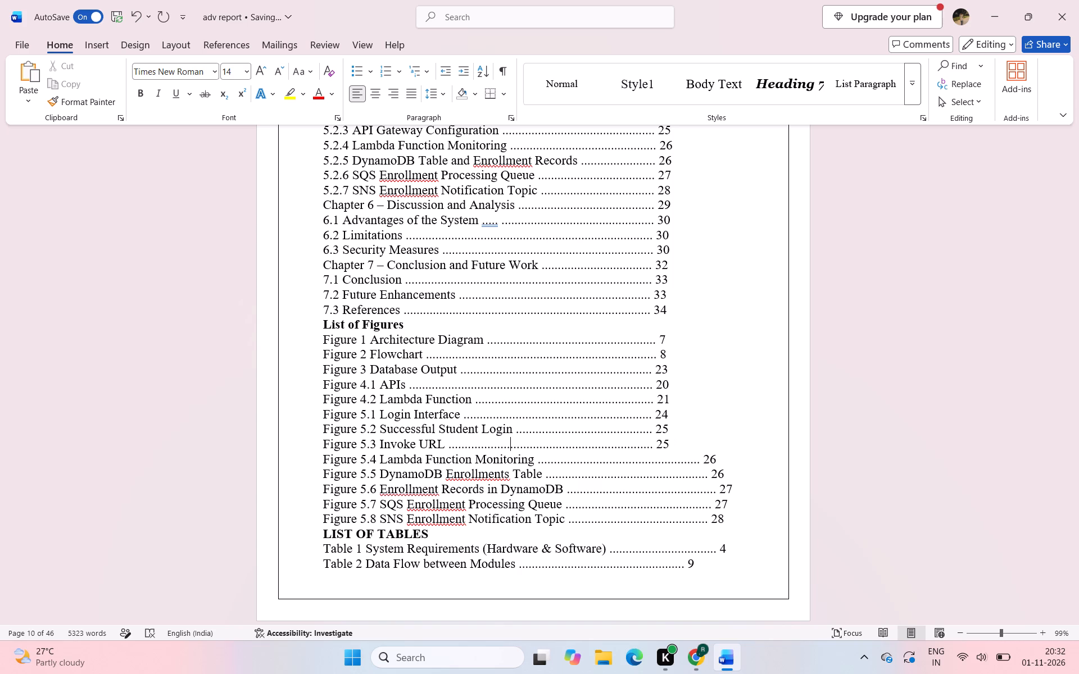
pyautogui.press('Right')
pyautogui.press('Right')
pyautogui.press('Down')
pyautogui.press('Down')
pyautogui.press('Up')
pyautogui.press('Right')
pyautogui.press('Right')
pyautogui.press('Right')
pyautogui.press('Right')
pyautogui.press('Right')
pyautogui.press('Right')
pyautogui.press('Right')
pyautogui.press('Right')
pyautogui.press('Right')
pyautogui.press('Right')
pyautogui.press('Right')
pyautogui.press('Right')
pyautogui.press('Right')
pyautogui.press('Right')
pyautogui.press('Right')
pyautogui.press('Right')
pyautogui.press('Right')
pyautogui.press('Right')
pyautogui.press('Right')
pyautogui.press('Right')
pyautogui.press('BackSpace')
pyautogui.press('BackSpace')
pyautogui.press('BackSpace')
pyautogui.press('BackSpace')
pyautogui.press('BackSpace')
pyautogui.press('BackSpace')
pyautogui.press('BackSpace')
pyautogui.press('BackSpace')
pyautogui.press('BackSpace')
pyautogui.press('BackSpace')
pyautogui.press('BackSpace')
pyautogui.press('BackSpace')
pyautogui.press('BackSpace')
pyautogui.press('BackSpace')
pyautogui.press('BackSpace')
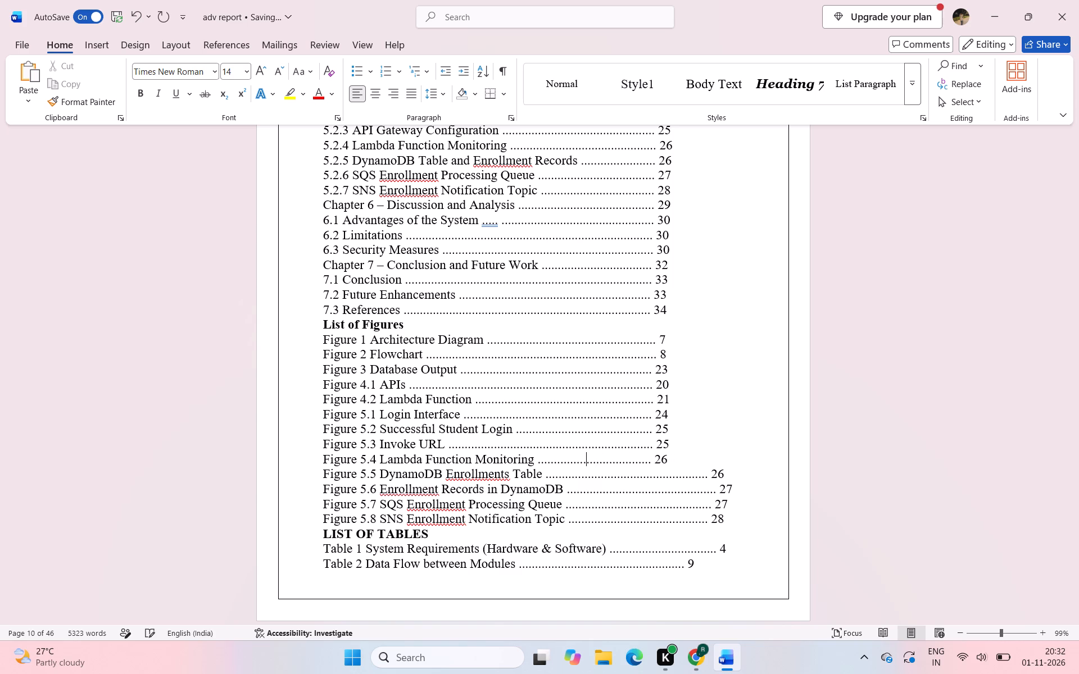
# Remove 17 dots from the Figure 5.5 DynamoDB Enrollments Table entry's leader to align its page number with the column.
pyautogui.press('Down')
pyautogui.press('Right')
pyautogui.press('Right')
pyautogui.press('Right')
pyautogui.press('Right')
pyautogui.press('Right')
pyautogui.press('Right')
pyautogui.press('Right')
pyautogui.press('Right')
pyautogui.press('Right')
pyautogui.press('Right')
pyautogui.press('Right')
pyautogui.press('Right')
pyautogui.press('Right')
pyautogui.press('Right')
pyautogui.press('BackSpace')
pyautogui.press('BackSpace')
pyautogui.press('BackSpace')
pyautogui.press('BackSpace')
pyautogui.press('BackSpace')
pyautogui.press('BackSpace')
pyautogui.press('BackSpace')
pyautogui.press('BackSpace')
pyautogui.press('BackSpace')
pyautogui.press('BackSpace')
pyautogui.press('BackSpace')
pyautogui.press('BackSpace')
pyautogui.press('BackSpace')
pyautogui.press('BackSpace')
pyautogui.press('BackSpace')
pyautogui.press('BackSpace')
pyautogui.press('BackSpace')
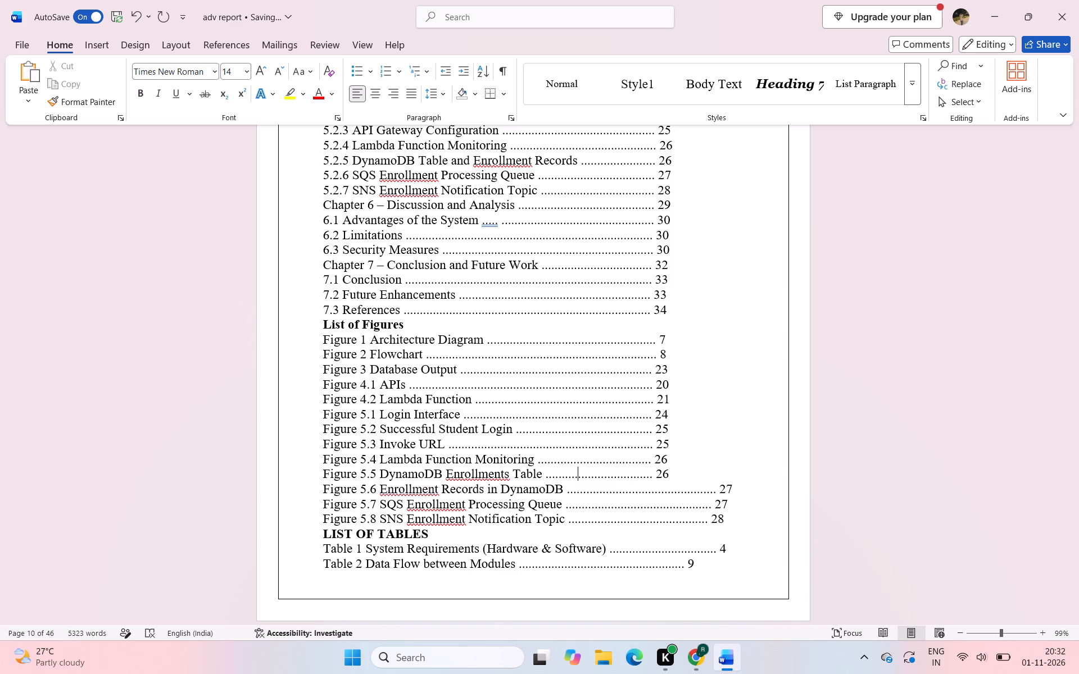
# Remove 19 dots from the Figure 5.6 Enrollment Records in DynamoDB entry's leader to align its page number with the entries above.
pyautogui.press('Down')
pyautogui.press('Right')
pyautogui.press('Right')
pyautogui.press('Right')
pyautogui.press('Right')
pyautogui.press('Right')
pyautogui.press('Right')
pyautogui.press('Right')
pyautogui.press('Right')
pyautogui.press('Right')
pyautogui.press('Right')
pyautogui.press('Right')
pyautogui.press('Right')
pyautogui.press('Right')
pyautogui.press('Right')
pyautogui.press('Right')
pyautogui.press('Right')
pyautogui.press('Right')
pyautogui.press('Right')
pyautogui.press('BackSpace')
pyautogui.press('BackSpace')
pyautogui.press('BackSpace')
pyautogui.press('BackSpace')
pyautogui.press('BackSpace')
pyautogui.press('BackSpace')
pyautogui.press('BackSpace')
pyautogui.press('BackSpace')
pyautogui.press('BackSpace')
pyautogui.press('BackSpace')
pyautogui.press('BackSpace')
pyautogui.press('BackSpace')
pyautogui.press('BackSpace')
pyautogui.press('BackSpace')
pyautogui.press('BackSpace')
pyautogui.press('BackSpace')
pyautogui.press('BackSpace')
pyautogui.press('BackSpace')
pyautogui.press('BackSpace')
# Remove one more dot from the Figure 5.6 Enrollment Records in DynamoDB entry's leader to align its page number.
pyautogui.press('BackSpace')
# Remove 18 dots from the Figure 5.7 SQS Enrollment Processing Queue entry's leader to align its page number with the column.
pyautogui.press('Right')
pyautogui.press('Right')
pyautogui.press('Right')
pyautogui.press('Right')
pyautogui.press('Right')
pyautogui.press('Right')
pyautogui.press('Right')
pyautogui.press('Right')
pyautogui.press('Right')
pyautogui.press('Right')
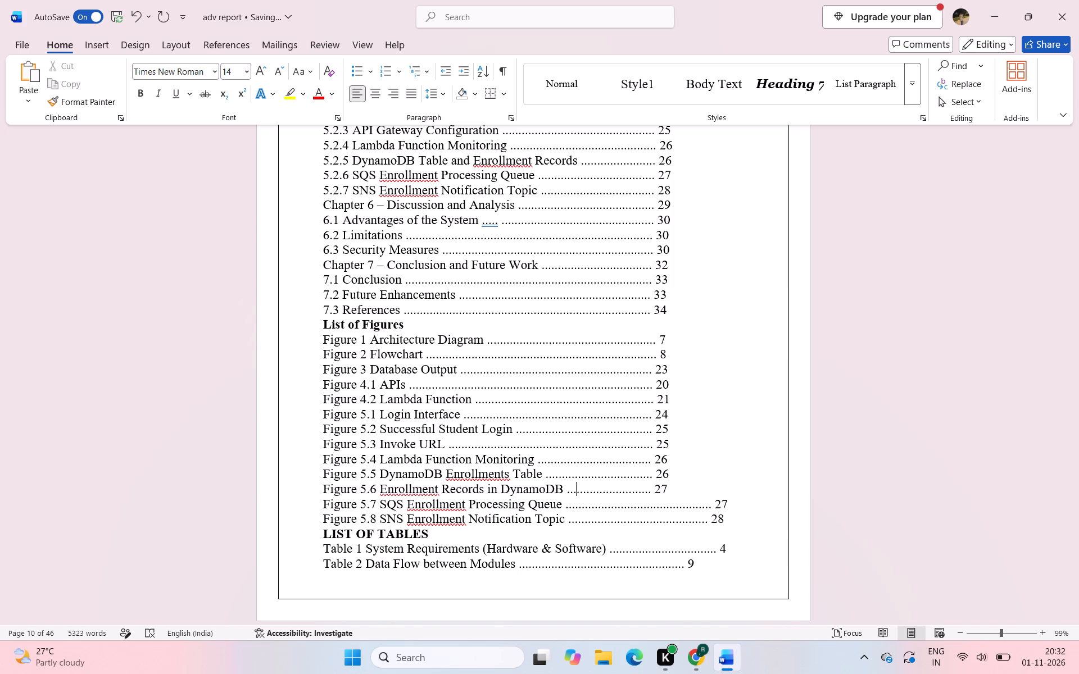
pyautogui.press('Down')
pyautogui.press('BackSpace')
pyautogui.press('BackSpace')
pyautogui.press('BackSpace')
pyautogui.press('BackSpace')
pyautogui.press('BackSpace')
pyautogui.press('BackSpace')
pyautogui.press('BackSpace')
pyautogui.press('BackSpace')
pyautogui.press('BackSpace')
pyautogui.press('BackSpace')
pyautogui.press('BackSpace')
pyautogui.press('Right')
pyautogui.press('Right')
pyautogui.press('Right')
pyautogui.press('Right')
pyautogui.press('Right')
pyautogui.press('Right')
pyautogui.press('Right')
pyautogui.press('Right')
pyautogui.press('Right')
pyautogui.press('Right')
pyautogui.press('Right')
pyautogui.press('Right')
pyautogui.press('Right')
pyautogui.press('Right')
pyautogui.press('BackSpace')
pyautogui.press('BackSpace')
pyautogui.press('BackSpace')
pyautogui.press('BackSpace')
pyautogui.press('BackSpace')
pyautogui.press('BackSpace')
pyautogui.press('BackSpace')
# Remove 17 dots from the Figure 5.8 SNS Enrollment Notification Topic entry's leader to align its page number with the entries above.
pyautogui.press('Right')
pyautogui.press('Right')
pyautogui.press('Right')
pyautogui.press('Right')
pyautogui.press('Right')
pyautogui.press('Right')
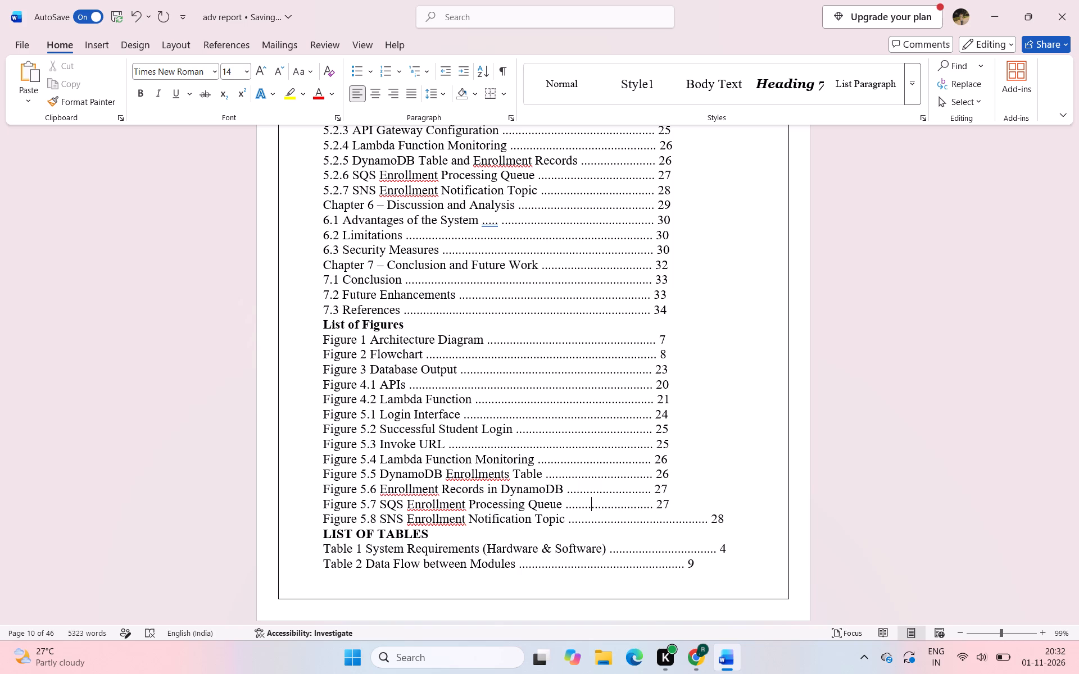
pyautogui.press('Down')
pyautogui.press('BackSpace')
pyautogui.press('BackSpace')
pyautogui.press('BackSpace')
pyautogui.press('BackSpace')
pyautogui.press('BackSpace')
pyautogui.press('BackSpace')
pyautogui.press('BackSpace')
pyautogui.press('BackSpace')
pyautogui.press('Right')
pyautogui.press('Right')
pyautogui.press('Right')
pyautogui.press('Right')
pyautogui.press('Right')
pyautogui.press('Right')
pyautogui.press('Right')
pyautogui.press('Right')
pyautogui.press('Right')
pyautogui.press('Right')
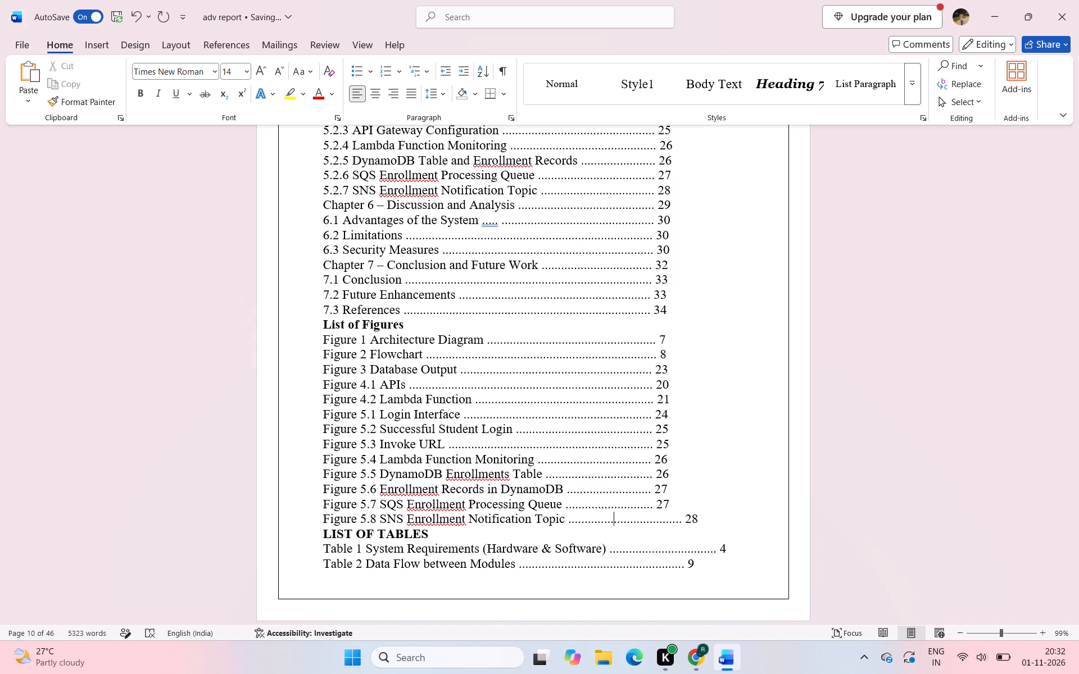
pyautogui.press('BackSpace')
pyautogui.press('BackSpace')
pyautogui.press('BackSpace')
pyautogui.press('BackSpace')
pyautogui.press('BackSpace')
pyautogui.press('BackSpace')
pyautogui.press('BackSpace')
pyautogui.press('BackSpace')
pyautogui.press('BackSpace')
# Remove 18 dots from the Table 1 System Requirements entry's leader to align its page number with the figures list column.
pyautogui.press('Right')
pyautogui.press('Right')
pyautogui.press('Down')
pyautogui.press('Down')
pyautogui.press('Right')
pyautogui.press('Right')
pyautogui.press('Right')
pyautogui.press('Right')
pyautogui.press('Right')
pyautogui.press('Right')
pyautogui.press('Right')
pyautogui.press('Right')
pyautogui.press('Right')
pyautogui.press('Right')
pyautogui.press('Right')
pyautogui.press('Right')
pyautogui.press('Right')
pyautogui.press('Right')
pyautogui.press('Right')
pyautogui.press('Right')
pyautogui.press('Right')
pyautogui.press('Right')
pyautogui.press('Right')
pyautogui.press('Right')
pyautogui.press('Right')
pyautogui.press('BackSpace')
pyautogui.press('BackSpace')
pyautogui.press('BackSpace')
pyautogui.press('BackSpace')
pyautogui.press('BackSpace')
pyautogui.press('BackSpace')
pyautogui.press('BackSpace')
pyautogui.press('BackSpace')
pyautogui.press('BackSpace')
pyautogui.press('BackSpace')
pyautogui.press('BackSpace')
pyautogui.press('BackSpace')
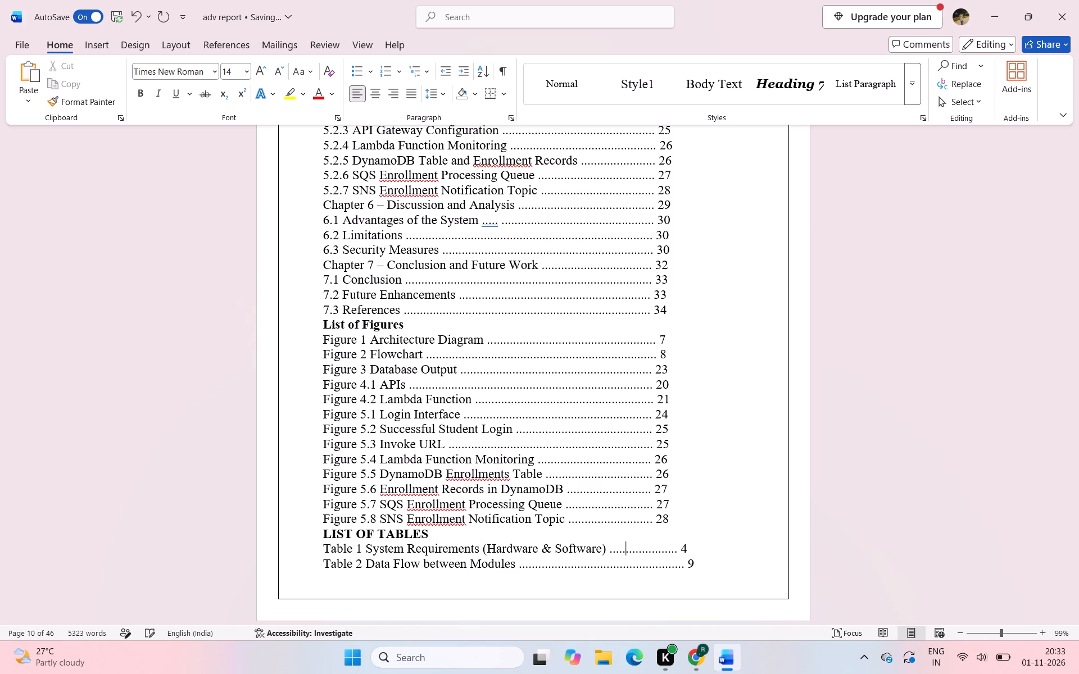
pyautogui.press('BackSpace')
pyautogui.press('BackSpace')
pyautogui.press('Right')
pyautogui.press('Right')
pyautogui.press('BackSpace')
pyautogui.press('BackSpace')
pyautogui.press('BackSpace')
pyautogui.press('BackSpace')
# Remove eight dots from the Table 2 Data Flow between Modules entry's leader to align its page number with Table 1.
pyautogui.press('Down')
pyautogui.press('BackSpace')
pyautogui.press('BackSpace')
pyautogui.press('BackSpace')
pyautogui.press('BackSpace')
pyautogui.press('BackSpace')
pyautogui.press('BackSpace')
pyautogui.press('BackSpace')
pyautogui.press('BackSpace')
# Delete the empty space between the ABSTRACT heading and the Chapter 1 – Introduction entry in the table of contents.
pyautogui.scroll(2, 592, 197)
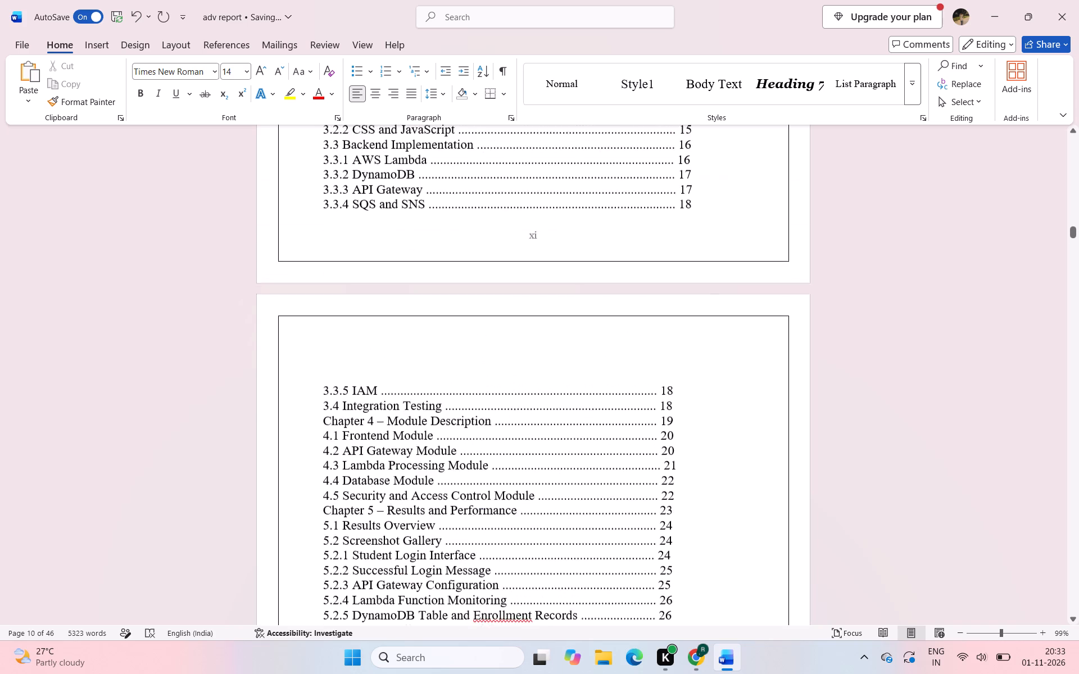
pyautogui.scroll(5, 592, 197)
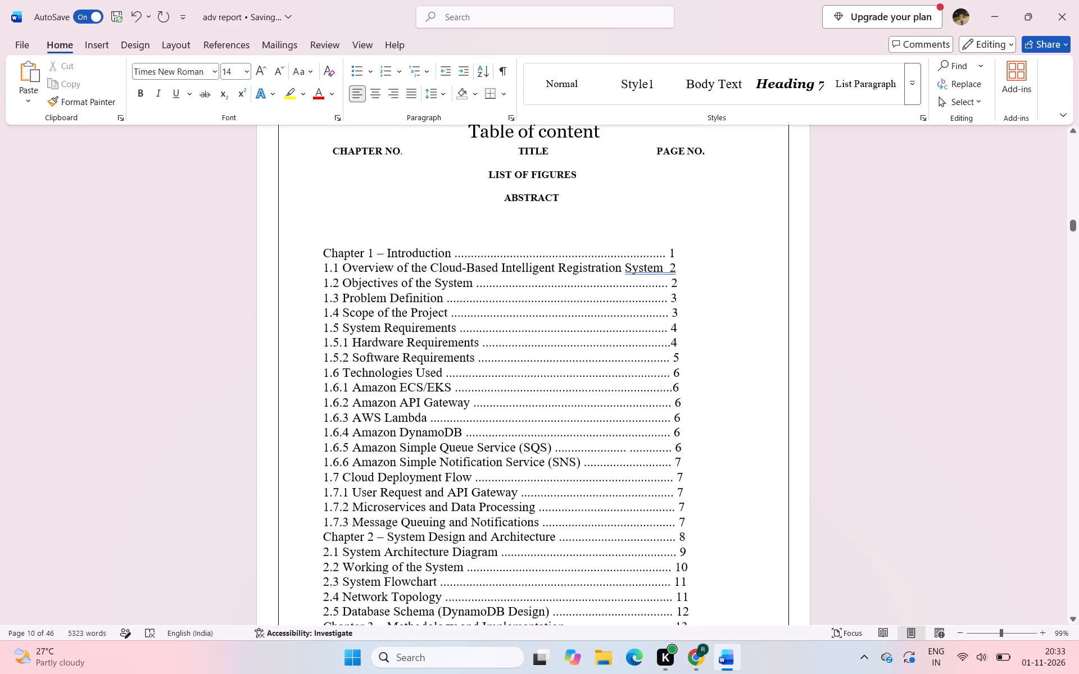
pyautogui.scroll(4, 592, 197)
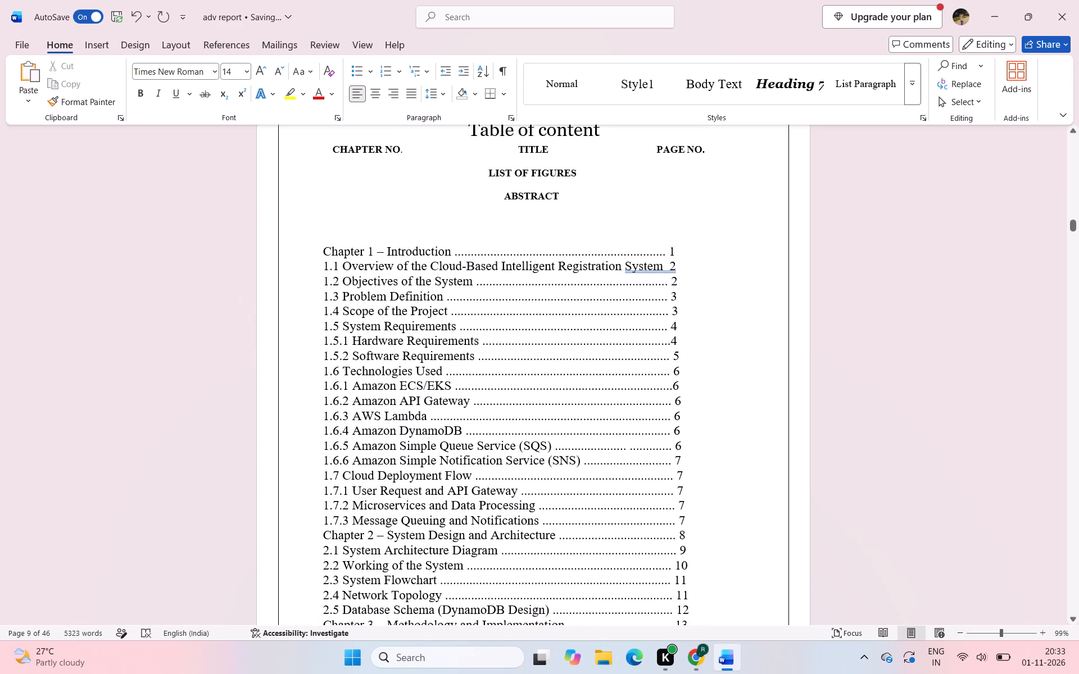
pyautogui.click(525, 229)
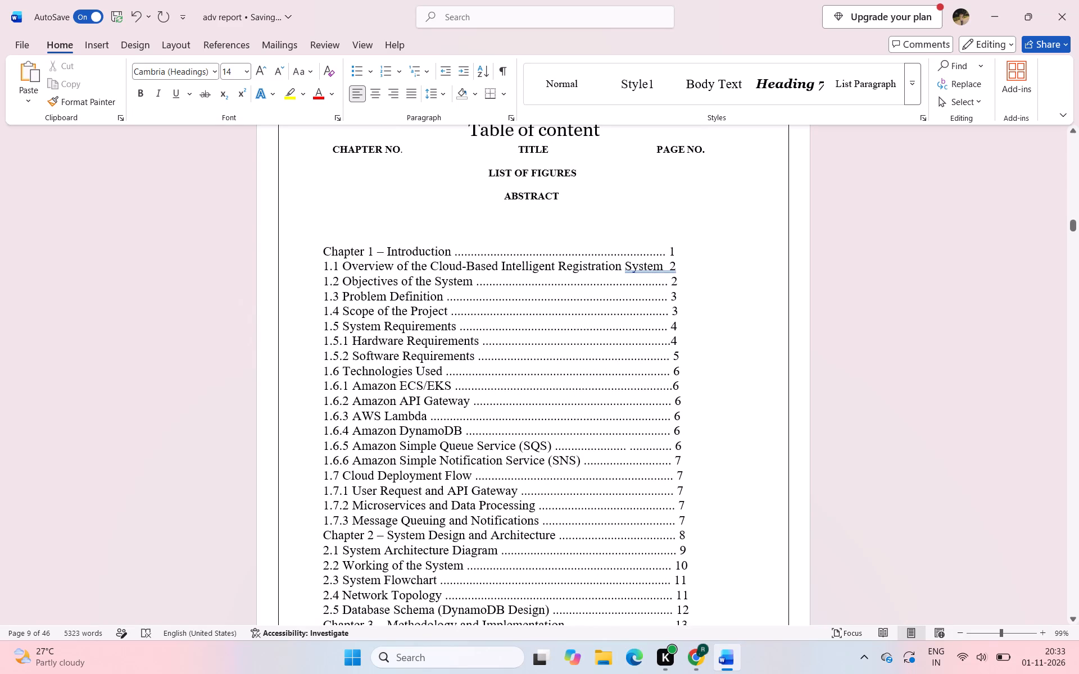
pyautogui.press('BackSpace')
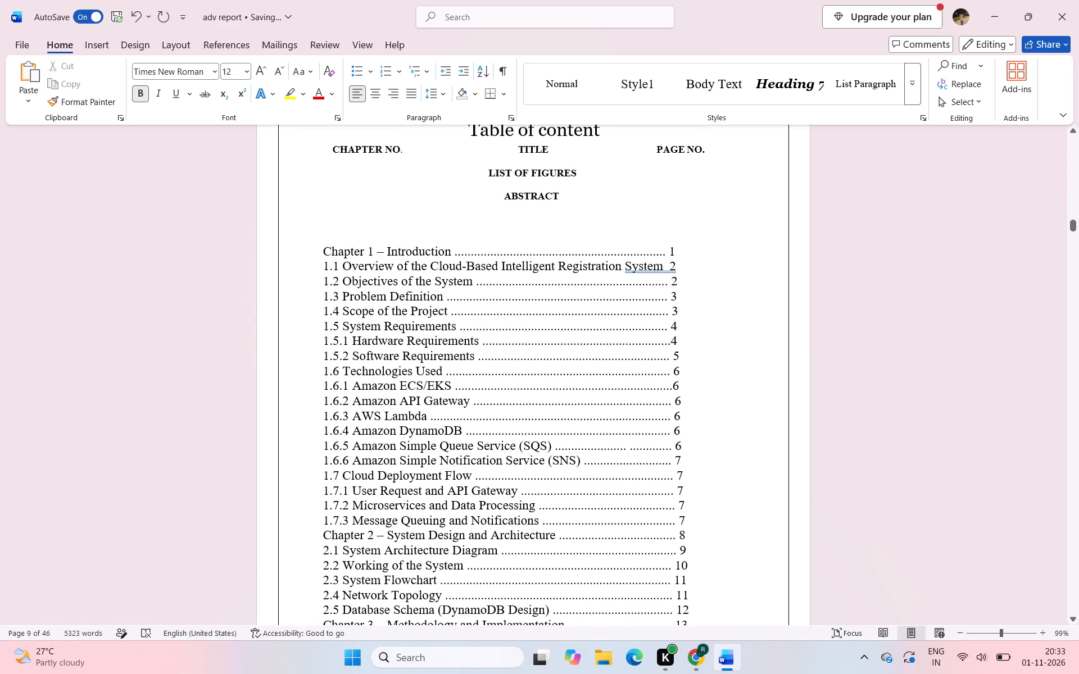
pyautogui.press('Down')
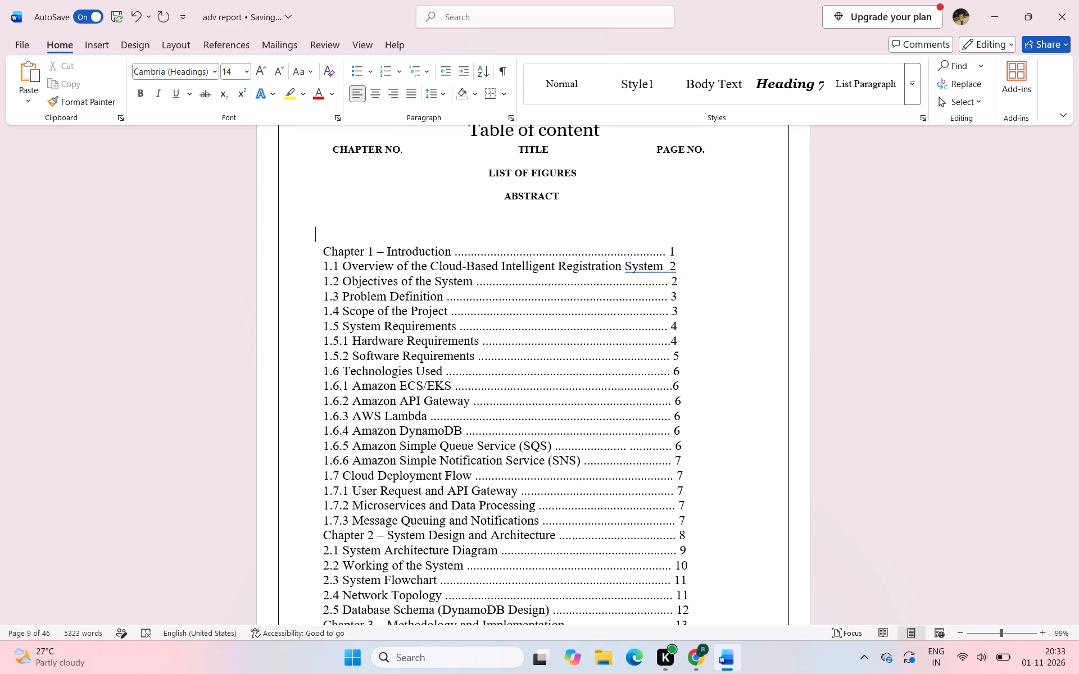
pyautogui.press('Down')
pyautogui.press('BackSpace')
pyautogui.press('BackSpace')
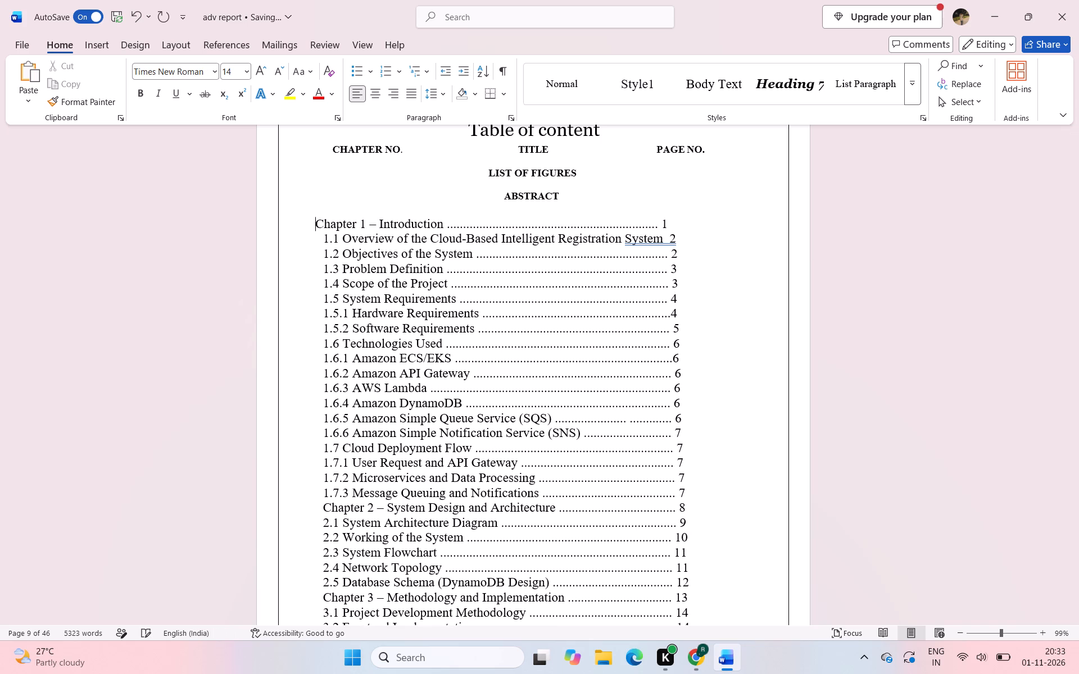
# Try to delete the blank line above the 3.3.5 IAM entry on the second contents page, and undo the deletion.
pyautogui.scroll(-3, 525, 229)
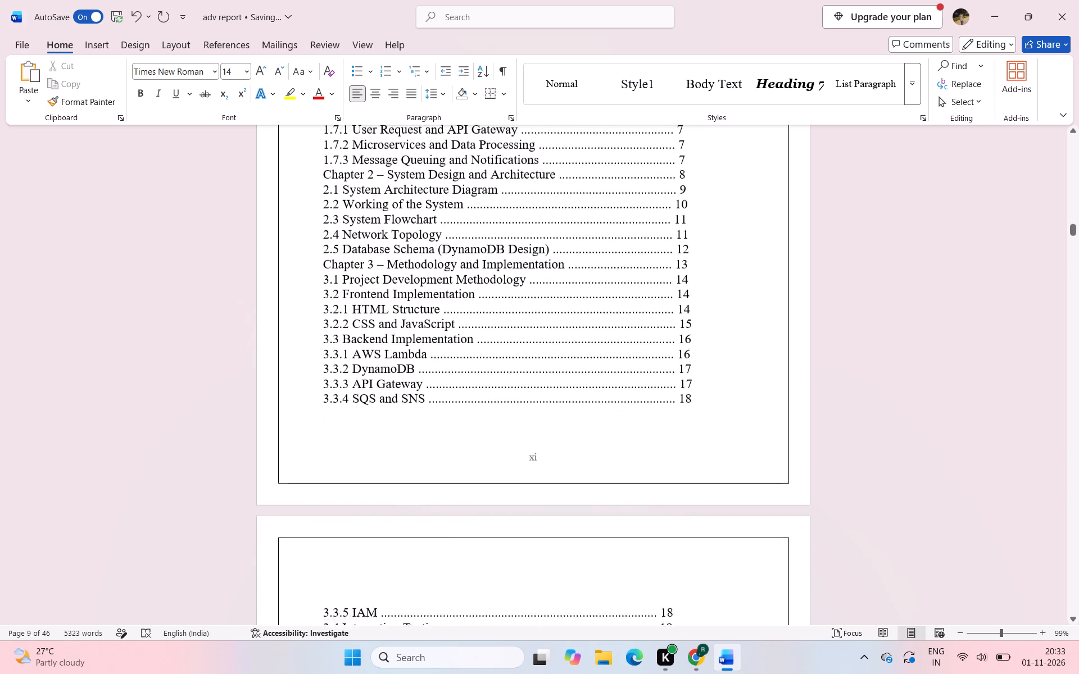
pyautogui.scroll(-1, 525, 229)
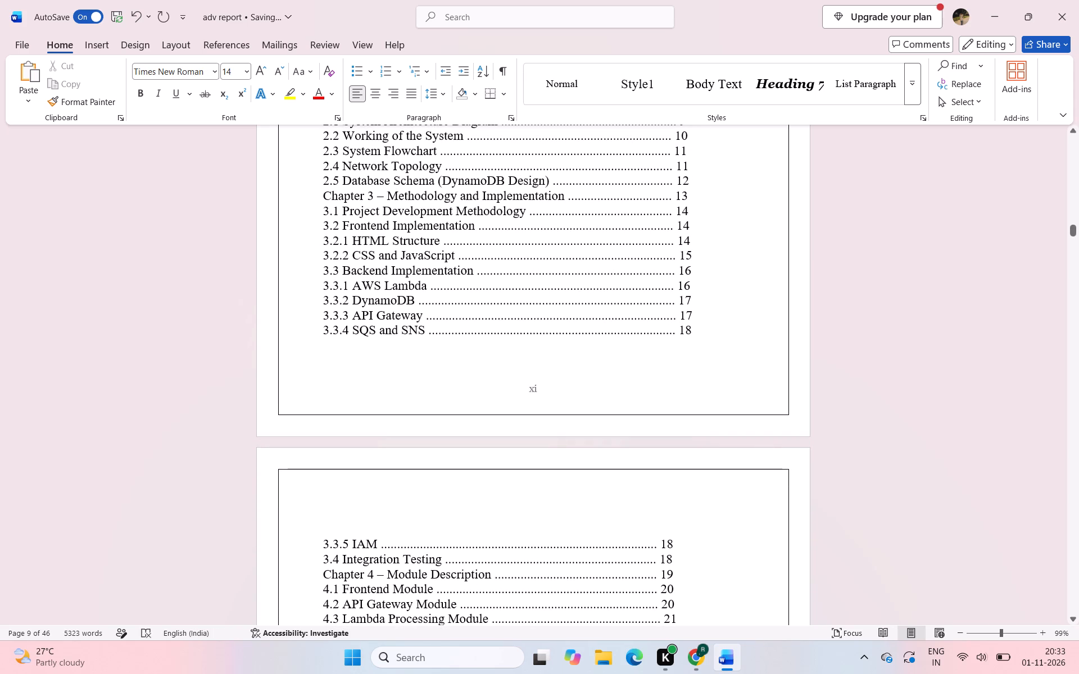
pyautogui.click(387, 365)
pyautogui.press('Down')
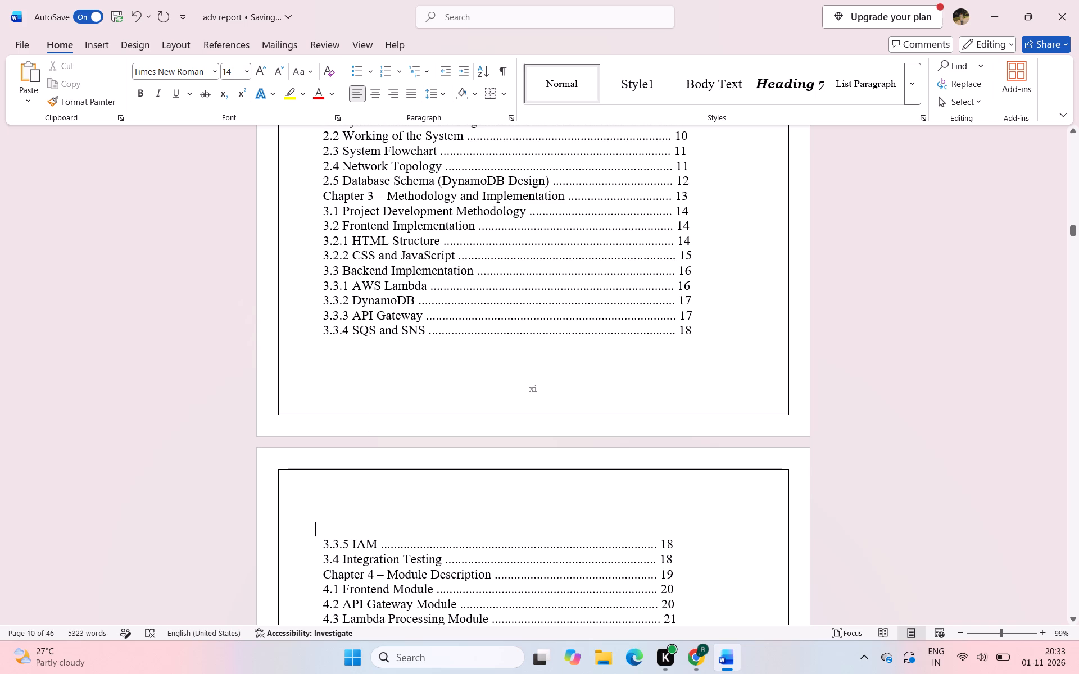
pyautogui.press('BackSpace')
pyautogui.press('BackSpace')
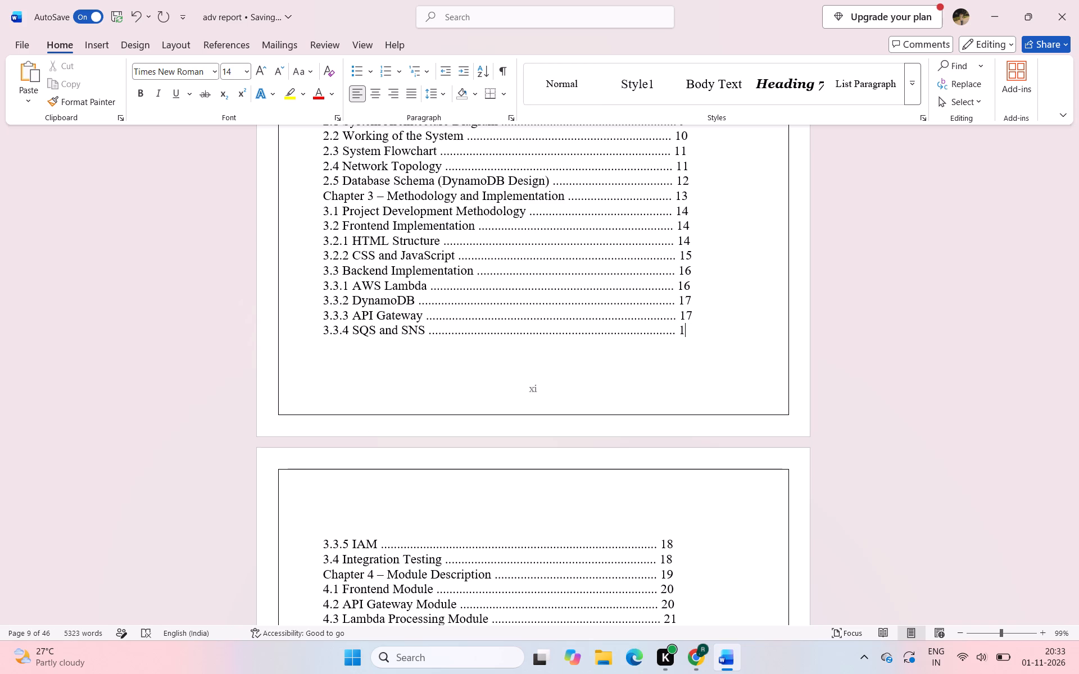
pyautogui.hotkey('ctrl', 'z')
# Insert three spaces before the Chapter 1 – Introduction entry to align it with the contents entries below.
pyautogui.scroll(4, 387, 365)
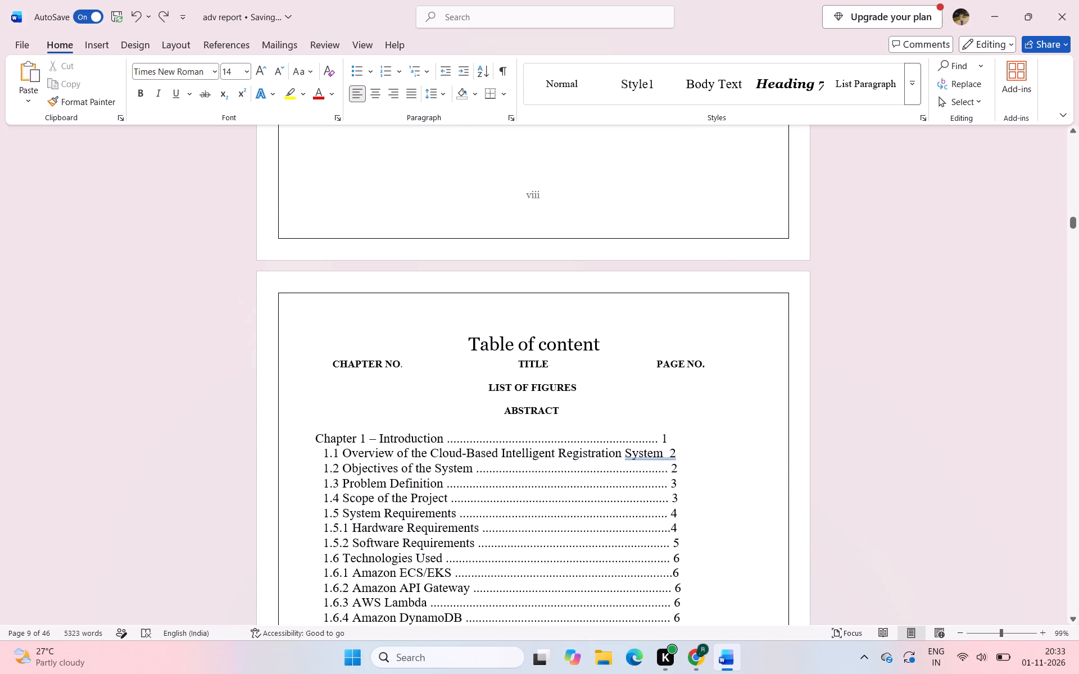
pyautogui.click(320, 436)
pyautogui.press('Left')
pyautogui.press('space')
pyautogui.press('space')
pyautogui.press('space')
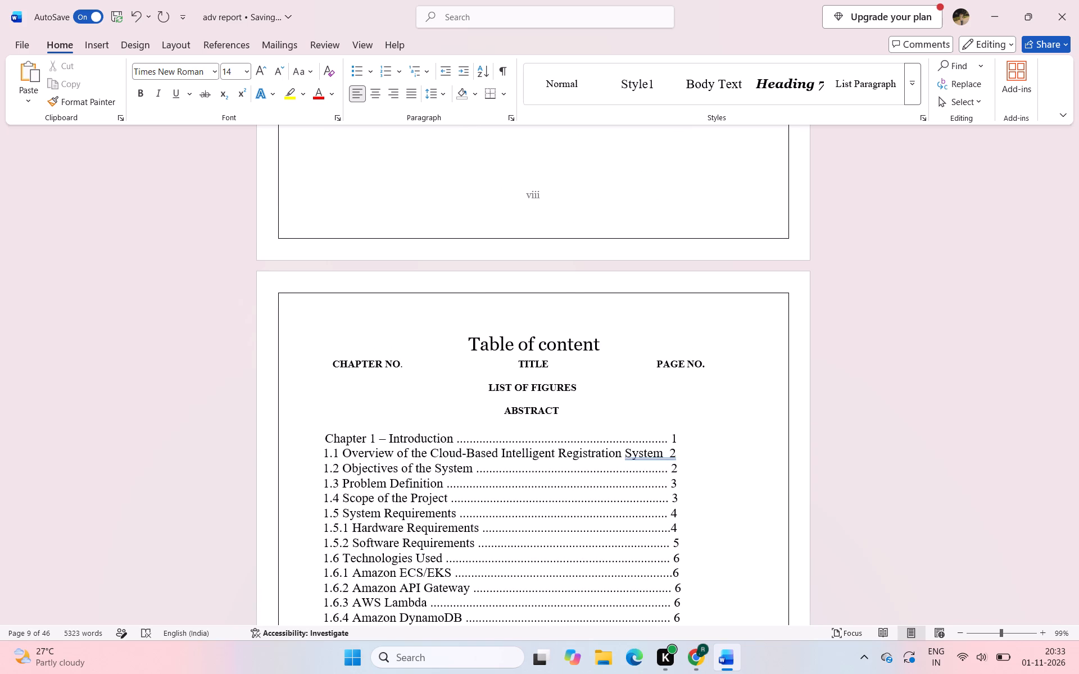
# Review the alignment of entries and page numbers across both contents pages, including the List of Figures and LIST OF TABLES.
pyautogui.scroll(-5, 320, 436)
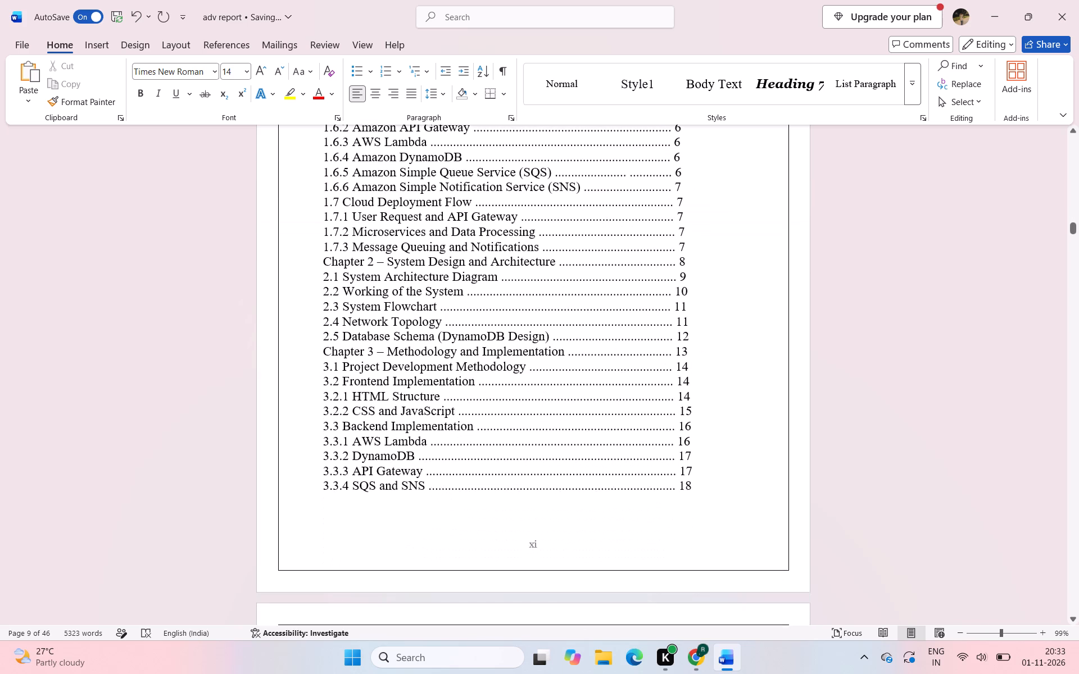
pyautogui.scroll(-1, 320, 436)
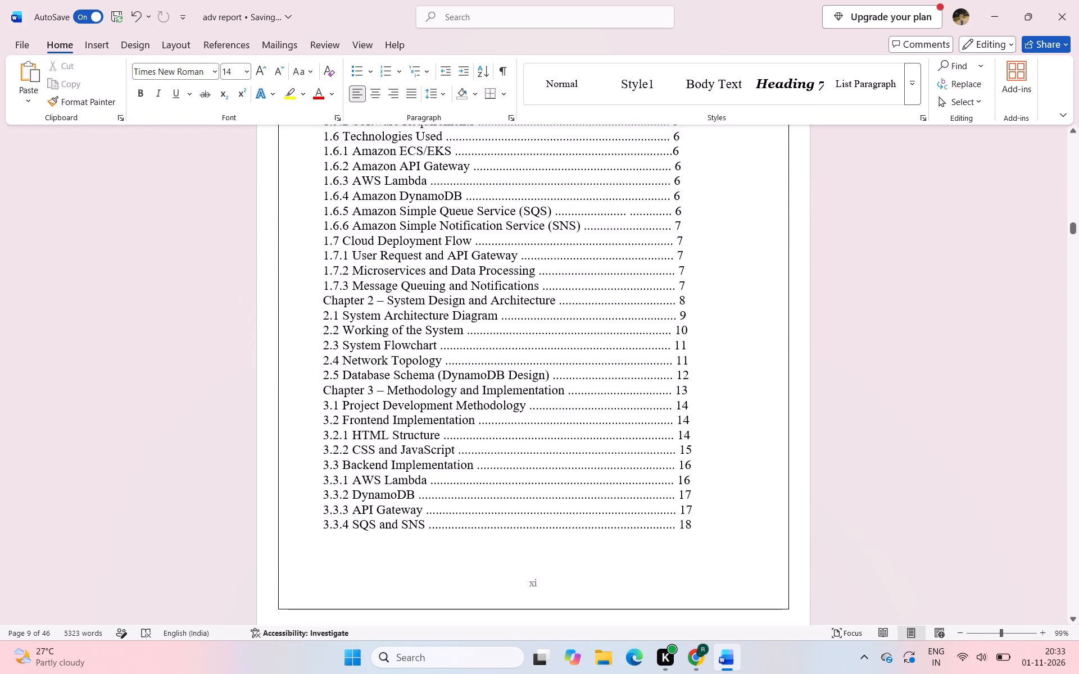
pyautogui.keyDown('ctrl'); pyautogui.scroll(-2, 320, 436); pyautogui.keyUp('ctrl')
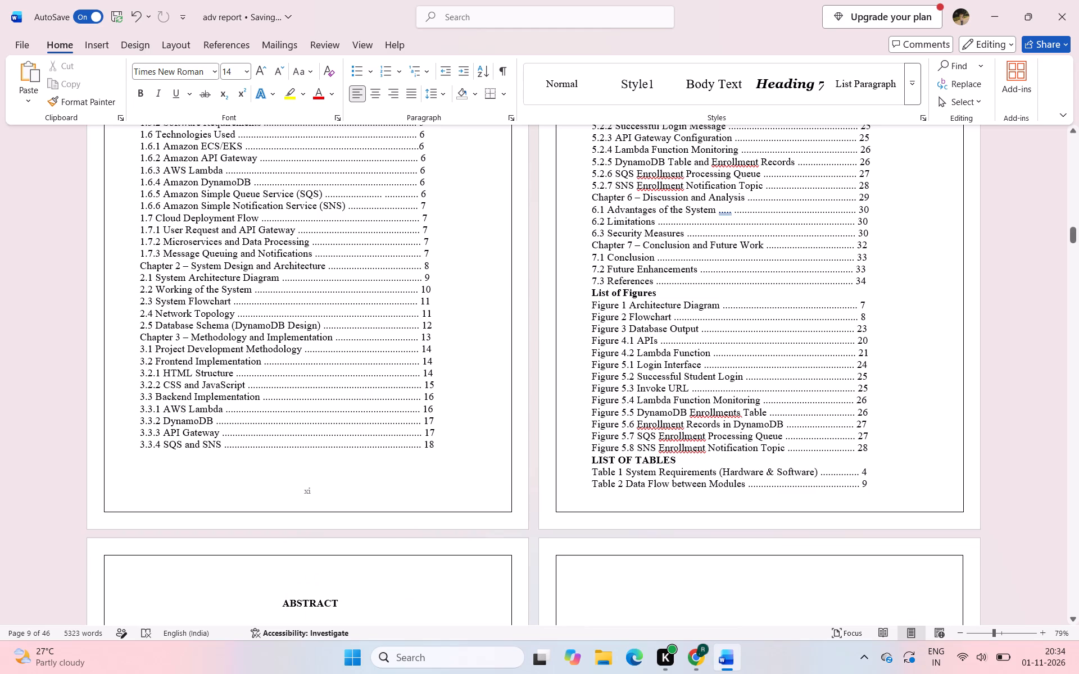
pyautogui.scroll(2, 320, 436)
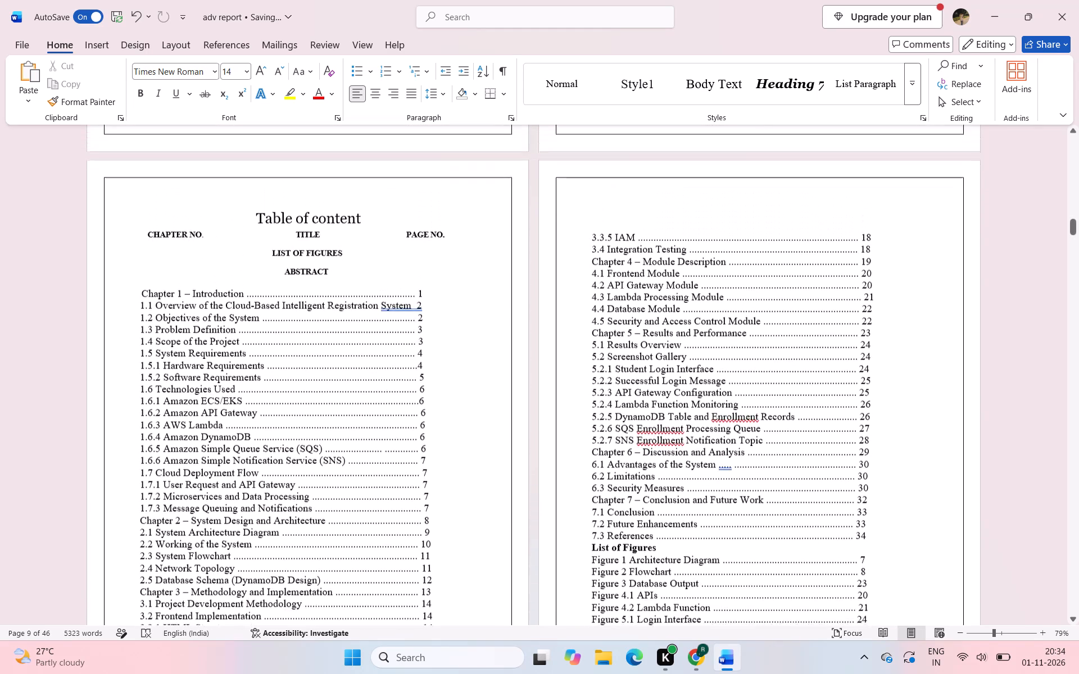
pyautogui.scroll(1, 320, 436)
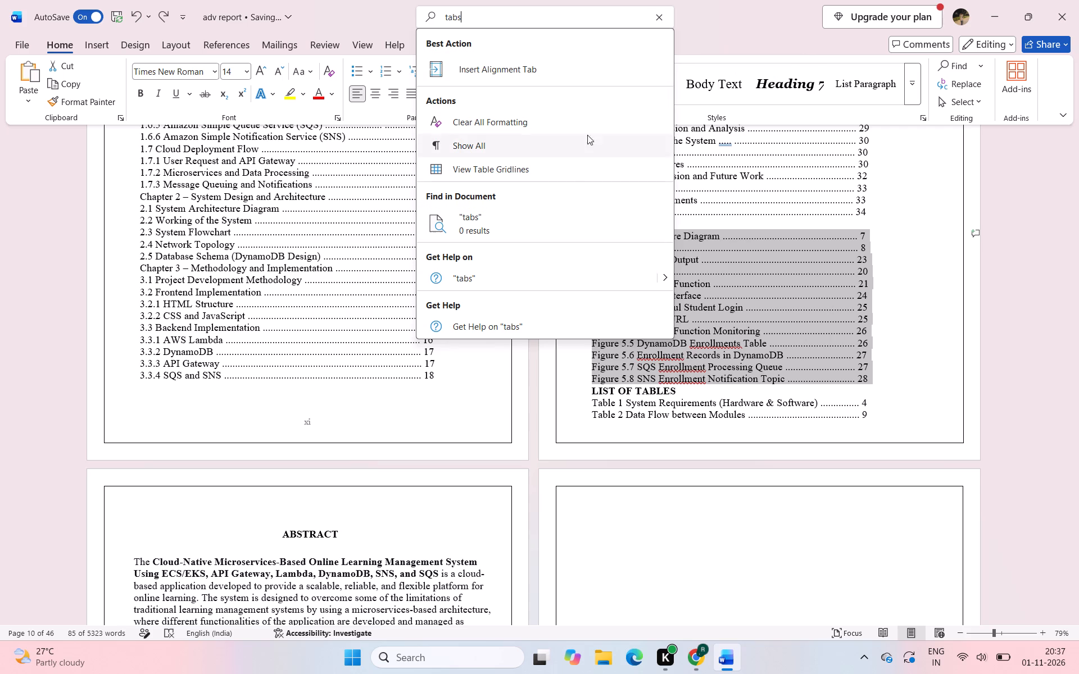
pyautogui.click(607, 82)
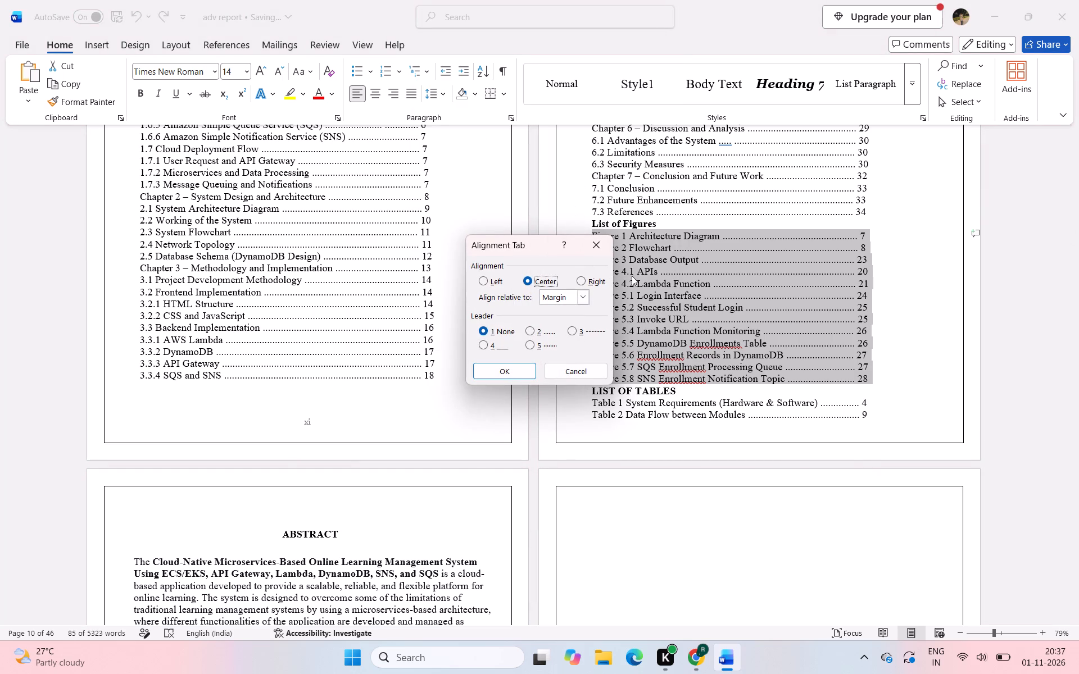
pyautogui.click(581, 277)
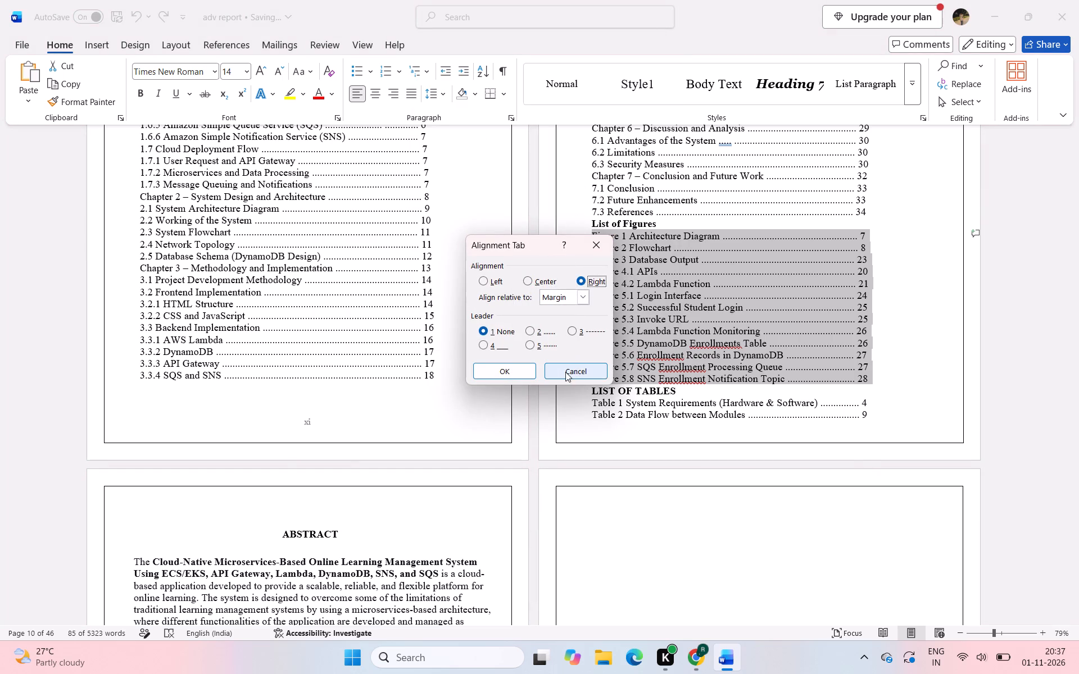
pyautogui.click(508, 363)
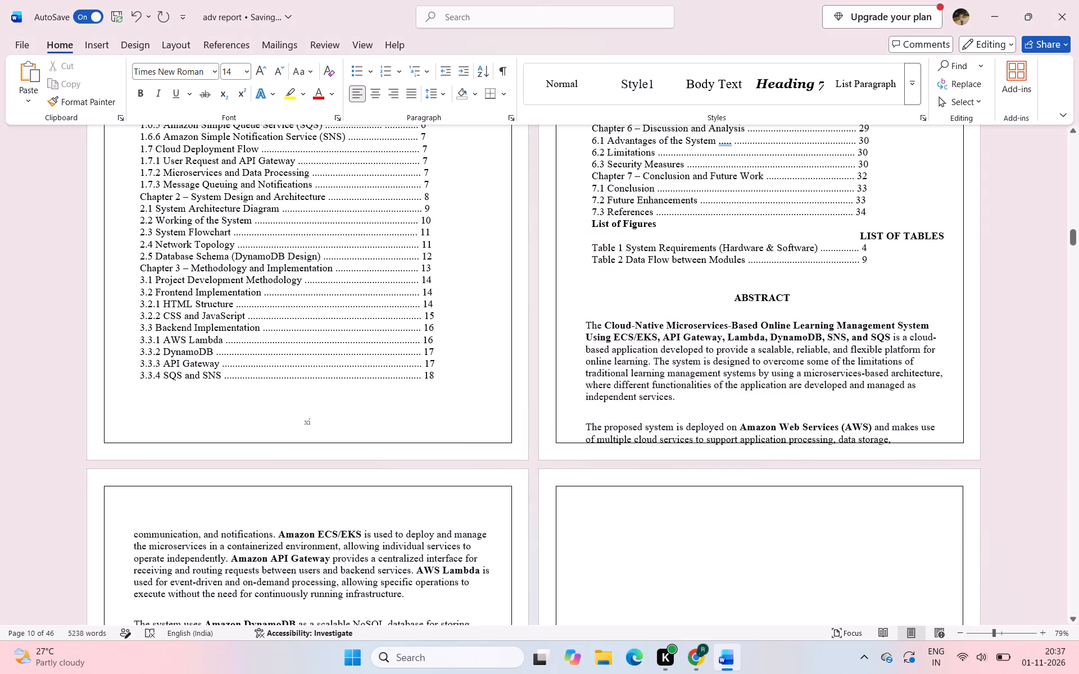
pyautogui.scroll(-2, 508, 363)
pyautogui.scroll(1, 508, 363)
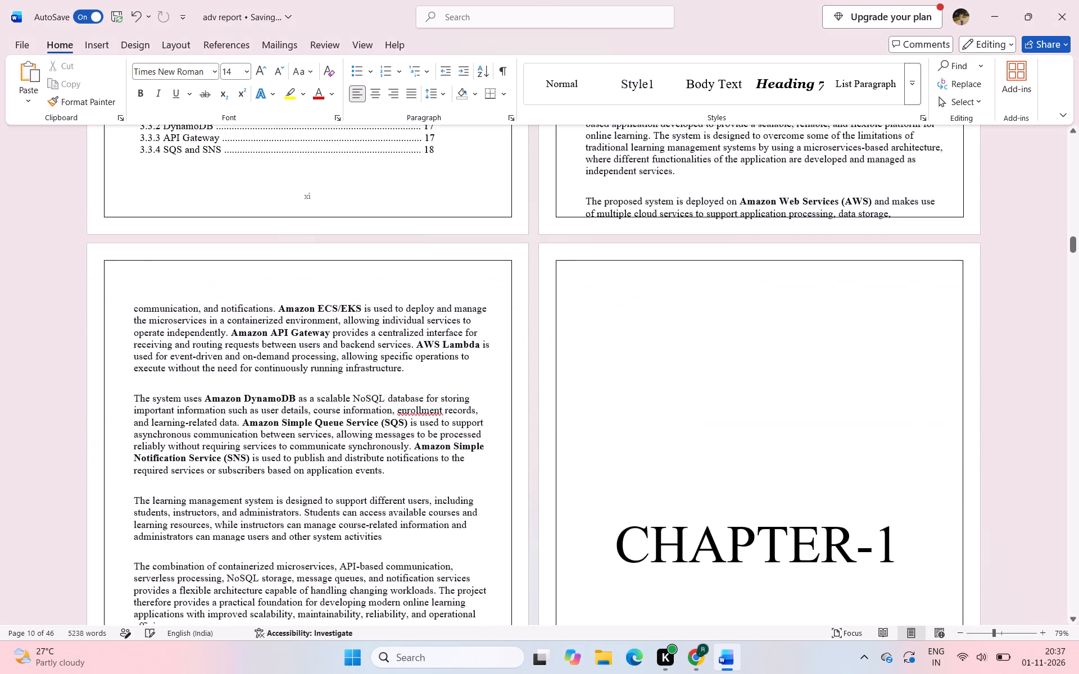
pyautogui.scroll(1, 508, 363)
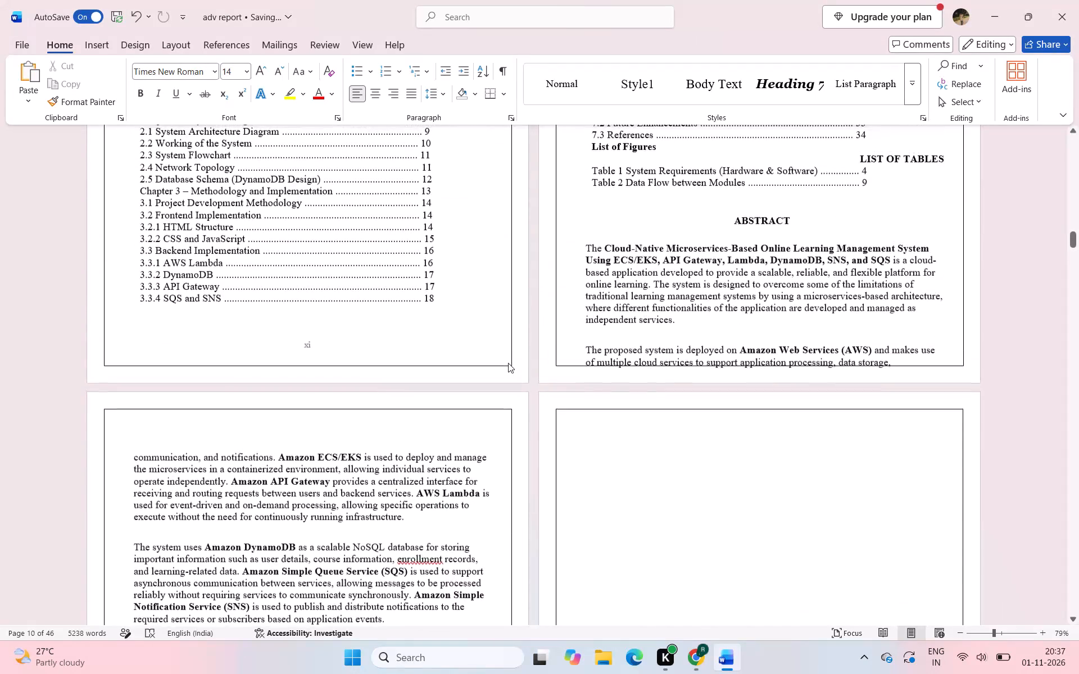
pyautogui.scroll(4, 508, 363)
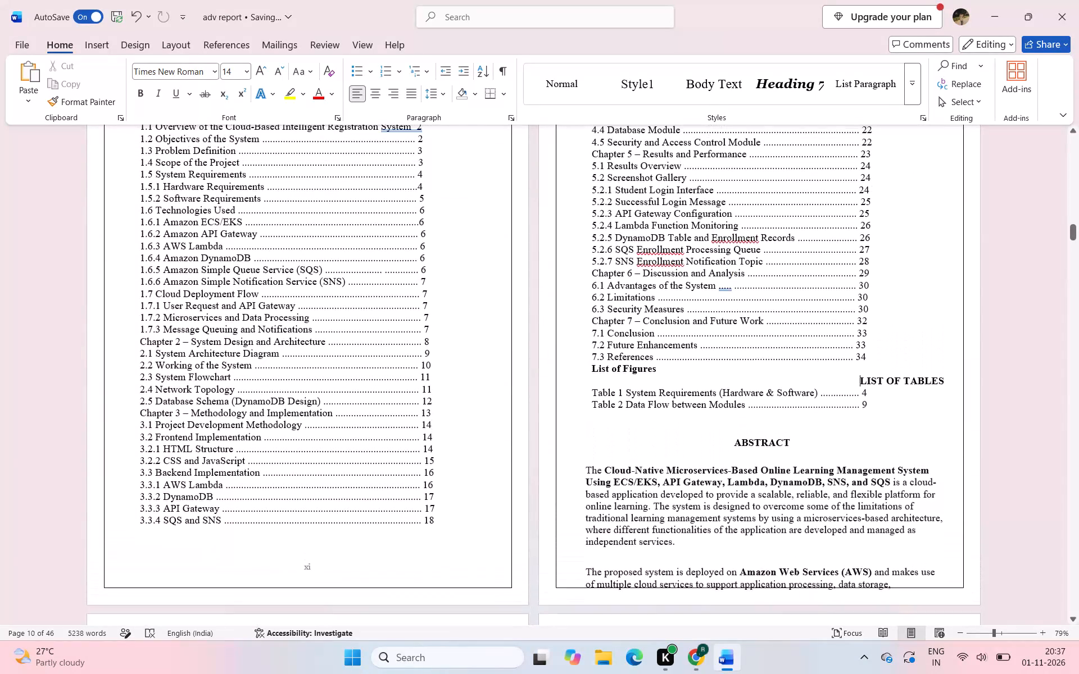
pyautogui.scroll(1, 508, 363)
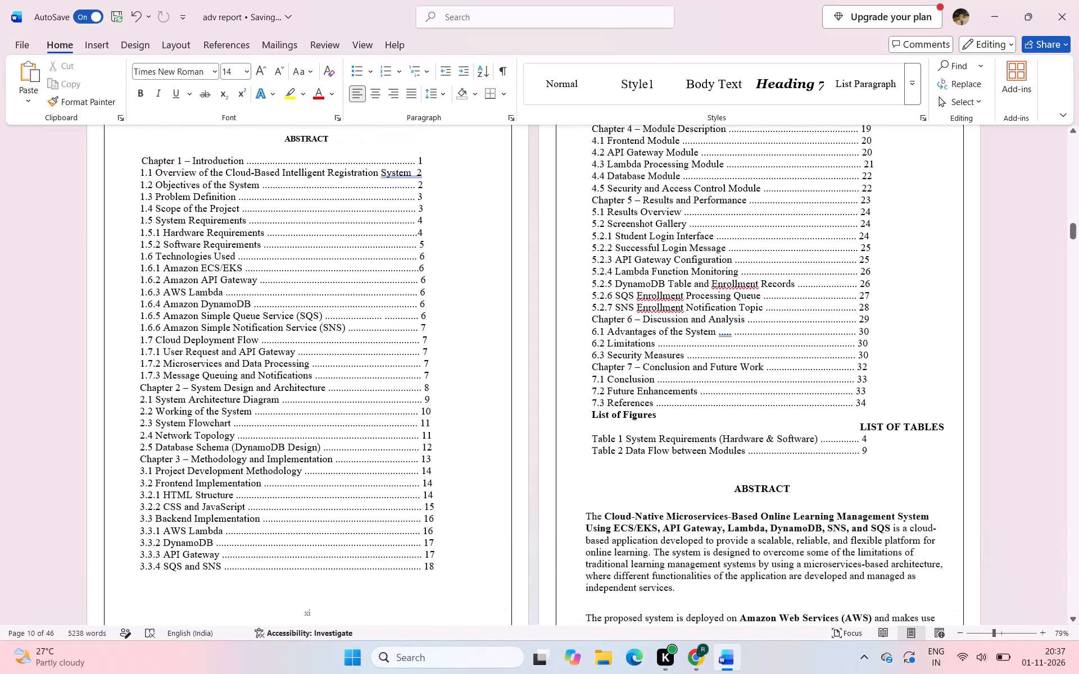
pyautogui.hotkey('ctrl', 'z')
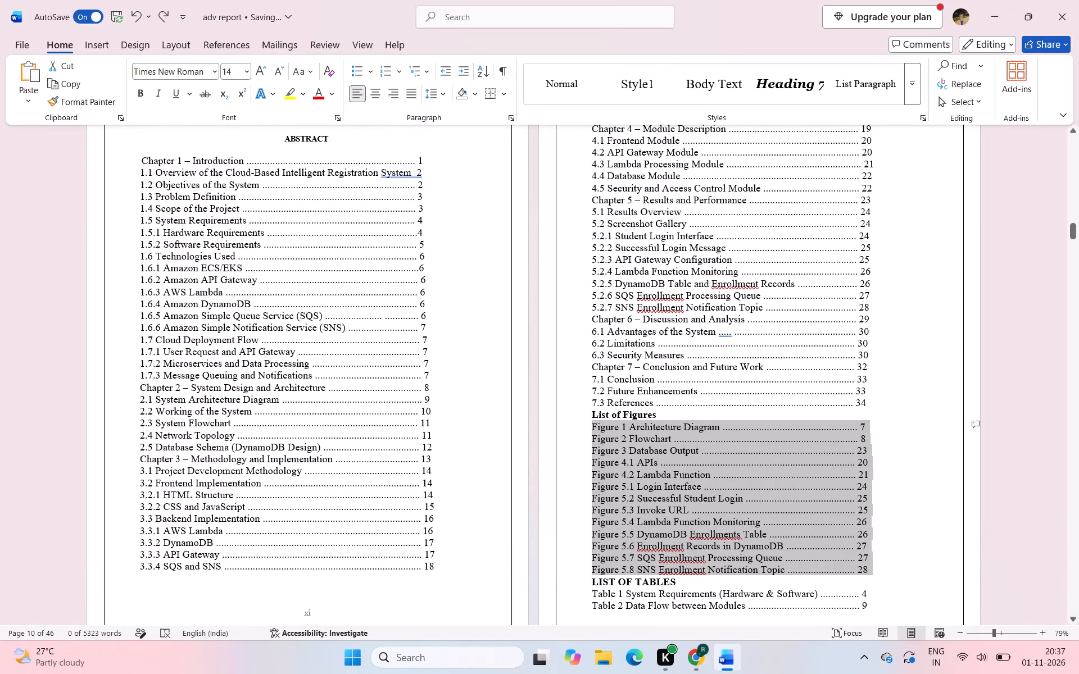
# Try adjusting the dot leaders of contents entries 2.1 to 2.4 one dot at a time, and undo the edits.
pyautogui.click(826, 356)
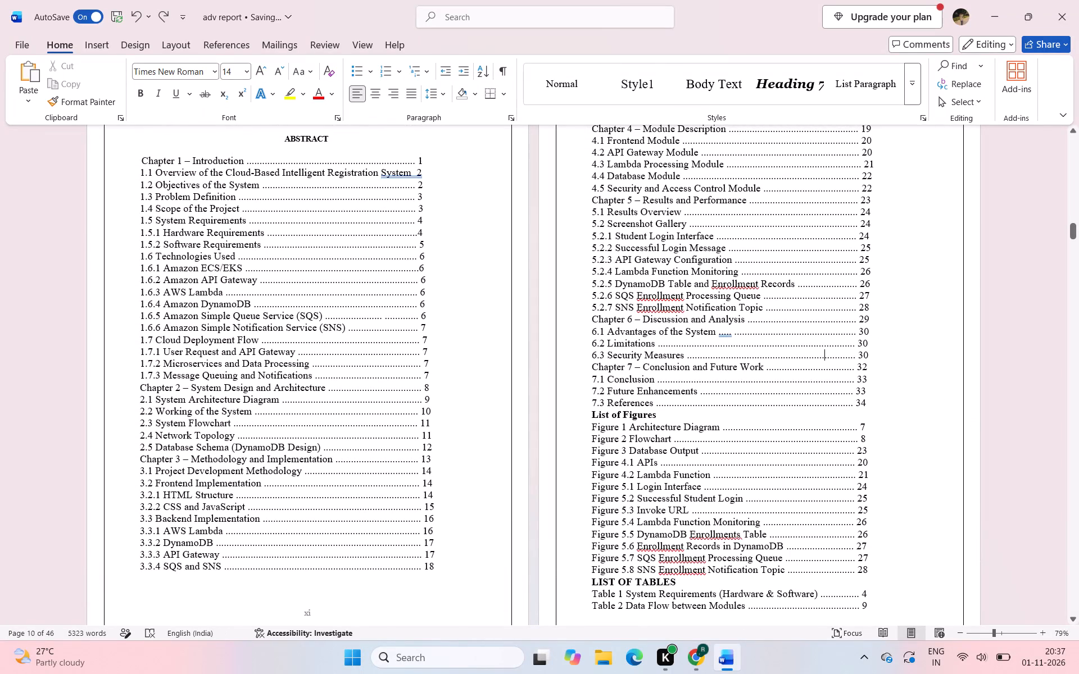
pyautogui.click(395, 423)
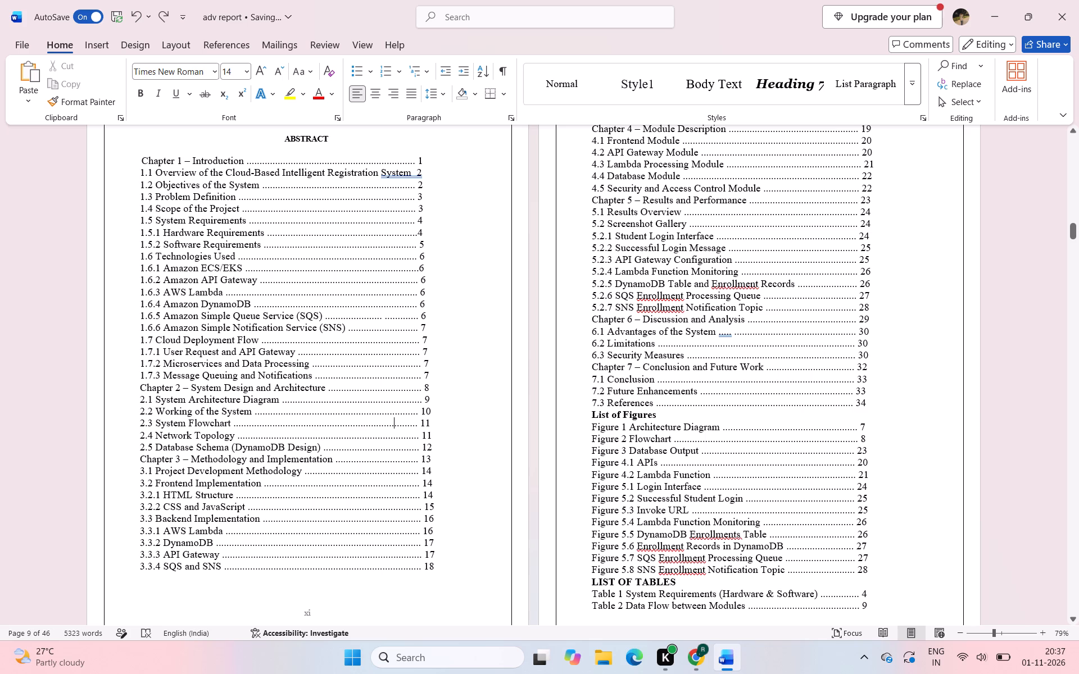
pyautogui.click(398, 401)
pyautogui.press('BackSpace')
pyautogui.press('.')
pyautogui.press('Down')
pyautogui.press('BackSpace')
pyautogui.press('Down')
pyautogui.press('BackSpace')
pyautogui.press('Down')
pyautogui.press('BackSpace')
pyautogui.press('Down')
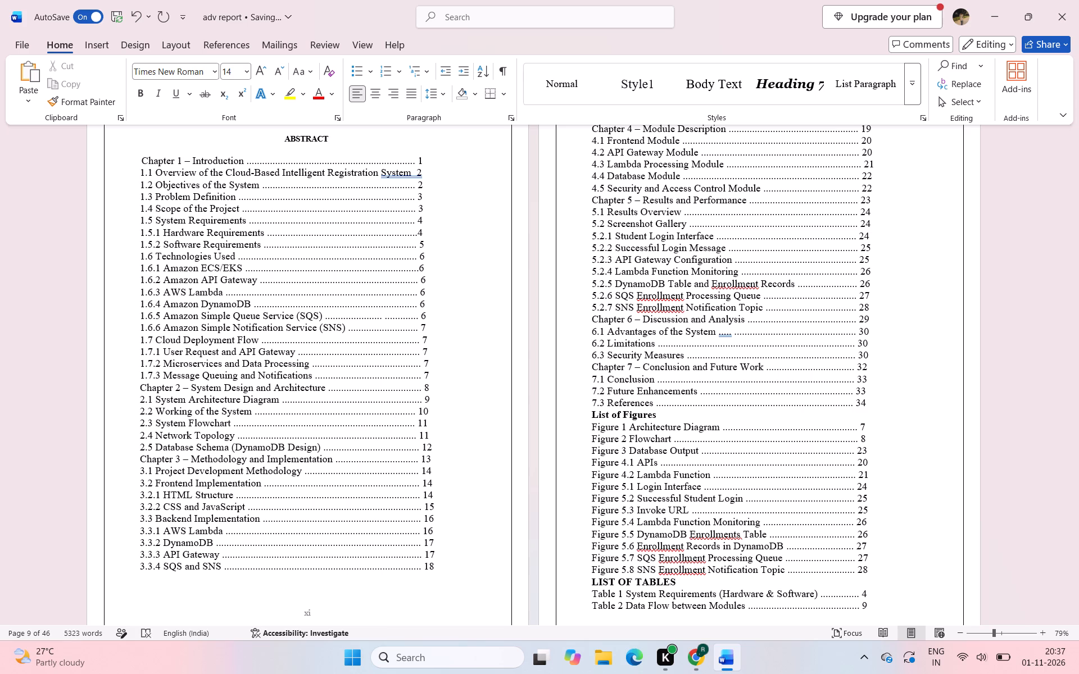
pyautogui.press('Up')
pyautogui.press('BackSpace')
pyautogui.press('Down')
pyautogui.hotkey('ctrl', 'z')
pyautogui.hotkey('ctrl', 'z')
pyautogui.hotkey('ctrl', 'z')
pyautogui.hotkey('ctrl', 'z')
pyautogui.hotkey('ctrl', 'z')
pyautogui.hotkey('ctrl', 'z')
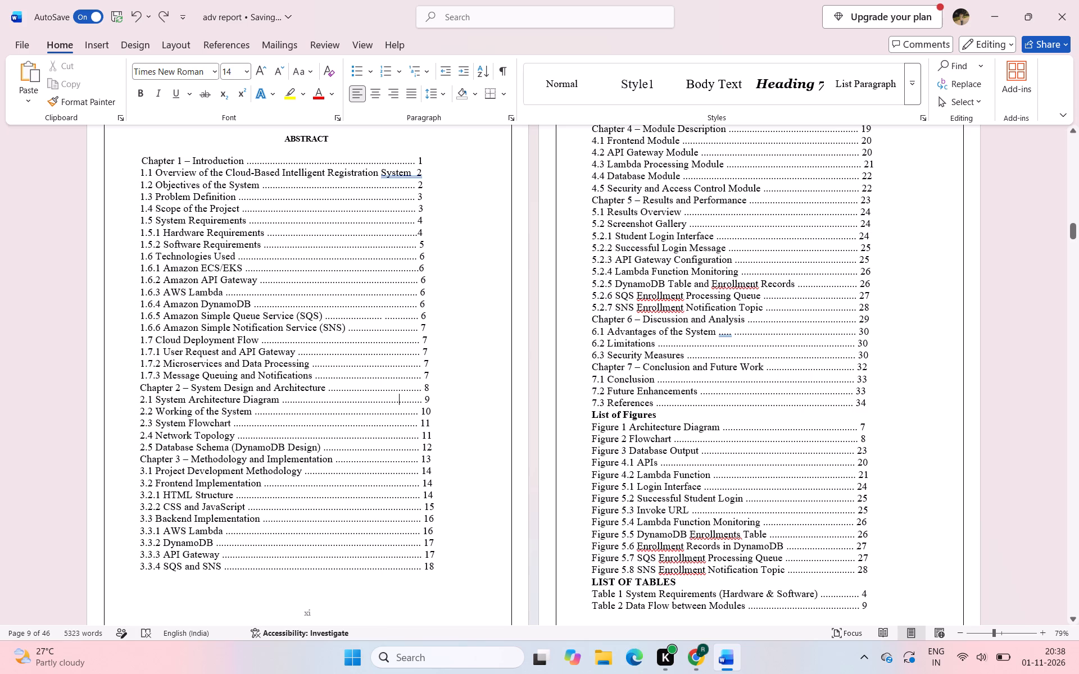
# Review the report's front pages from the table of contents back through the acknowledgement and declaration to the title page and Bonafide Certificate.
pyautogui.scroll(2, 391, 308)
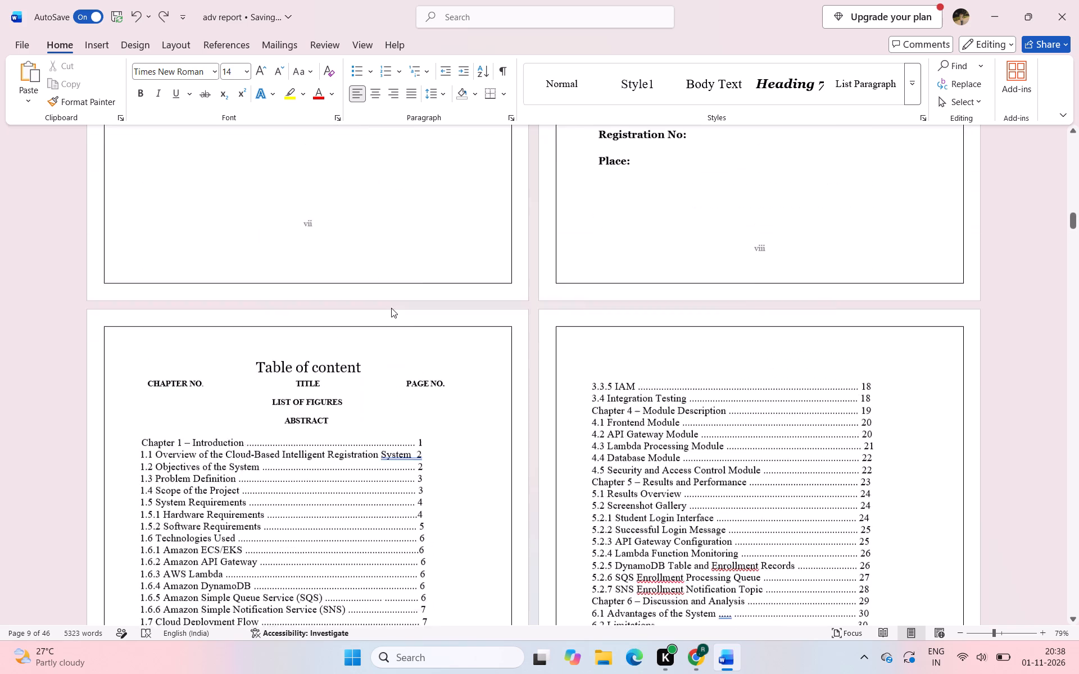
pyautogui.scroll(9, 391, 308)
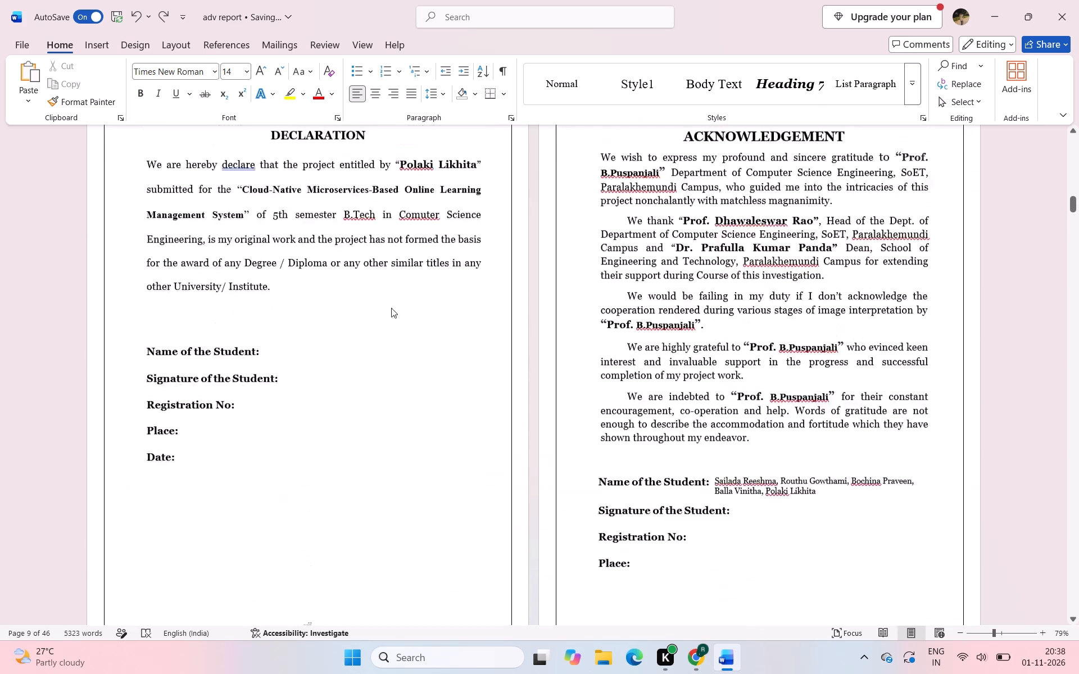
pyautogui.scroll(18, 391, 308)
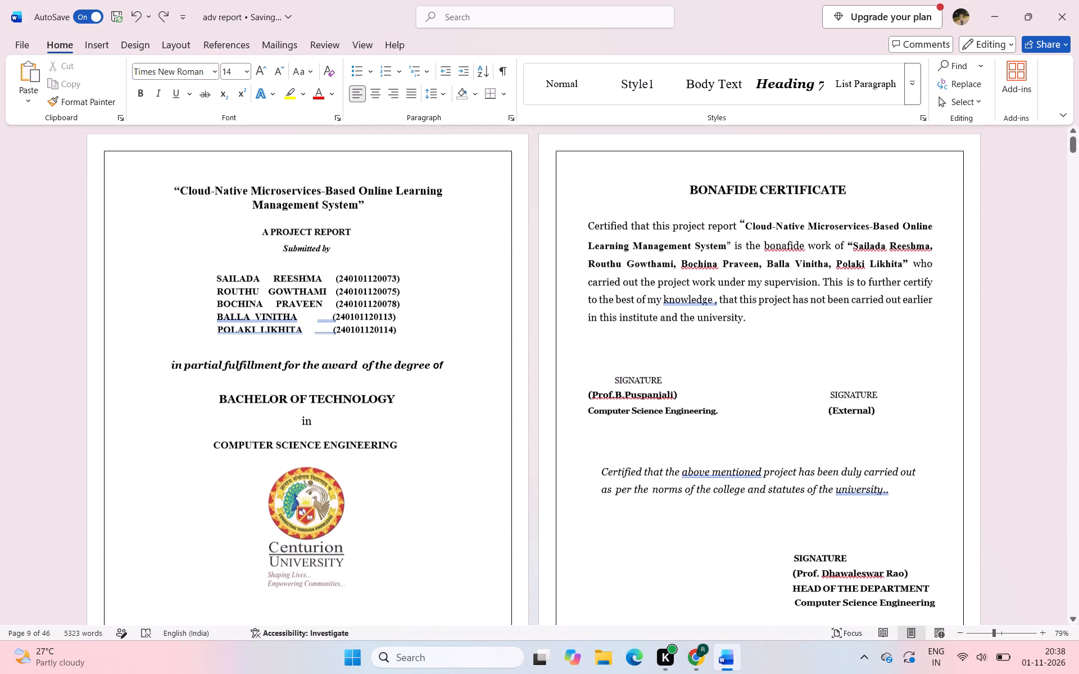
pyautogui.scroll(2, 391, 308)
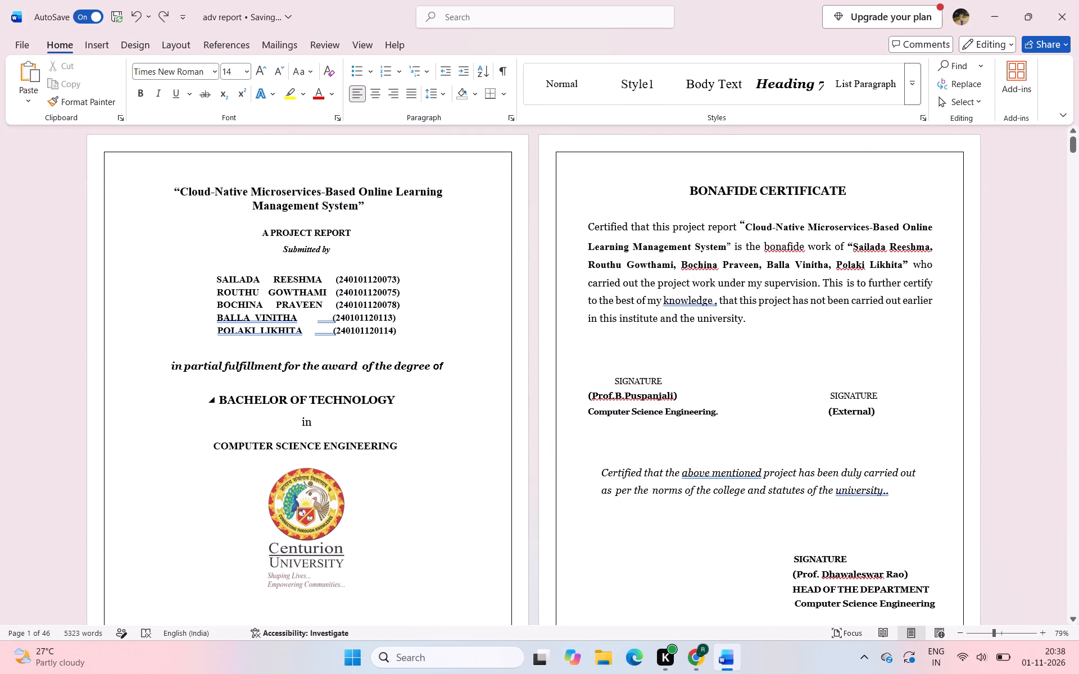
pyautogui.scroll(-1, 414, 389)
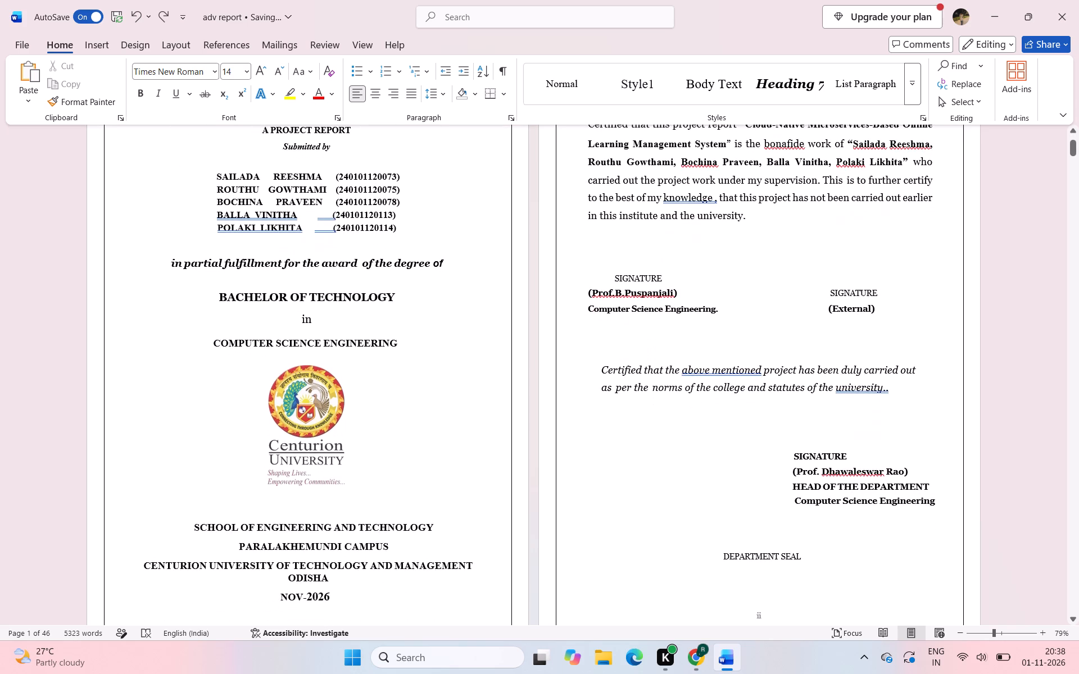
pyautogui.scroll(-1, 414, 389)
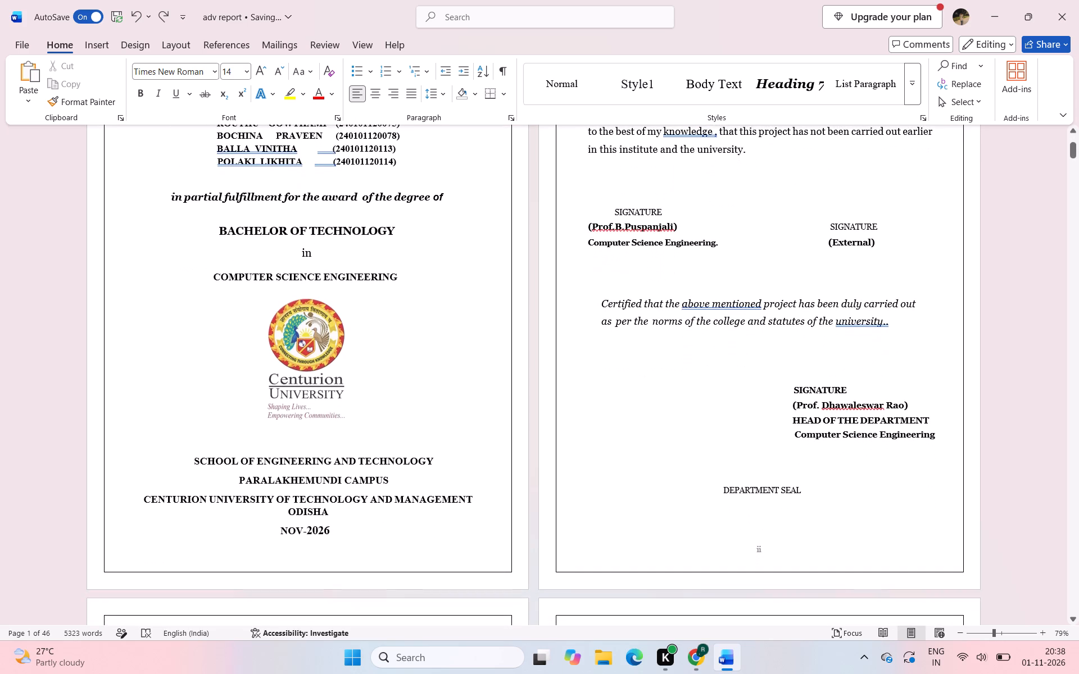
pyautogui.scroll(-1, 414, 389)
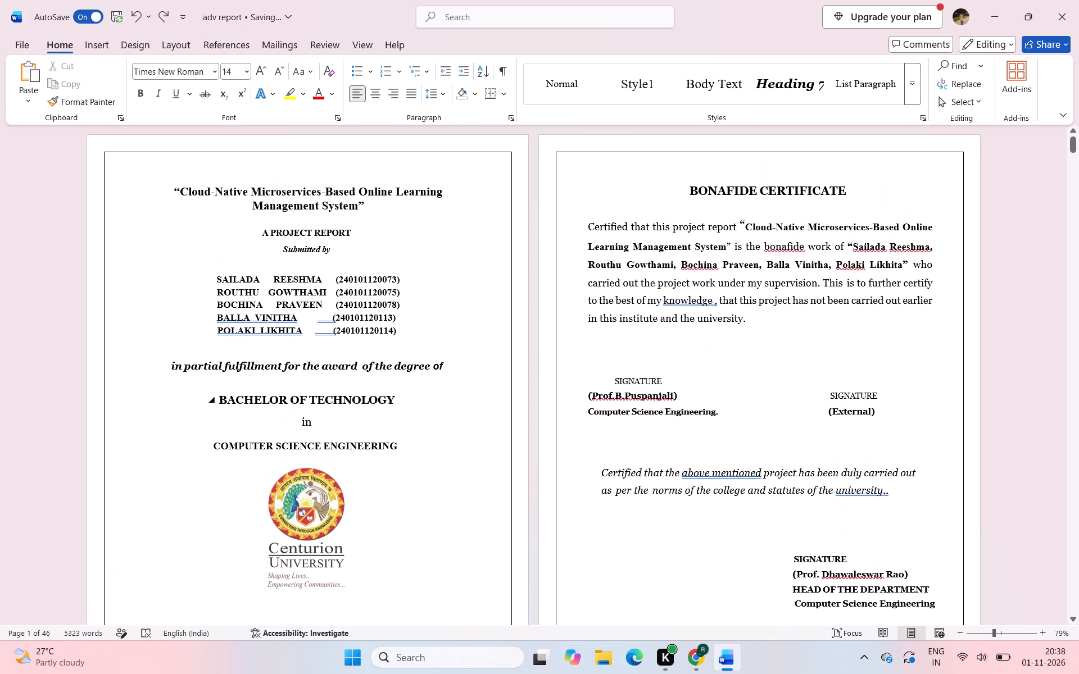
pyautogui.scroll(-2, 414, 389)
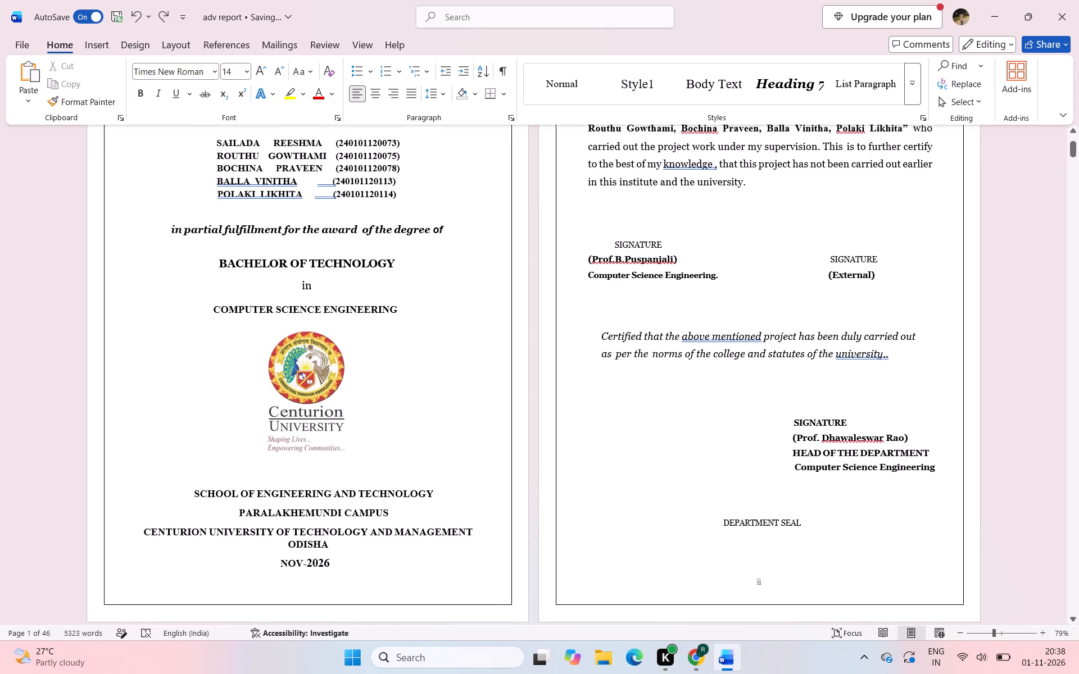
# Review the report's front pages from the title page through the declarations to the acknowledgement, and return to the title page.
pyautogui.scroll(-6, 414, 389)
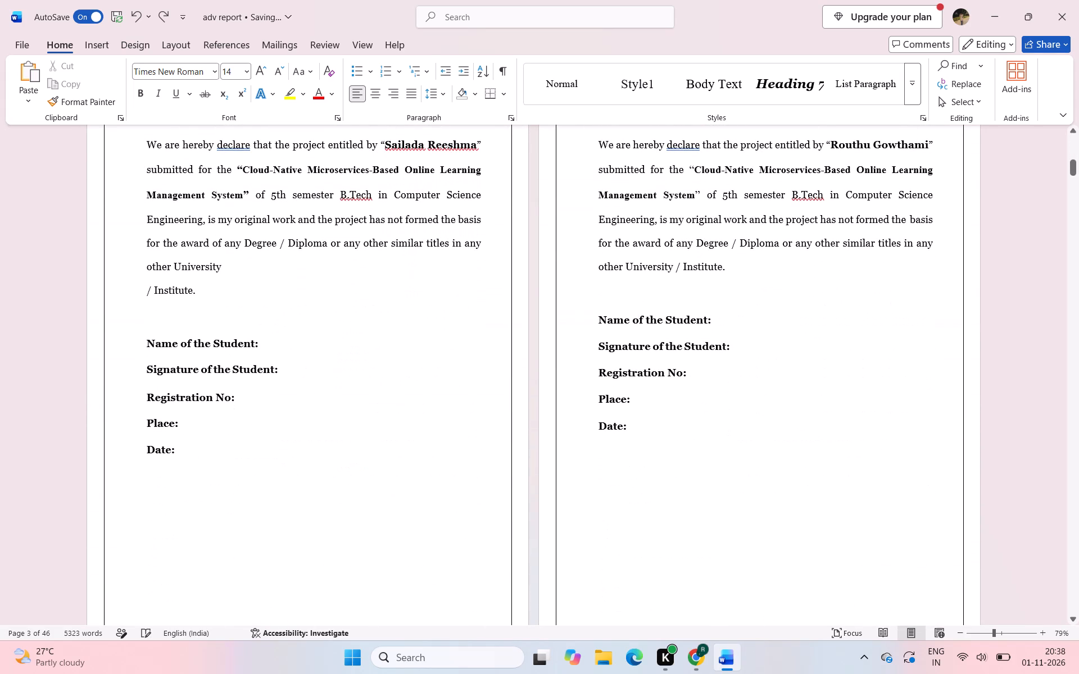
pyautogui.scroll(-6, 414, 389)
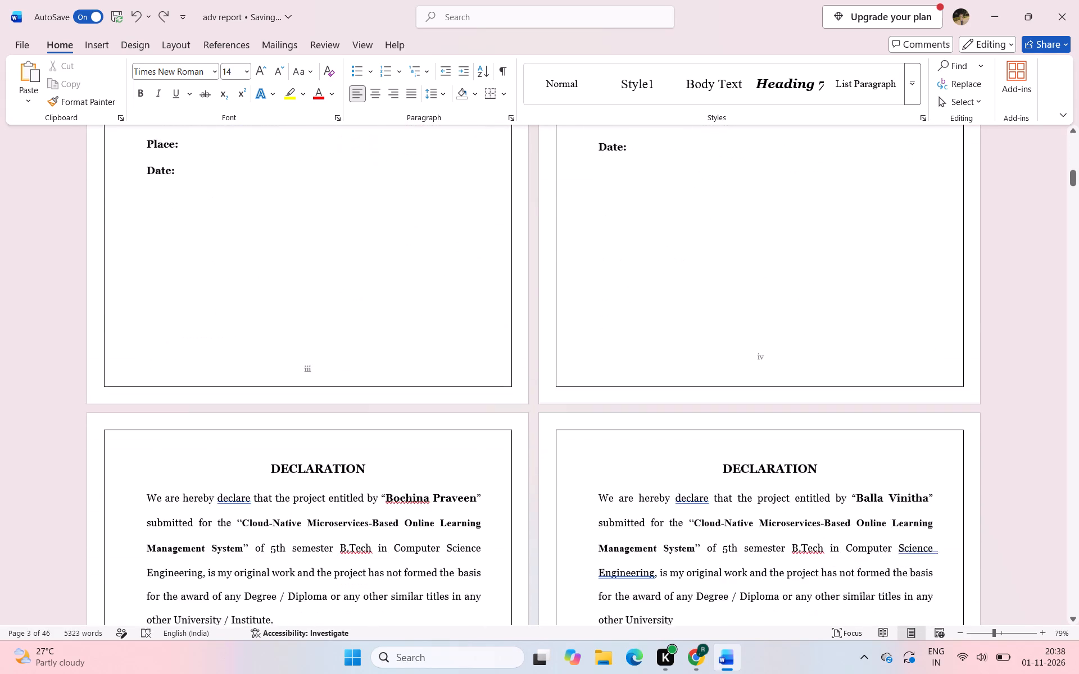
pyautogui.scroll(-2, 414, 389)
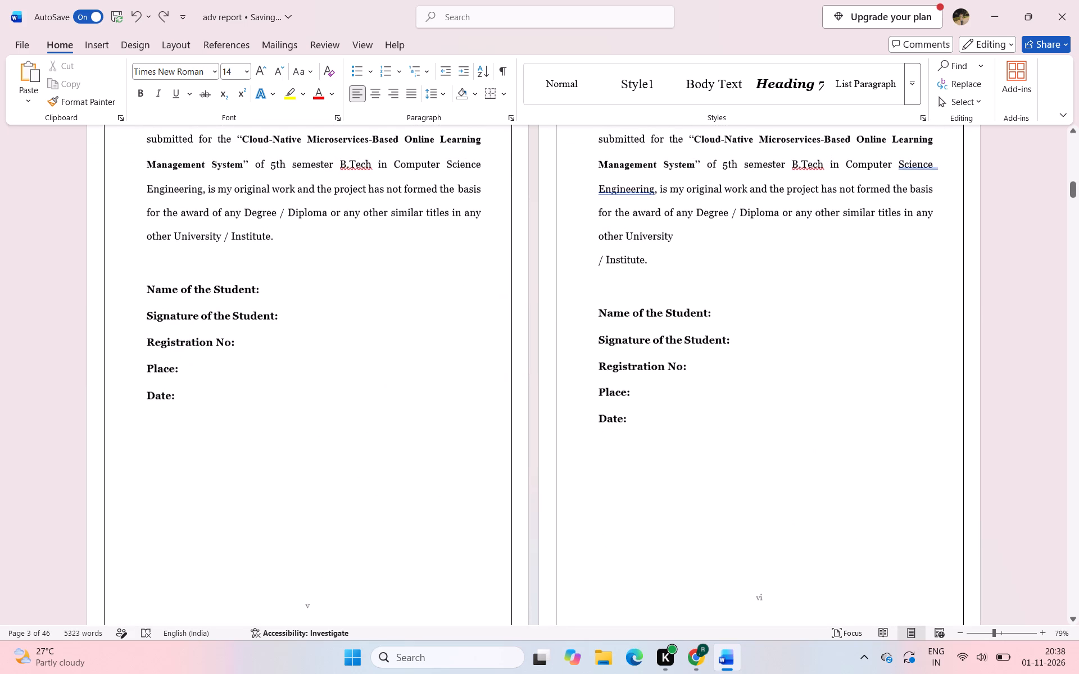
pyautogui.scroll(-3, 414, 389)
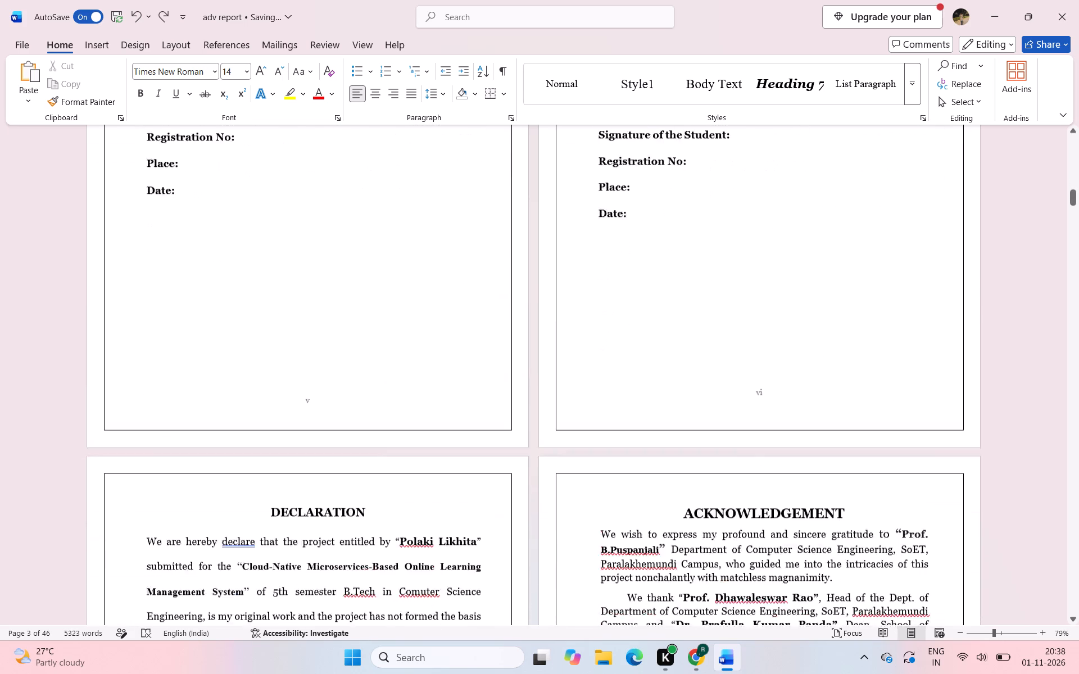
pyautogui.scroll(-3, 414, 389)
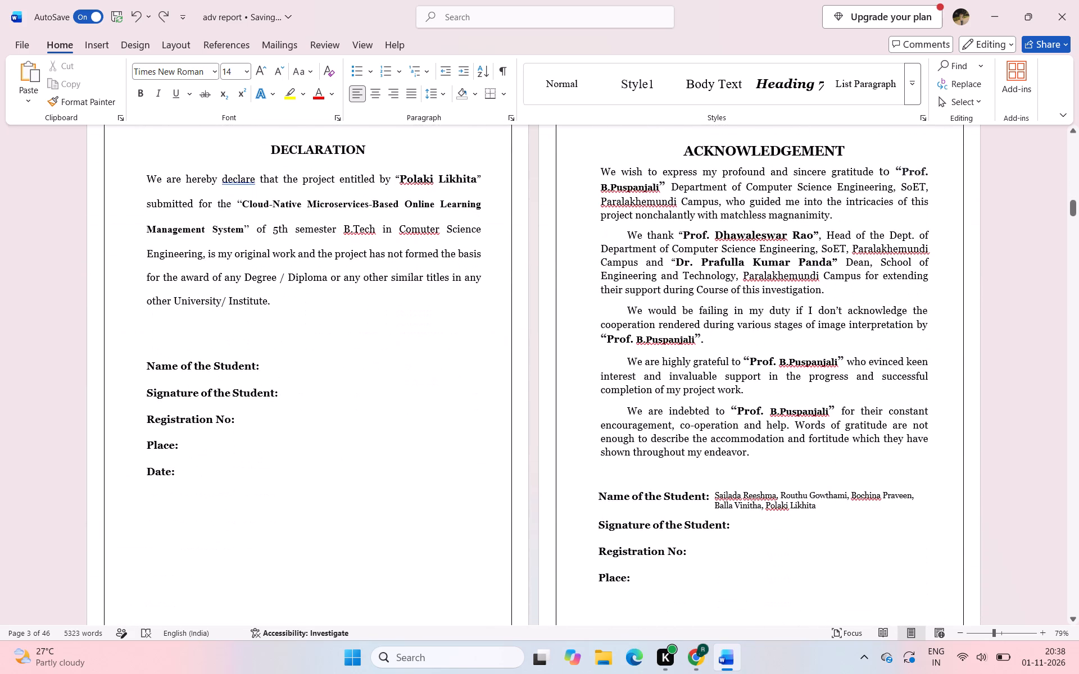
pyautogui.scroll(13, 414, 389)
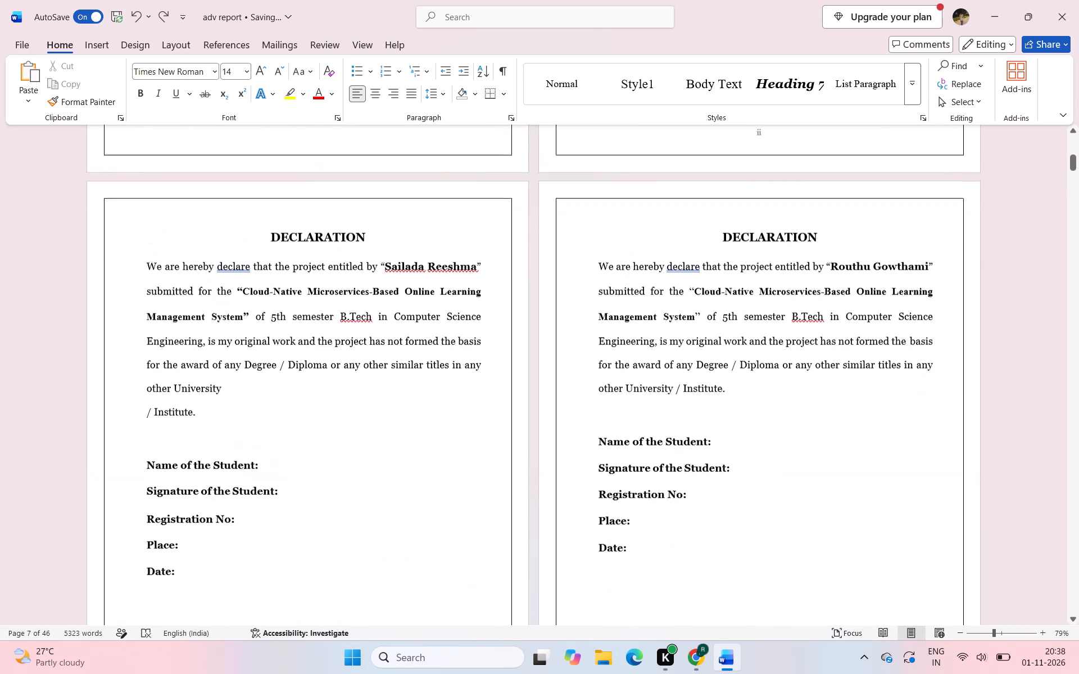
pyautogui.scroll(4, 414, 389)
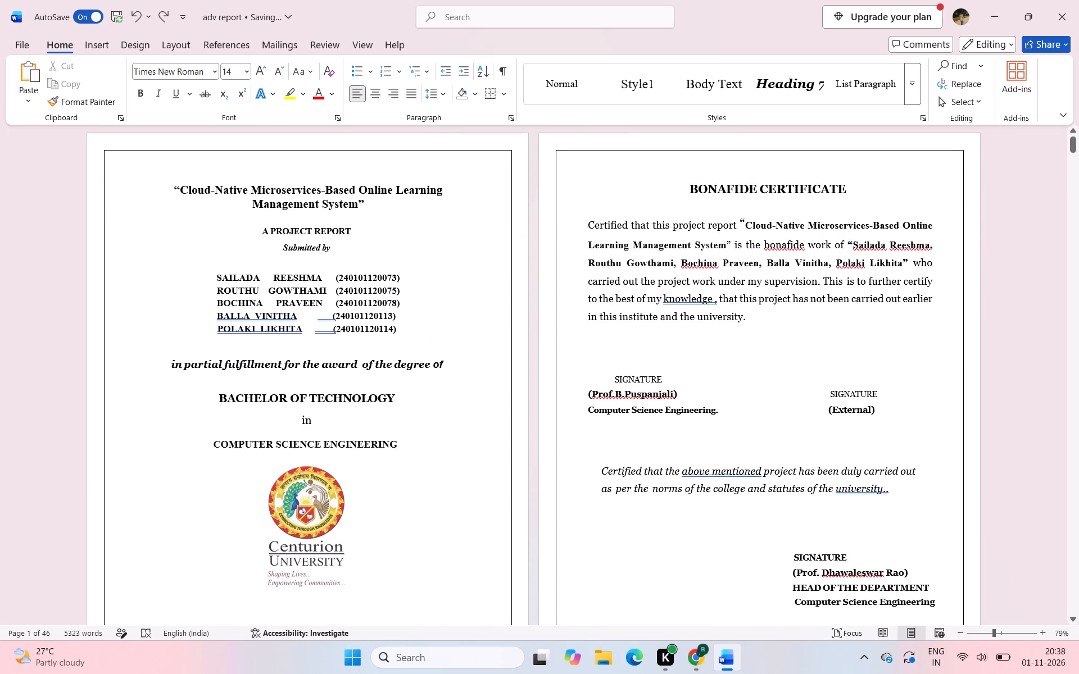
# Review the whole report from the title page through the contents and chapters to the closing assessment page and back to Chapter 7.
pyautogui.scroll(-2, 552, 461)
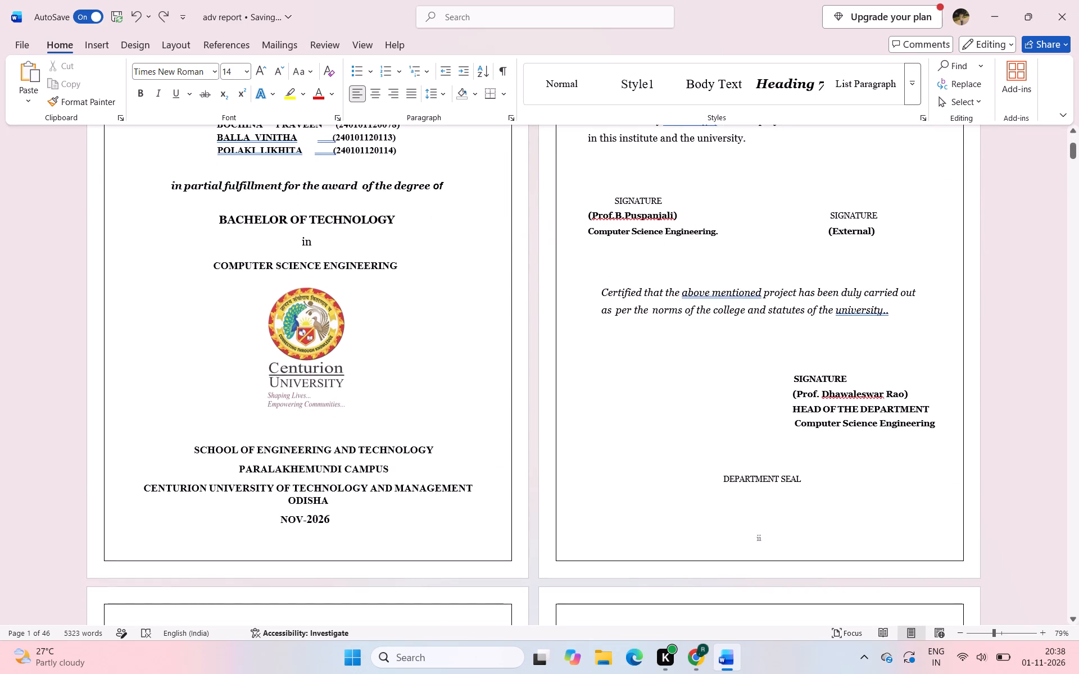
pyautogui.scroll(-4, 552, 461)
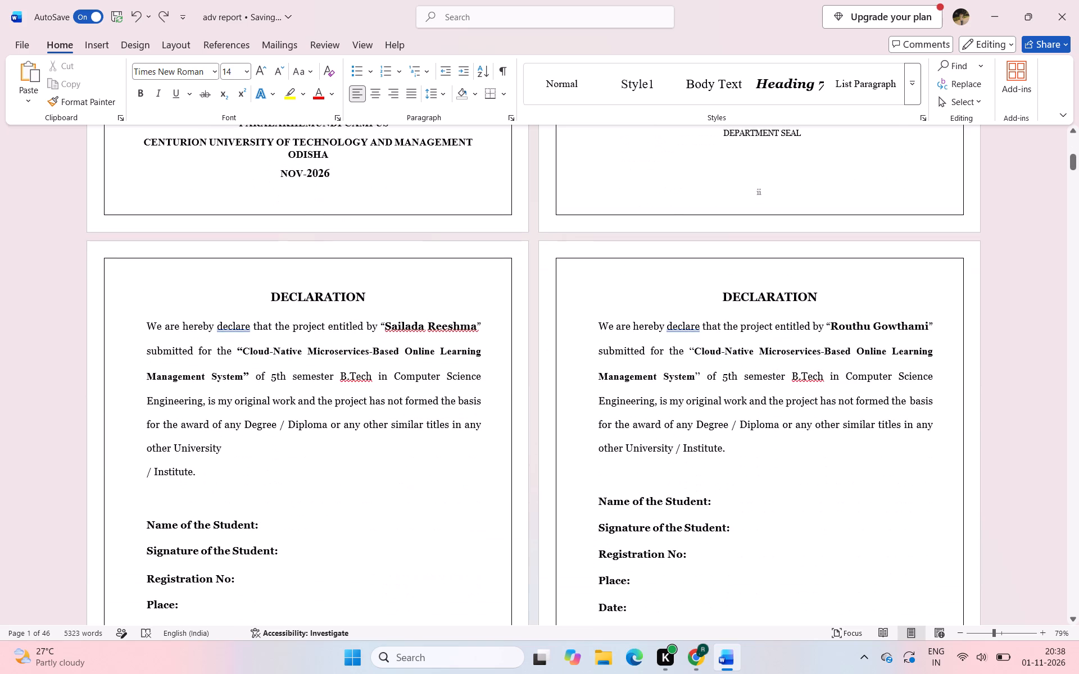
pyautogui.scroll(-10, 552, 461)
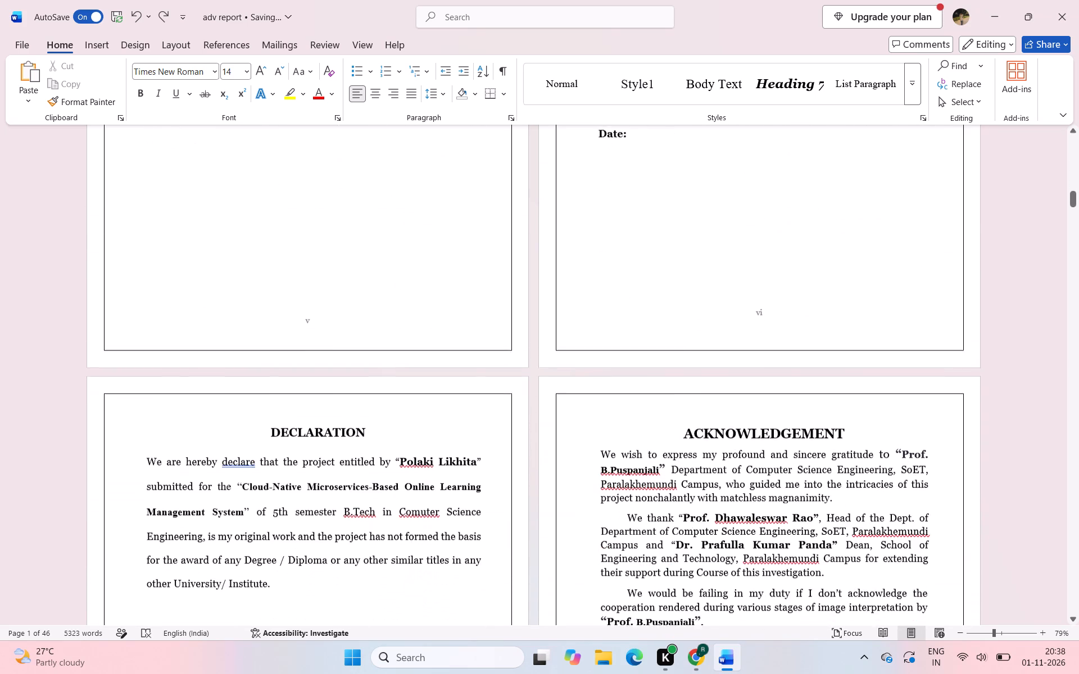
pyautogui.scroll(-2, 552, 461)
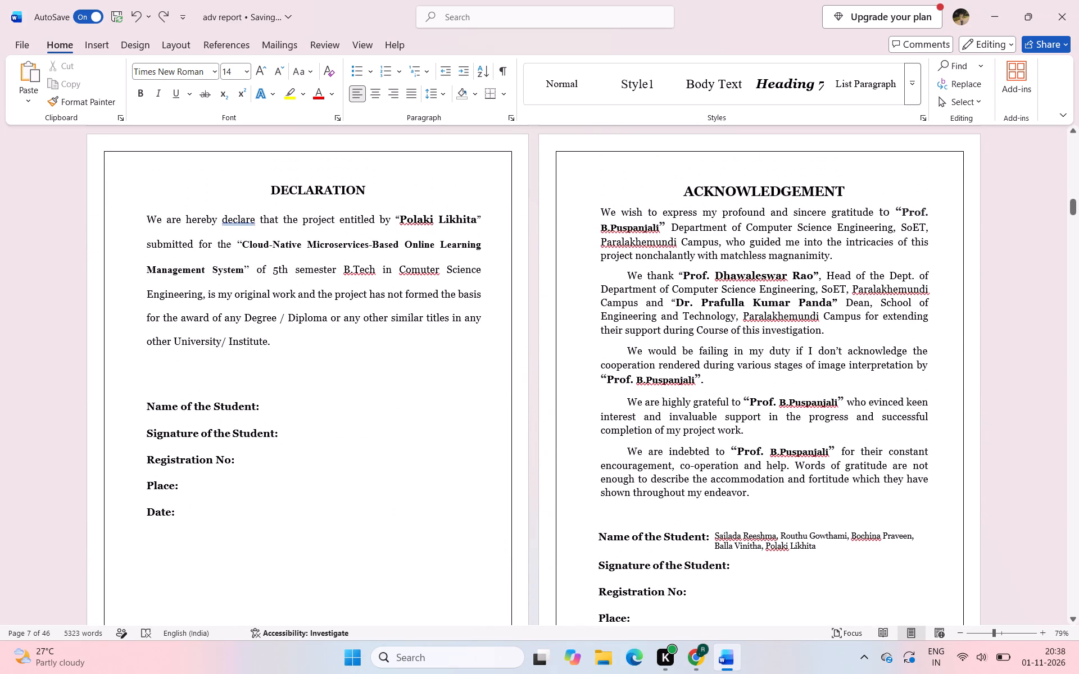
pyautogui.scroll(-5, 552, 461)
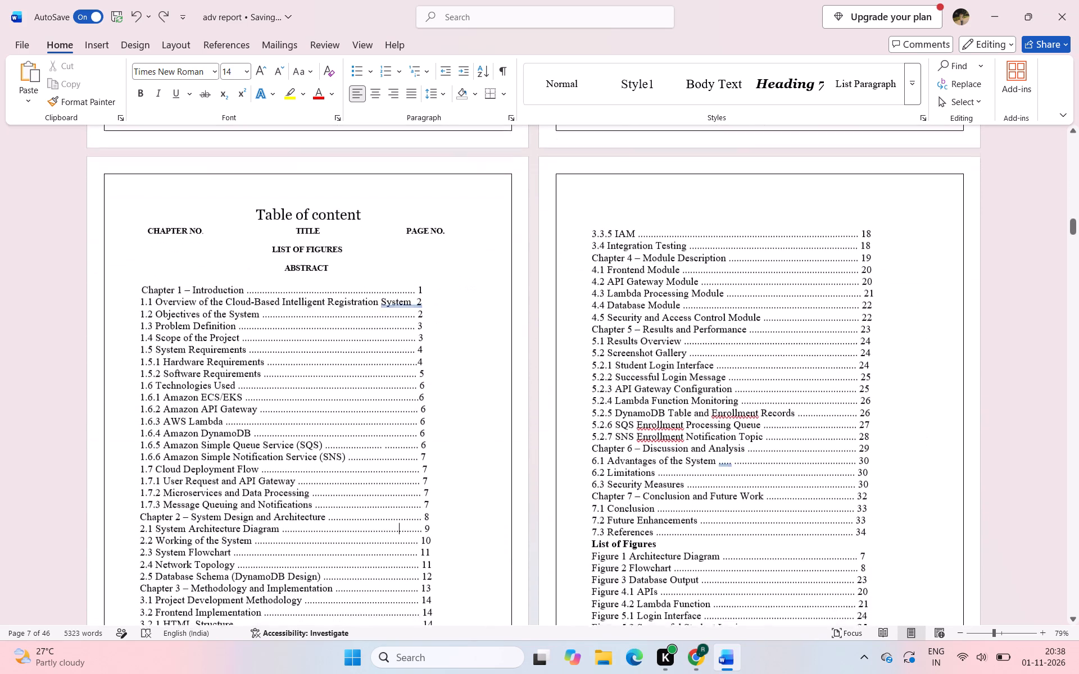
pyautogui.scroll(-2, 552, 461)
pyautogui.scroll(-20, 552, 461)
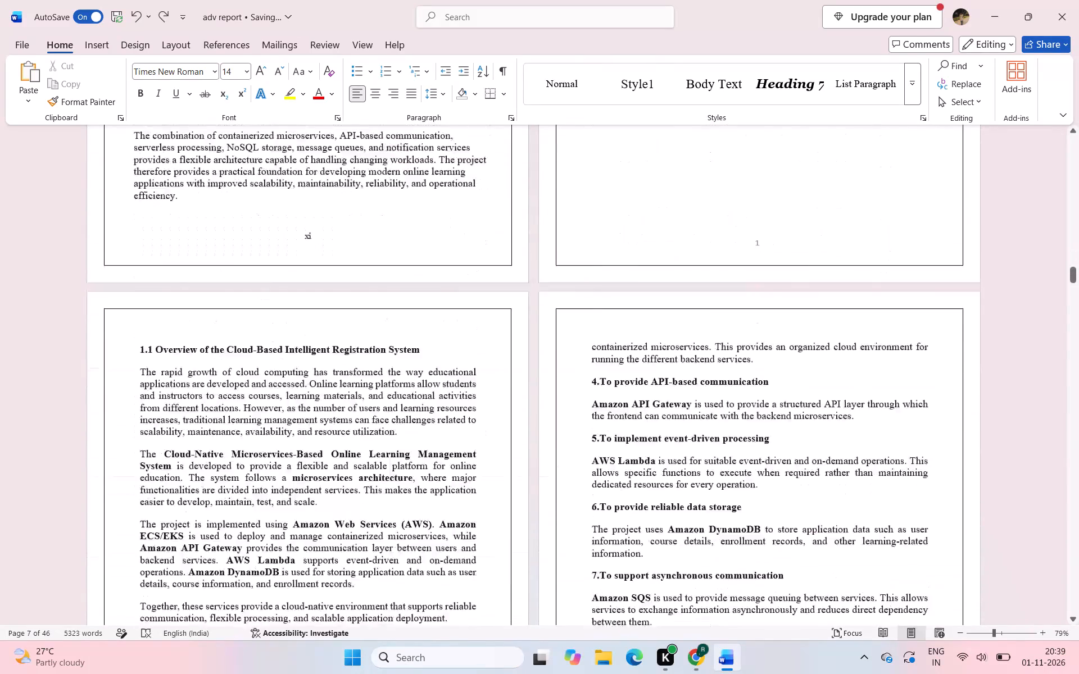
pyautogui.scroll(-20, 552, 461)
pyautogui.scroll(-7, 552, 461)
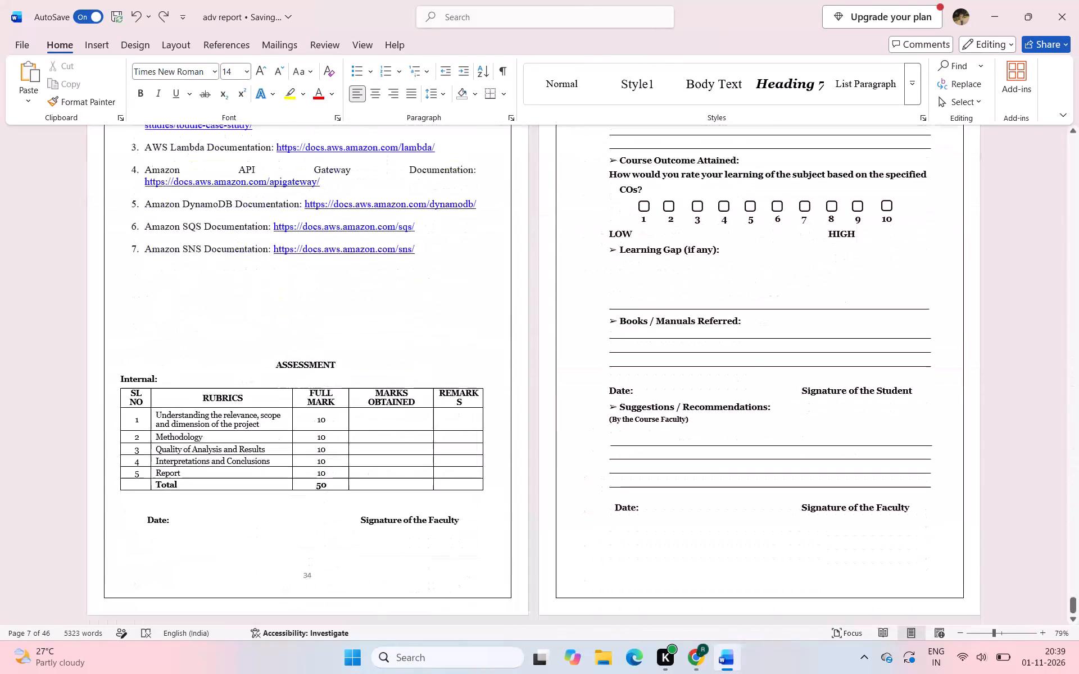
pyautogui.scroll(-5, 552, 461)
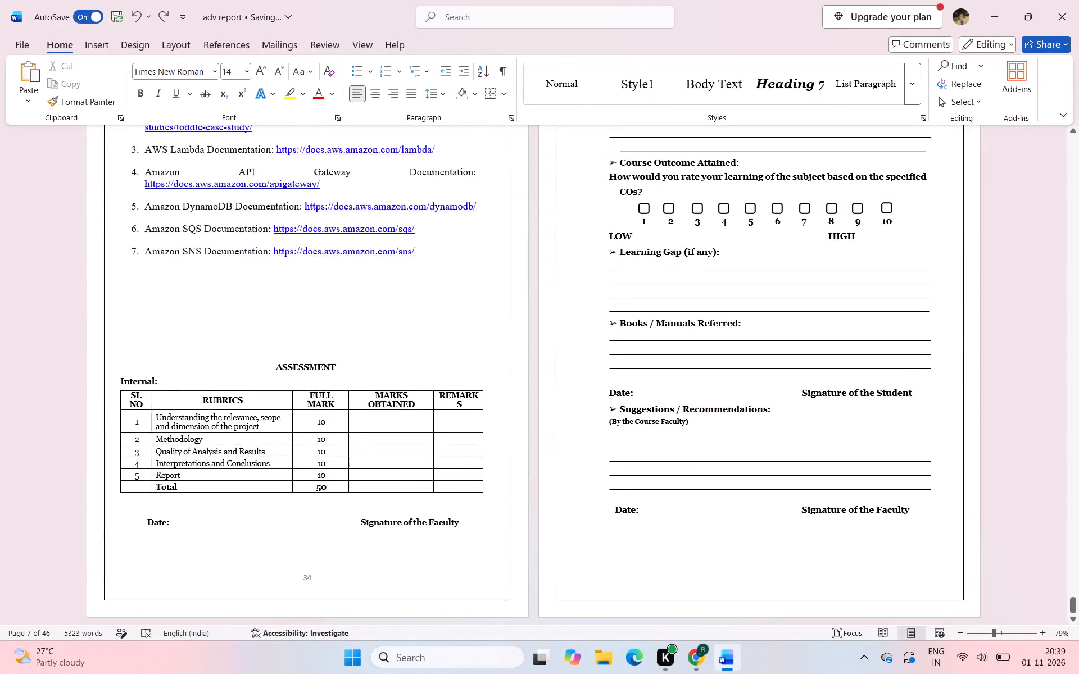
pyautogui.scroll(6, 404, 516)
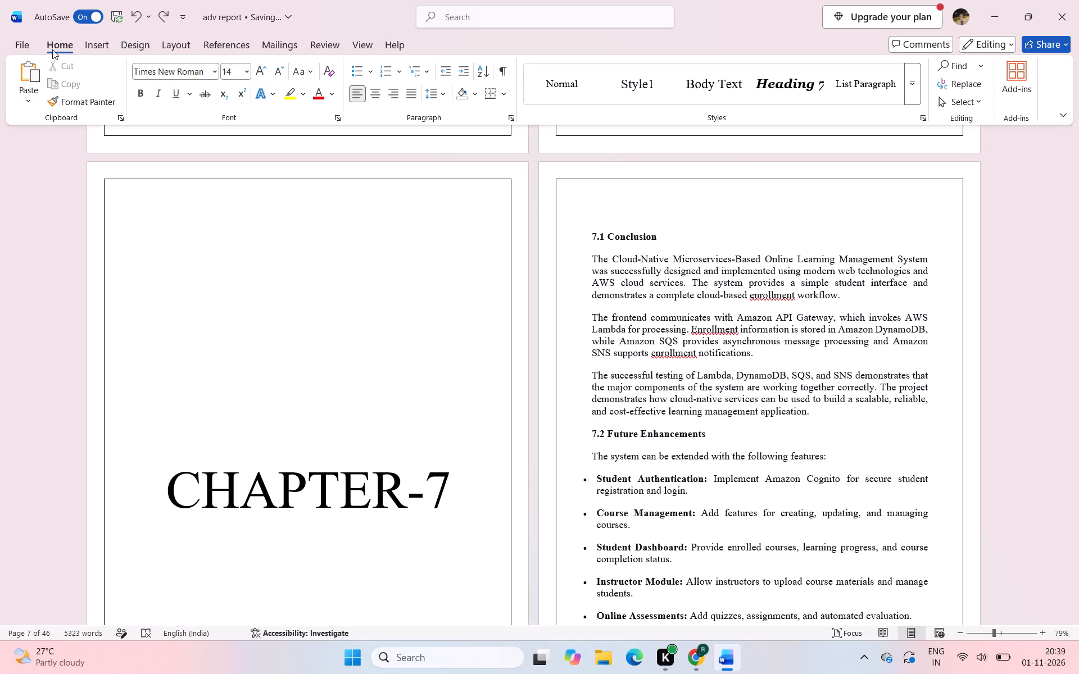
# Save a copy of the report as a PDF named adv report in the Desktop's Gouthami folder.
pyautogui.click(27, 42)
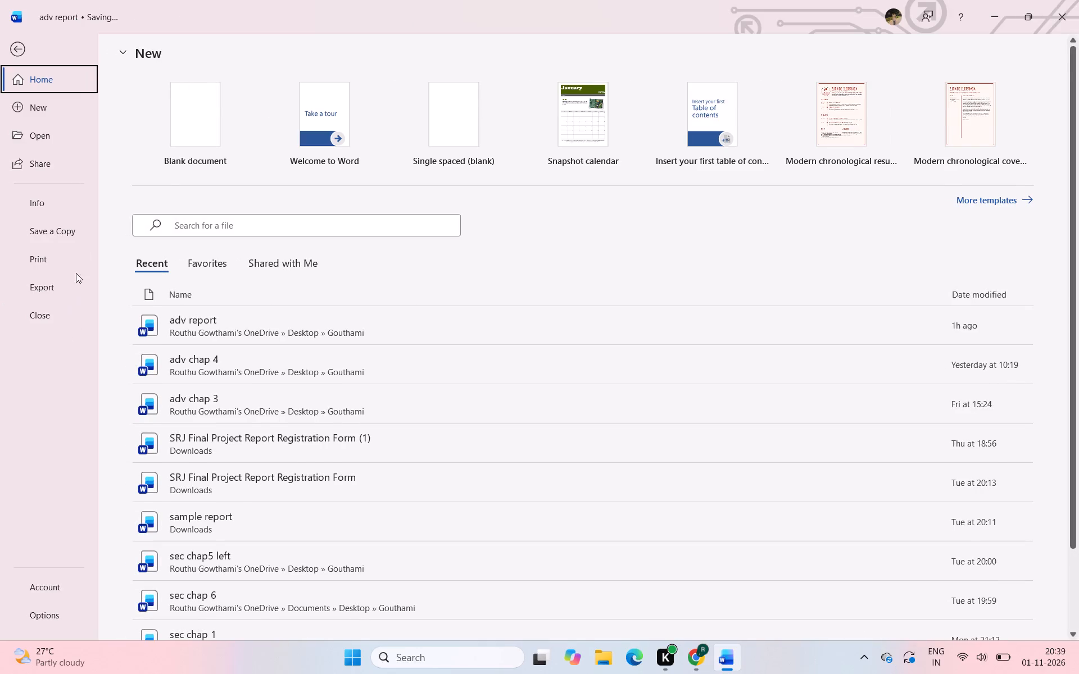
pyautogui.click(69, 230)
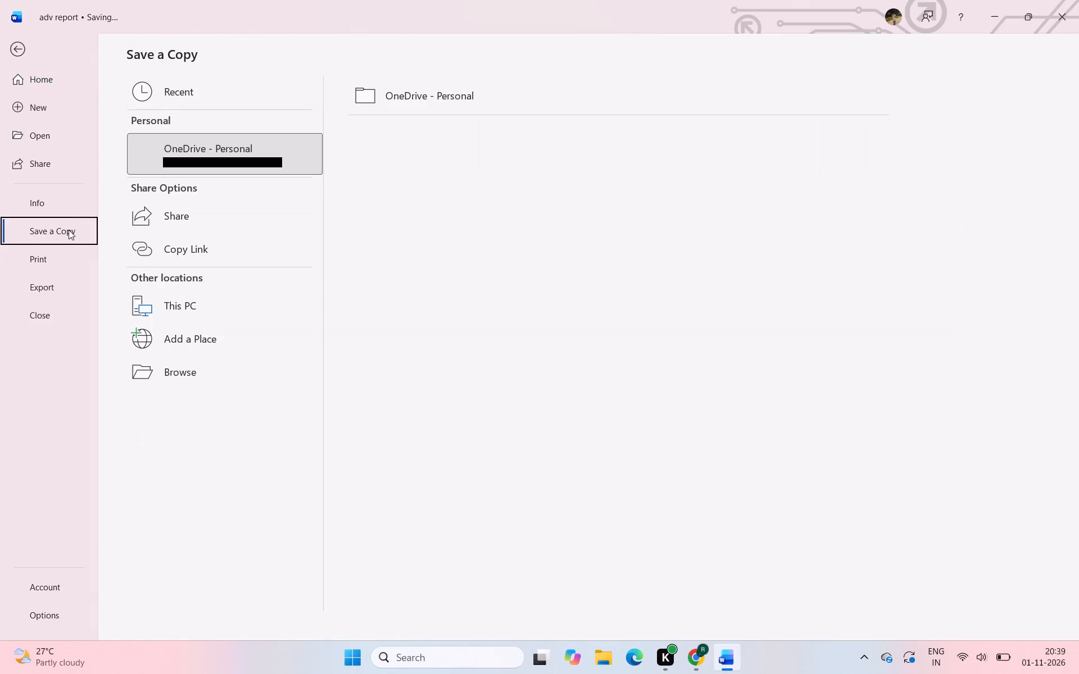
pyautogui.click(221, 308)
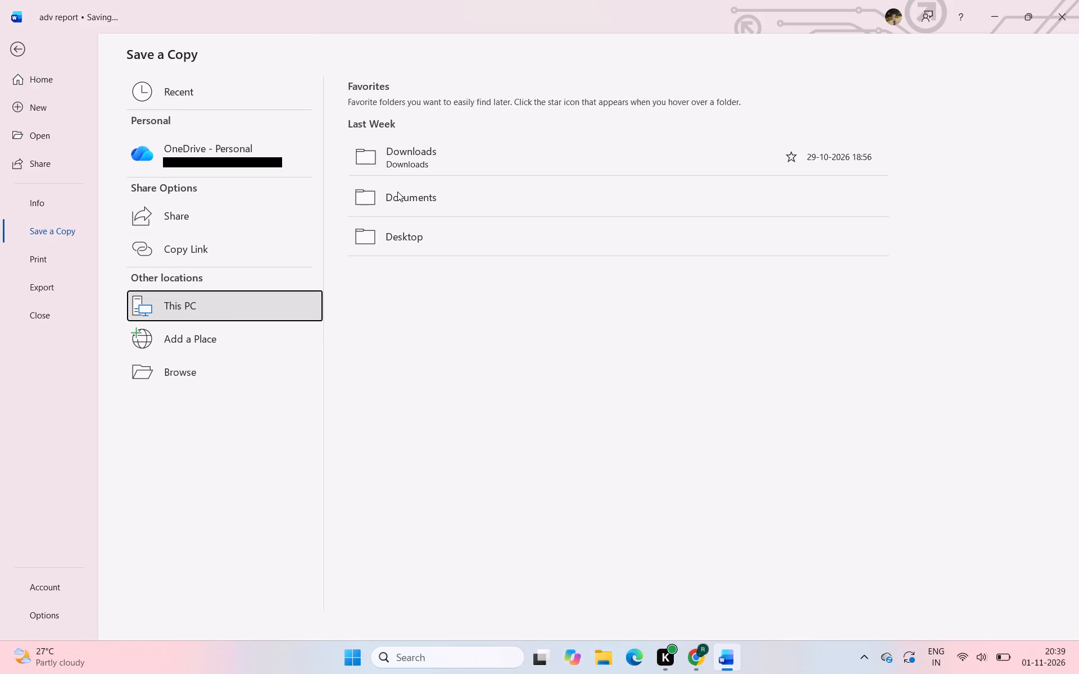
pyautogui.click(396, 193)
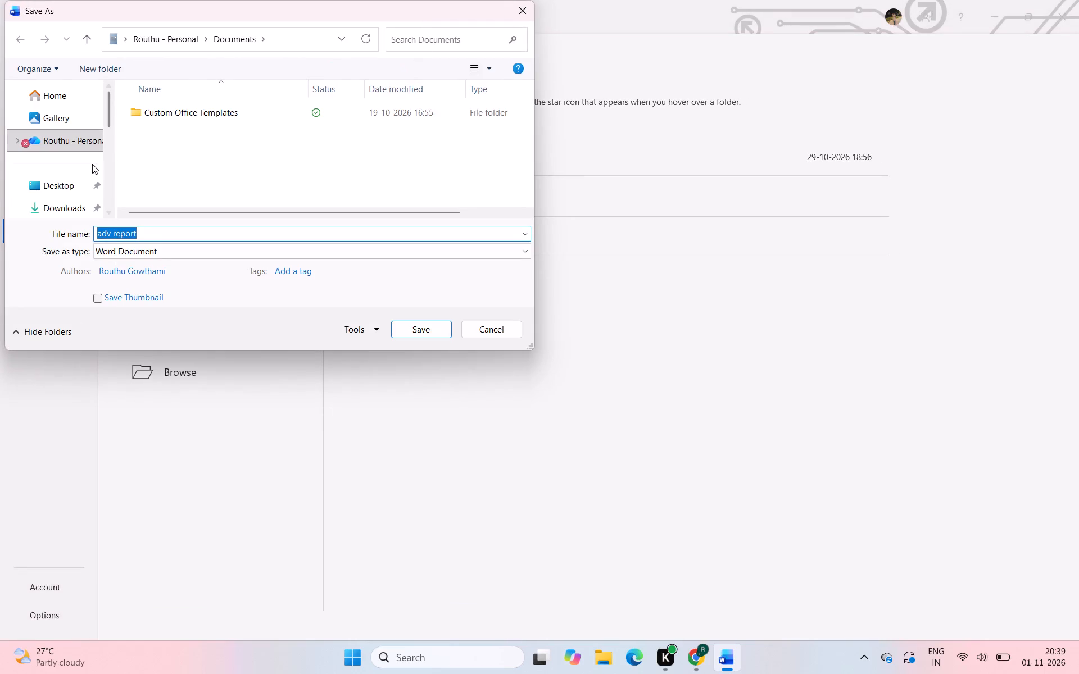
pyautogui.scroll(-4, 61, 181)
pyautogui.scroll(1, 66, 145)
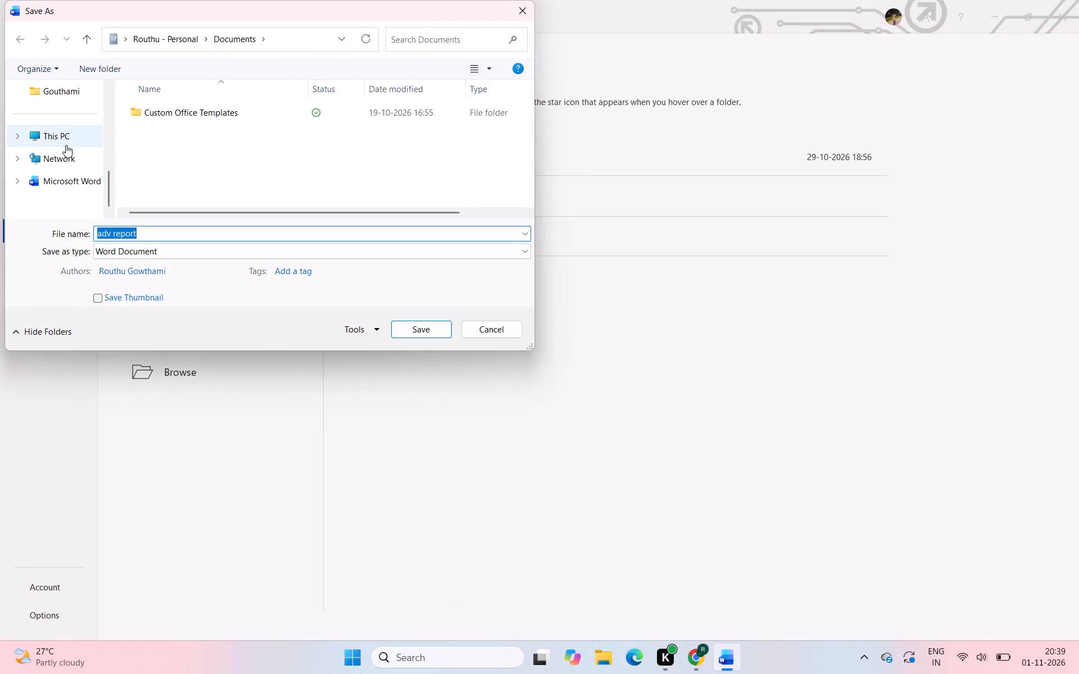
pyautogui.scroll(1, 66, 145)
pyautogui.click(73, 97)
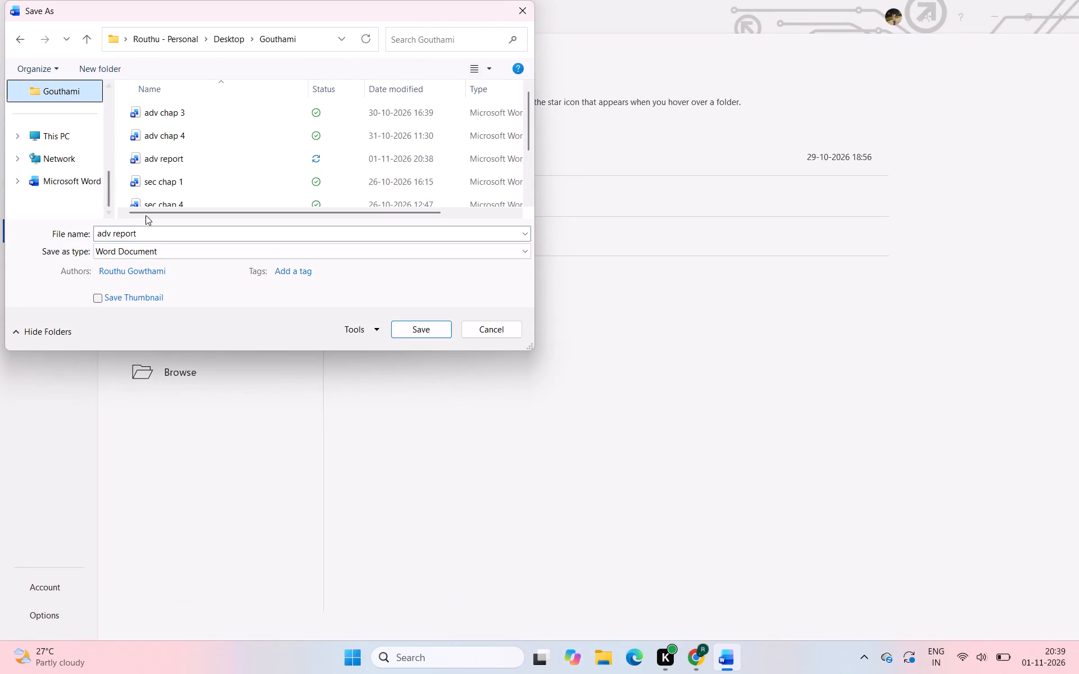
pyautogui.click(146, 249)
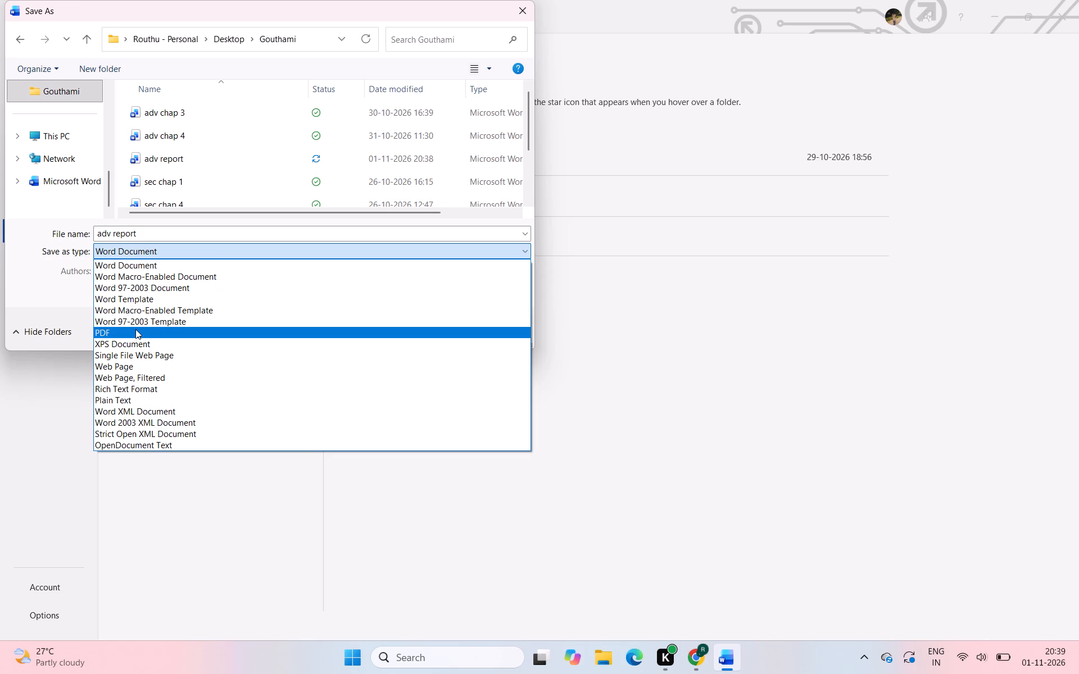
pyautogui.click(137, 332)
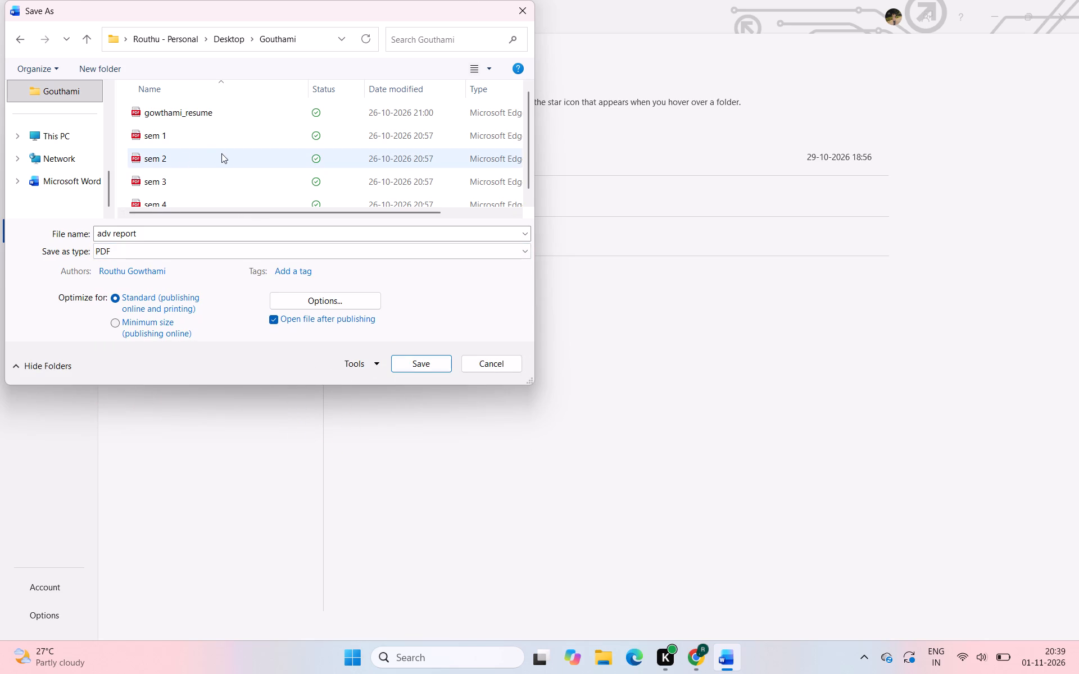
pyautogui.click(414, 372)
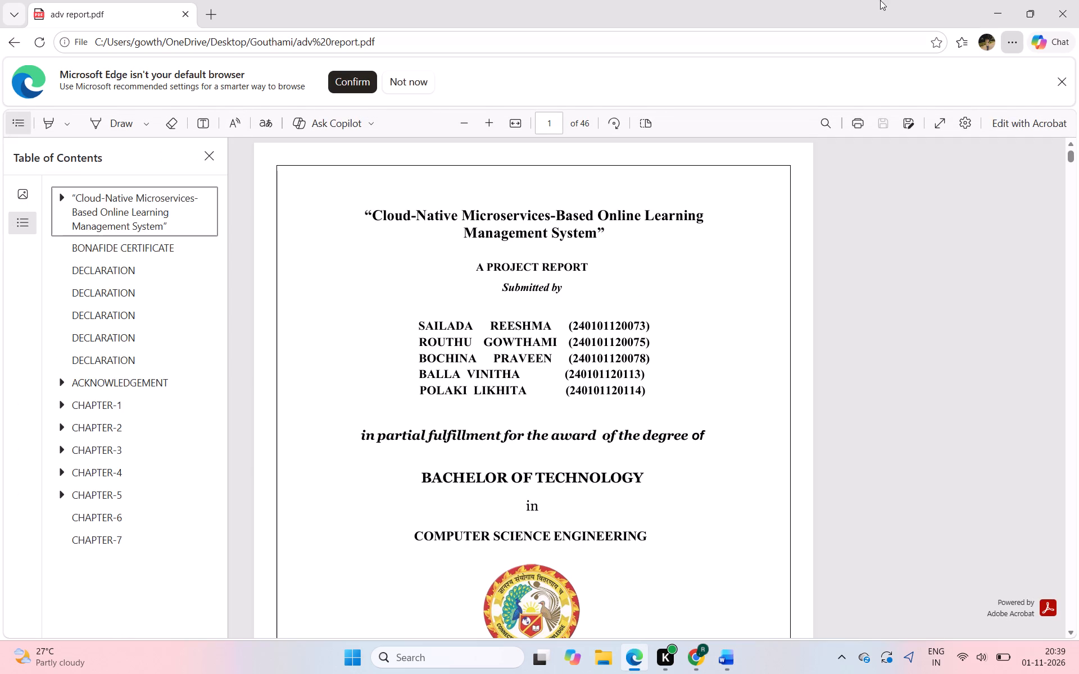